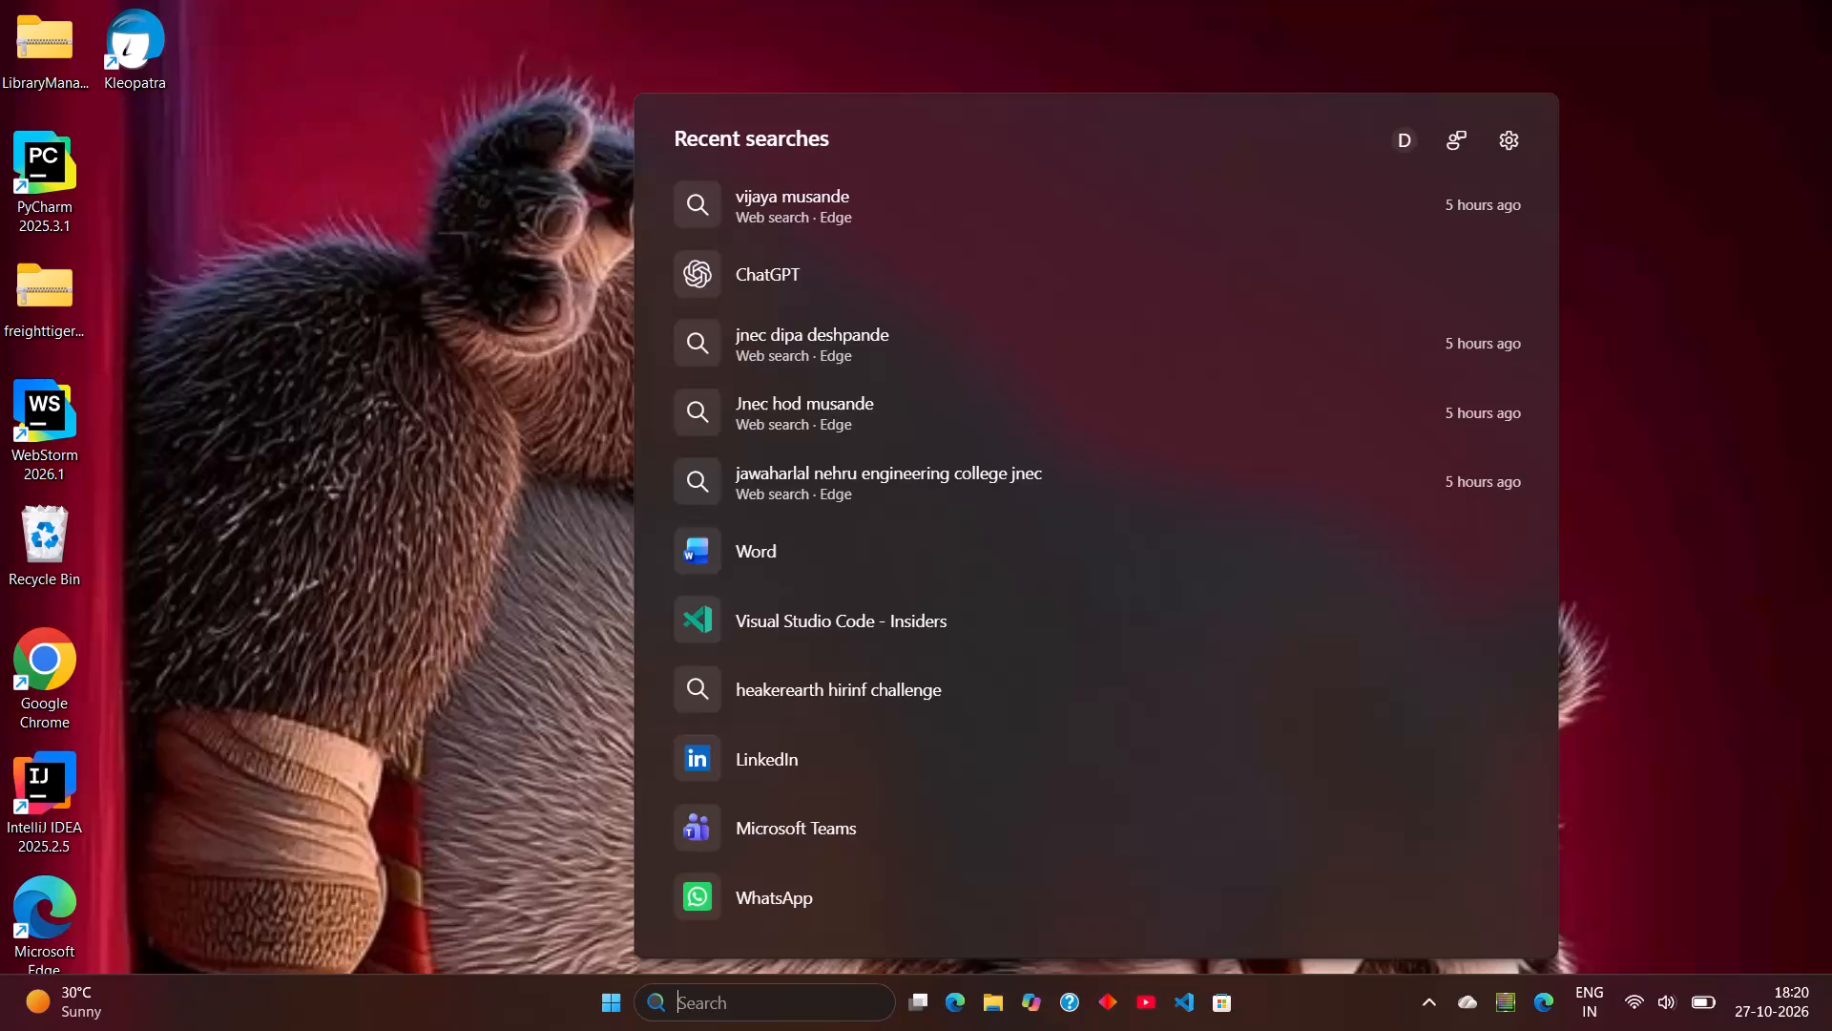
Launch Word and open the recent document "Project preport mdm".
{"action": "left_click", "coordinate": [367, 483]}
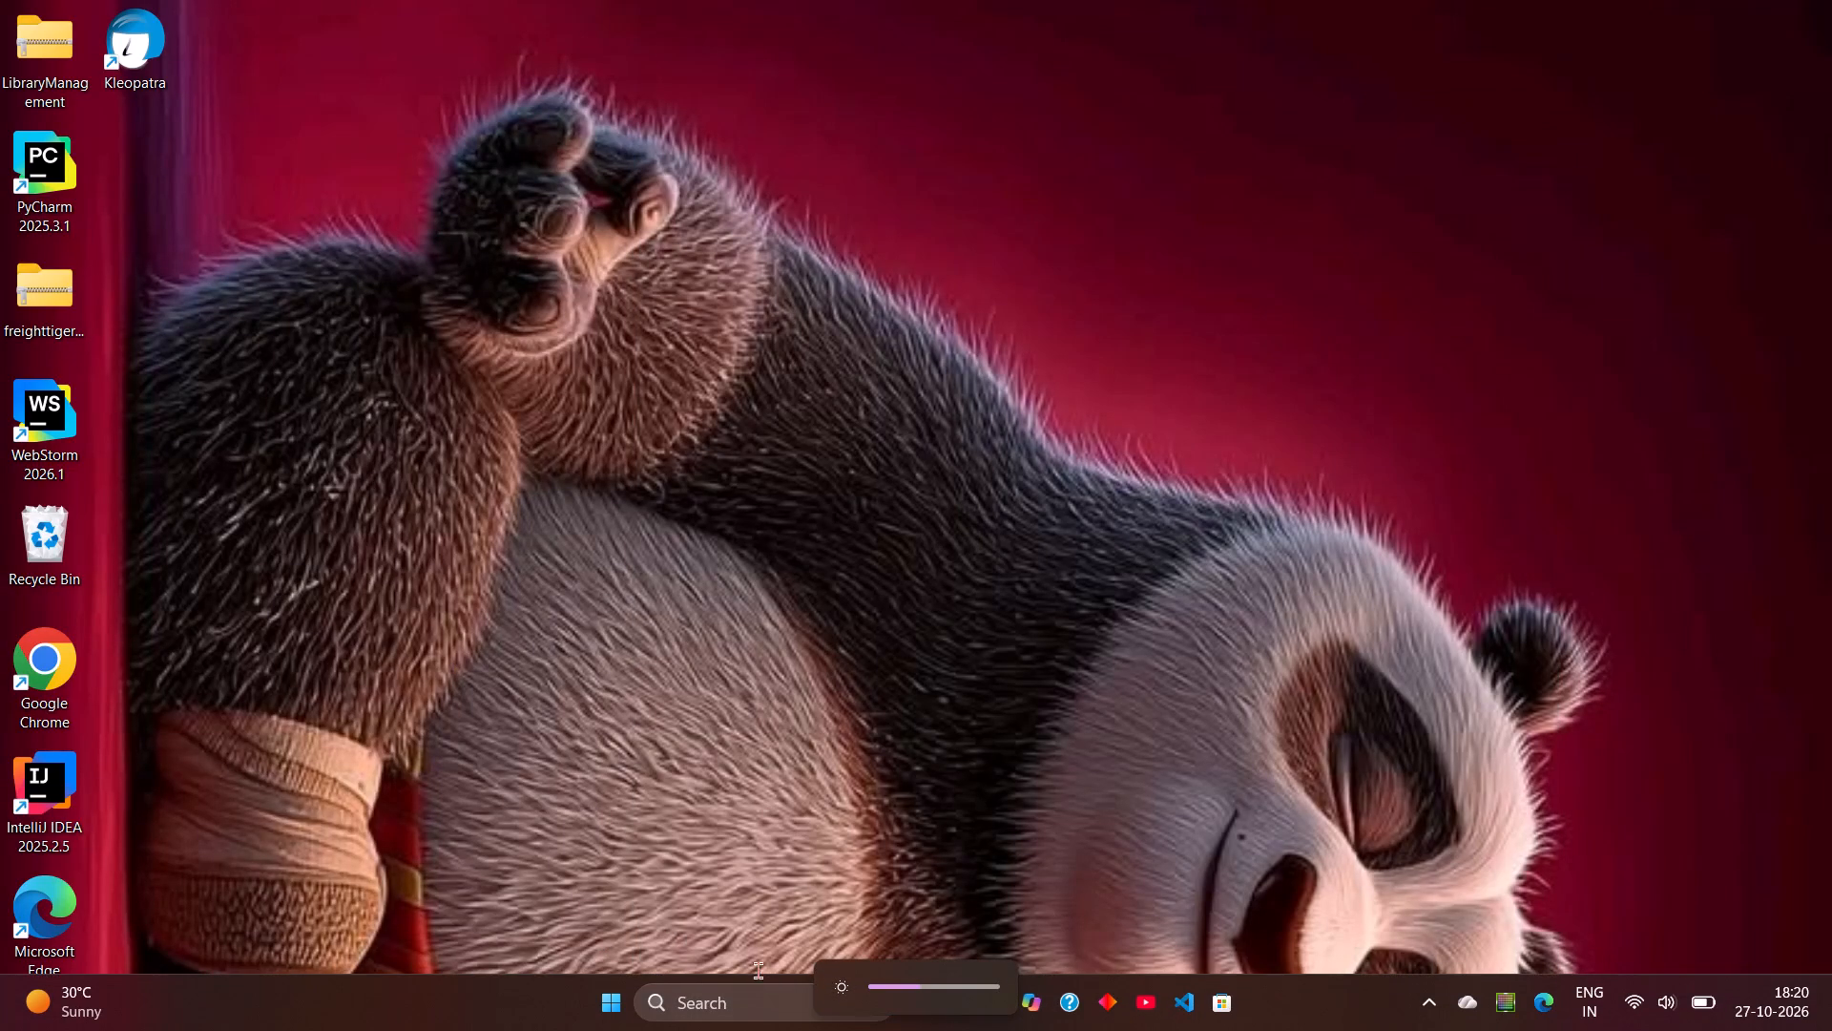
{"action": "left_click", "coordinate": [739, 1017]}
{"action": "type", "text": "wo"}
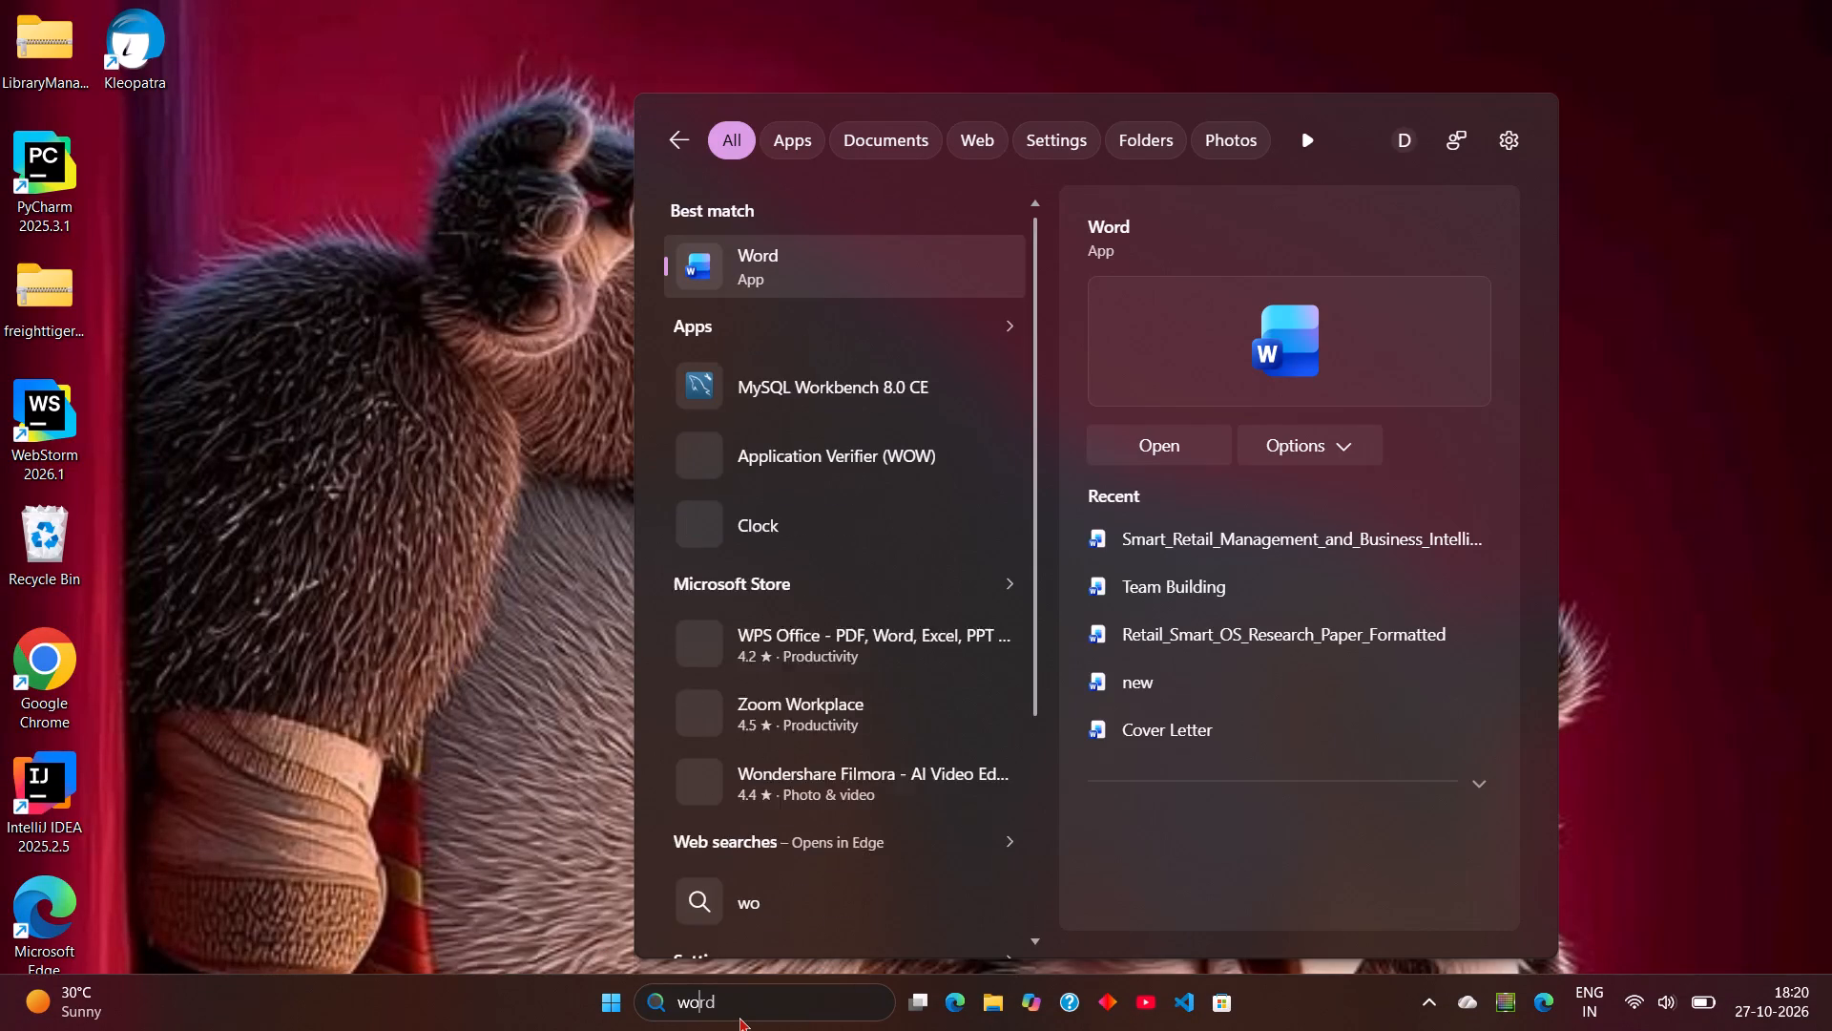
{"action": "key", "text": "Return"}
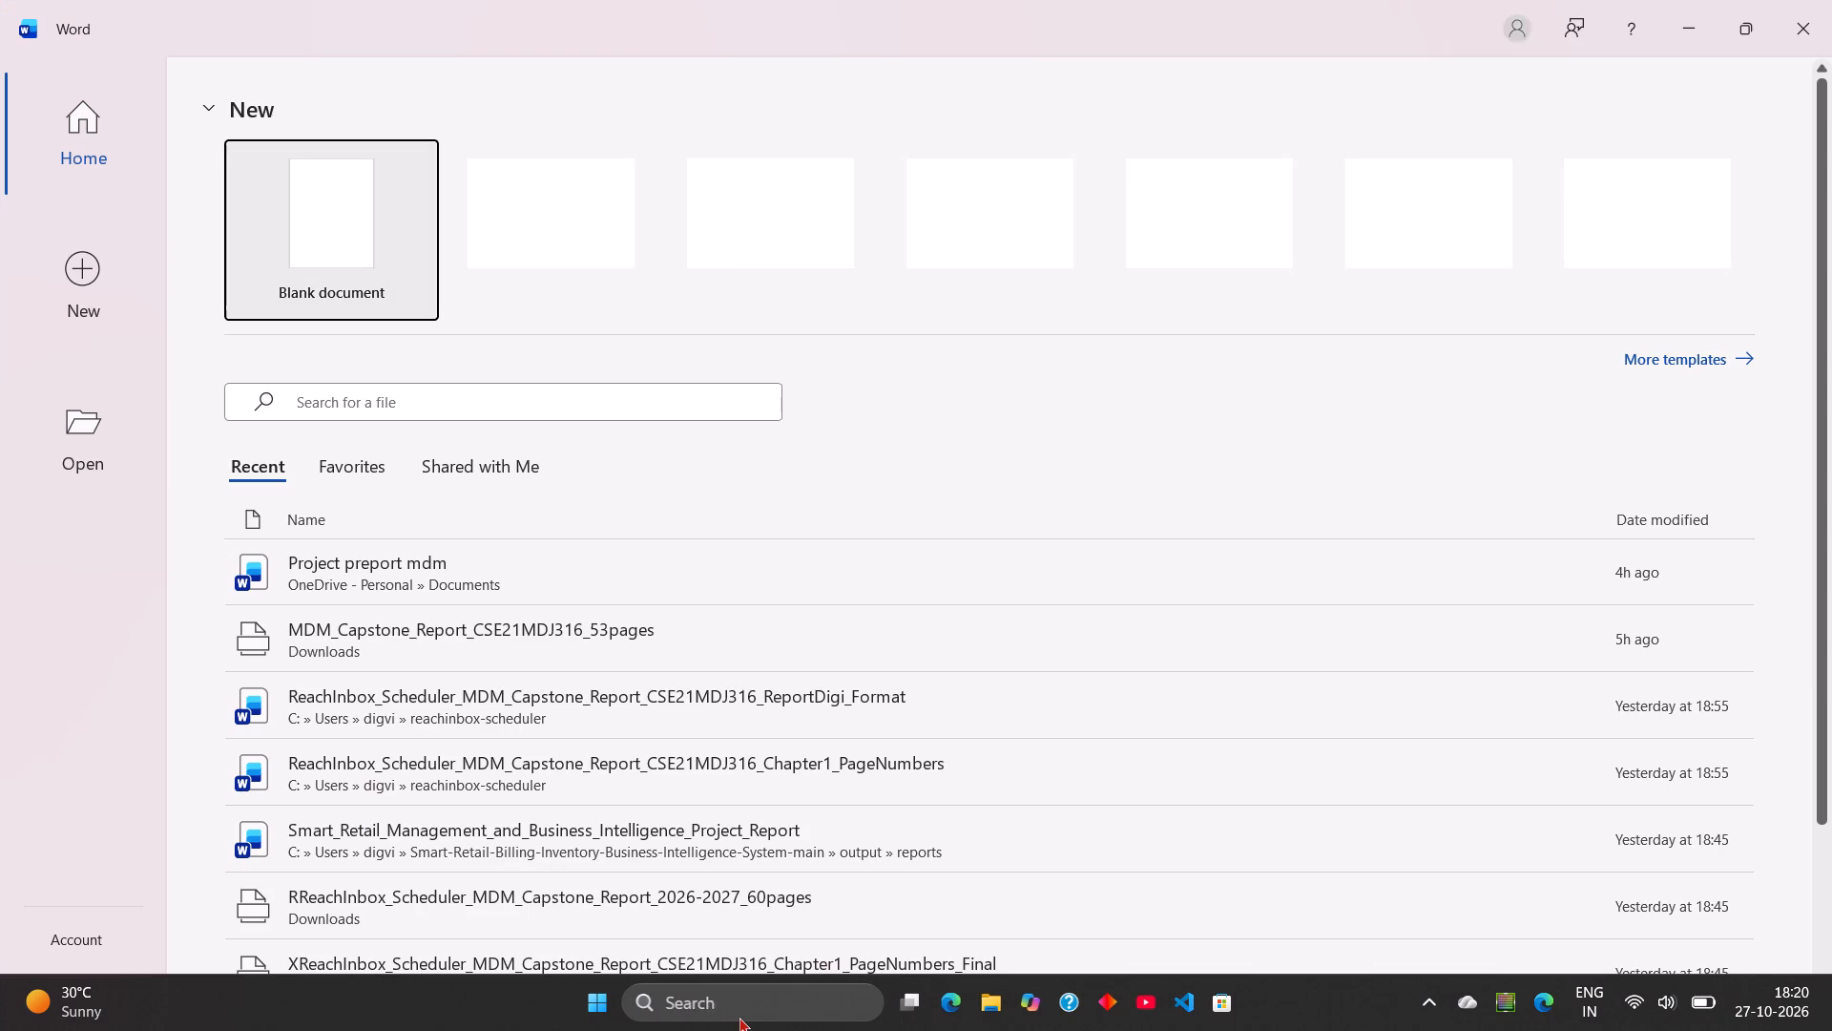
{"action": "double_click", "coordinate": [474, 574]}
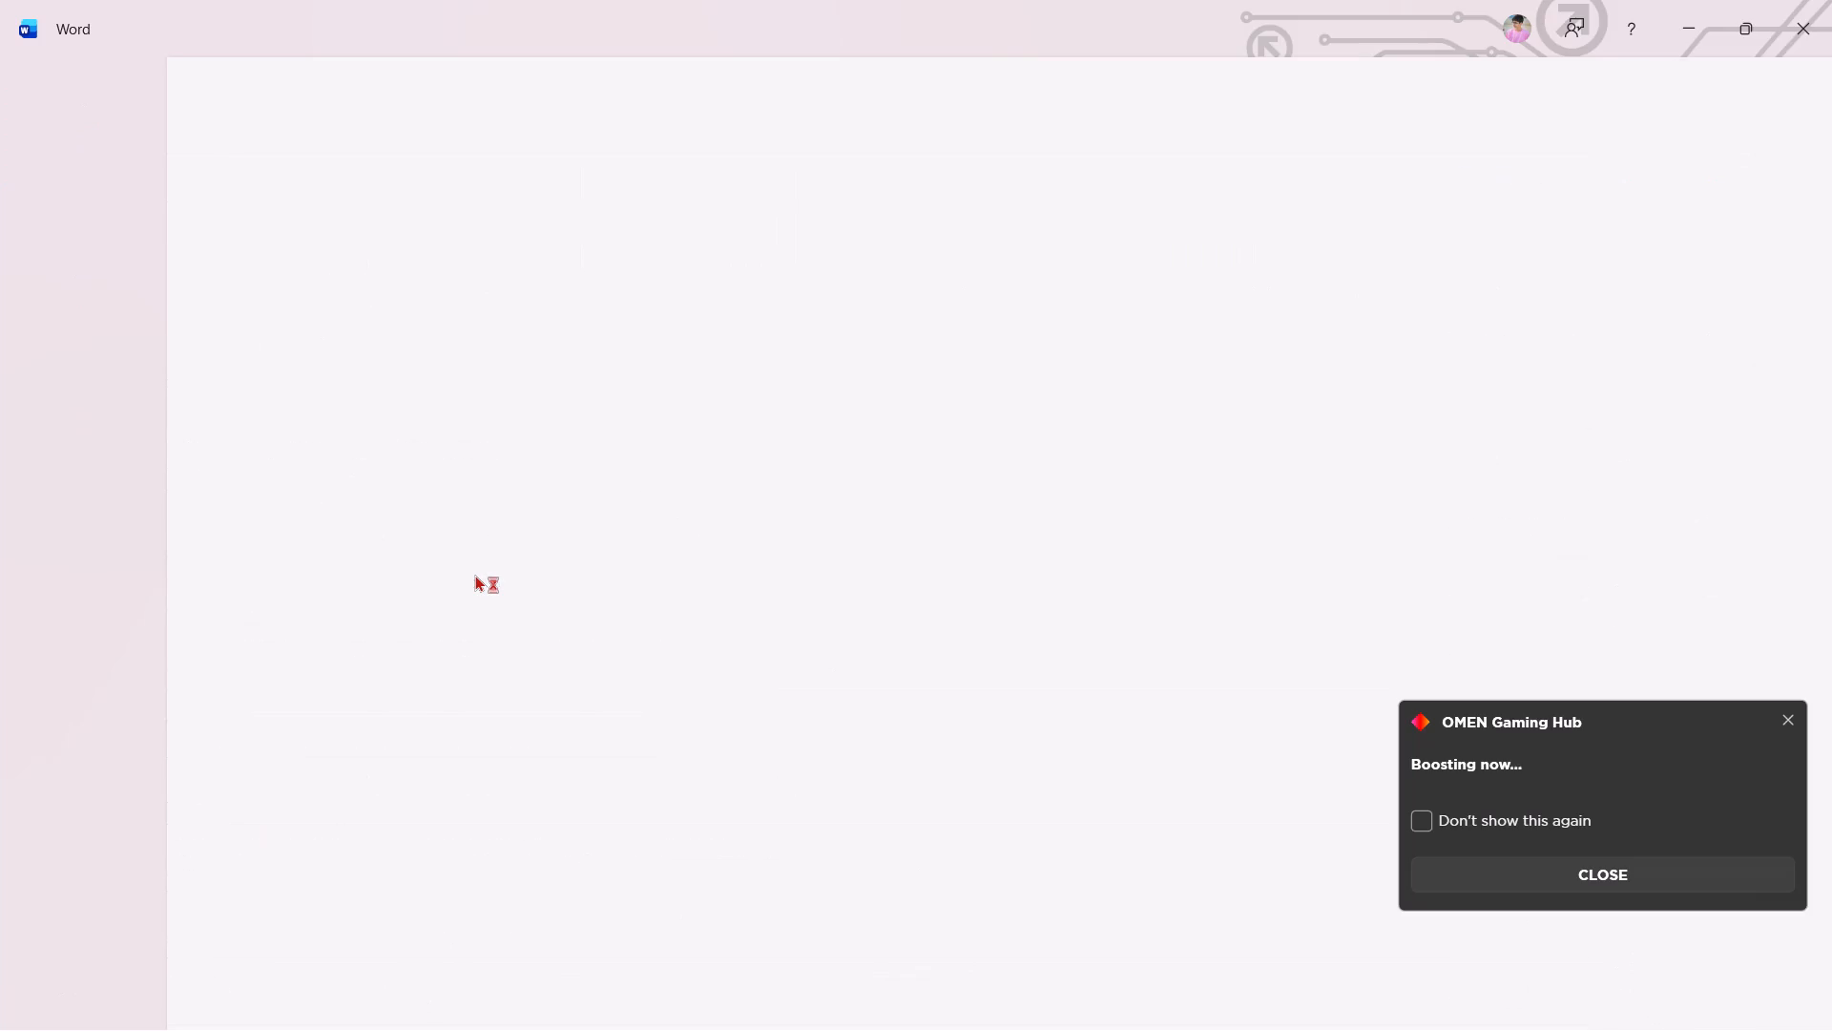
{"action": "left_click", "coordinate": [1792, 713]}
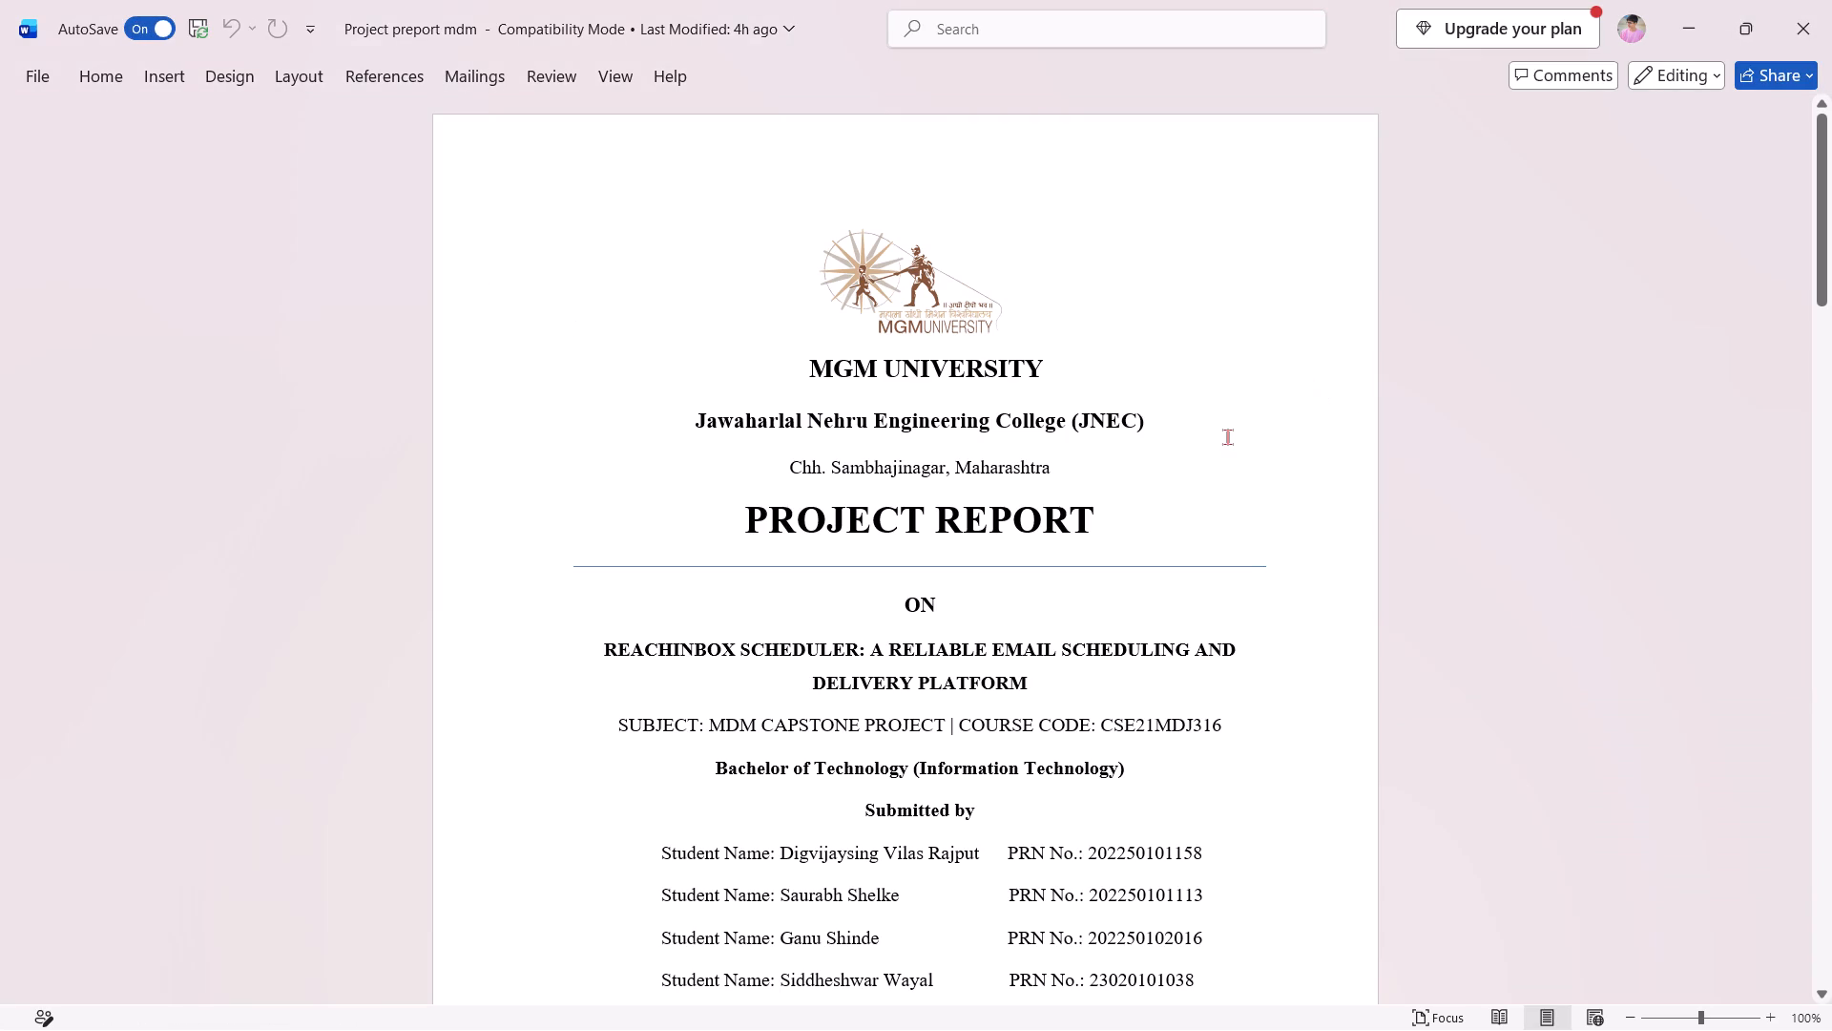
On the Certificate page, insert leading spaces before the principal's name to push it onto the second line of its table cell.
{"action": "scroll", "coordinate": [1227, 436], "scroll_direction": "down", "scroll_amount": 2}
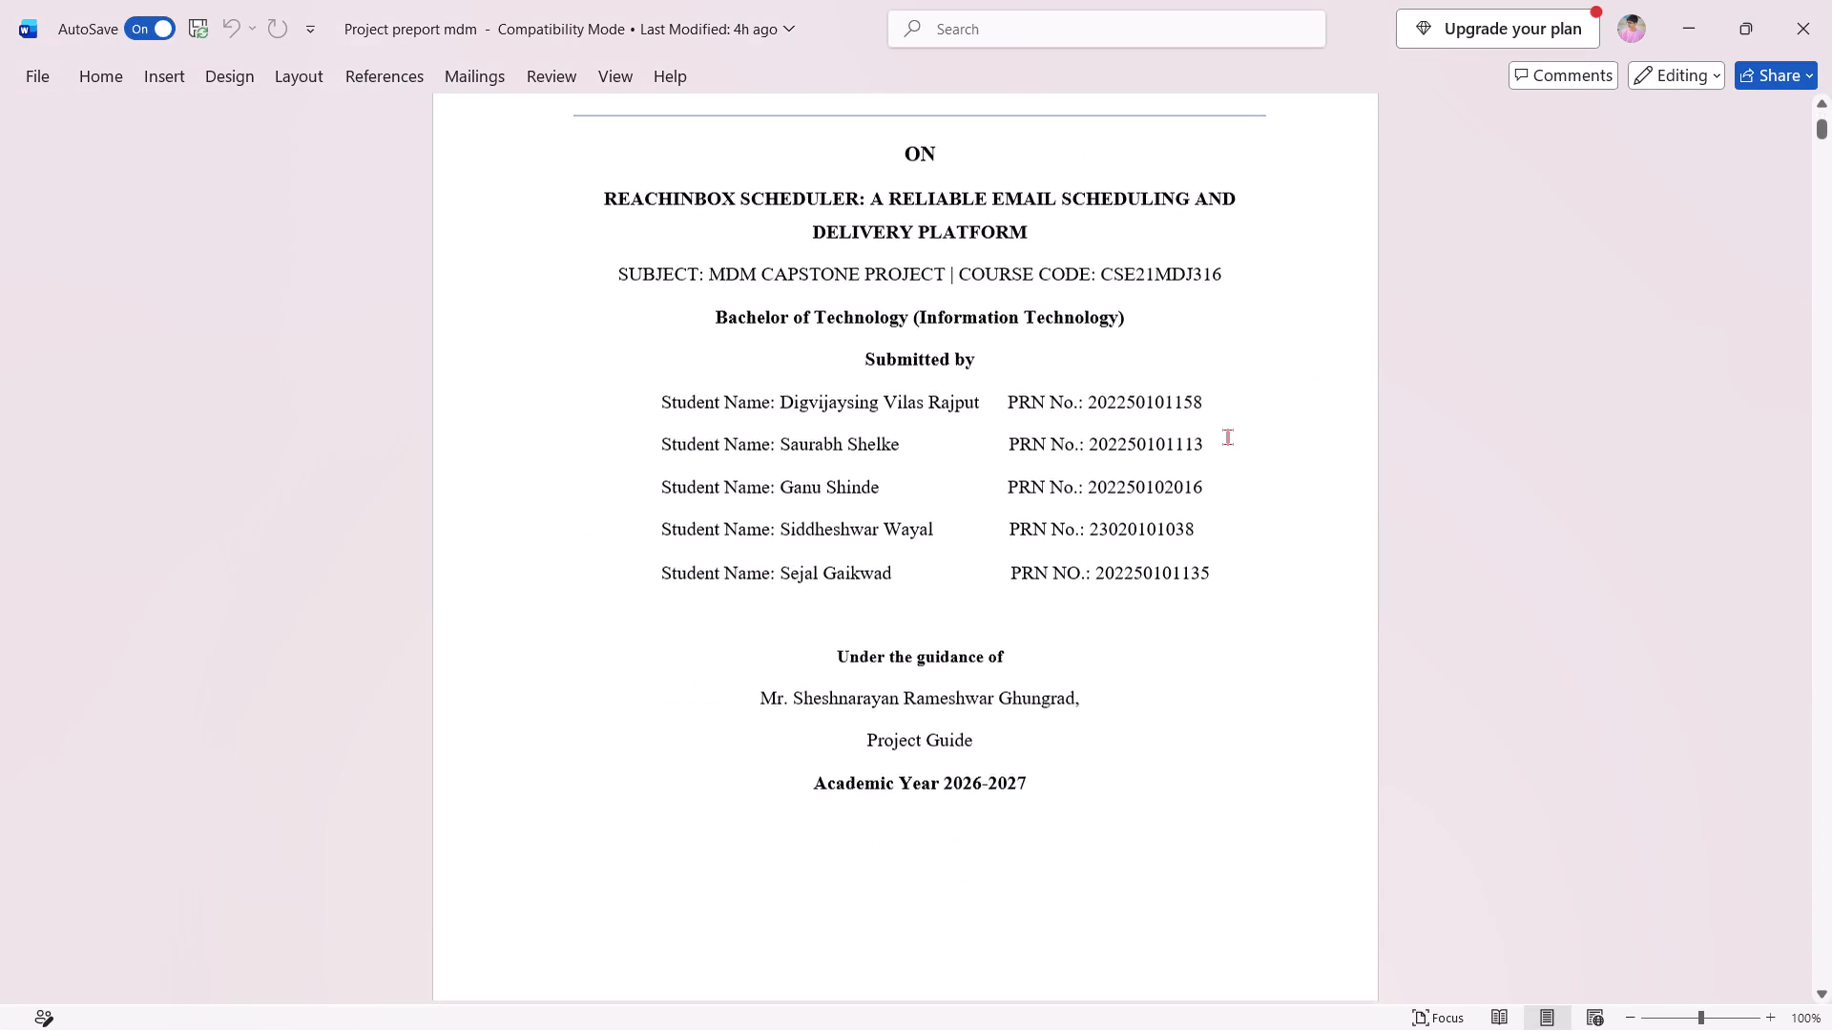
{"action": "scroll", "coordinate": [1227, 436], "scroll_direction": "down", "scroll_amount": 4}
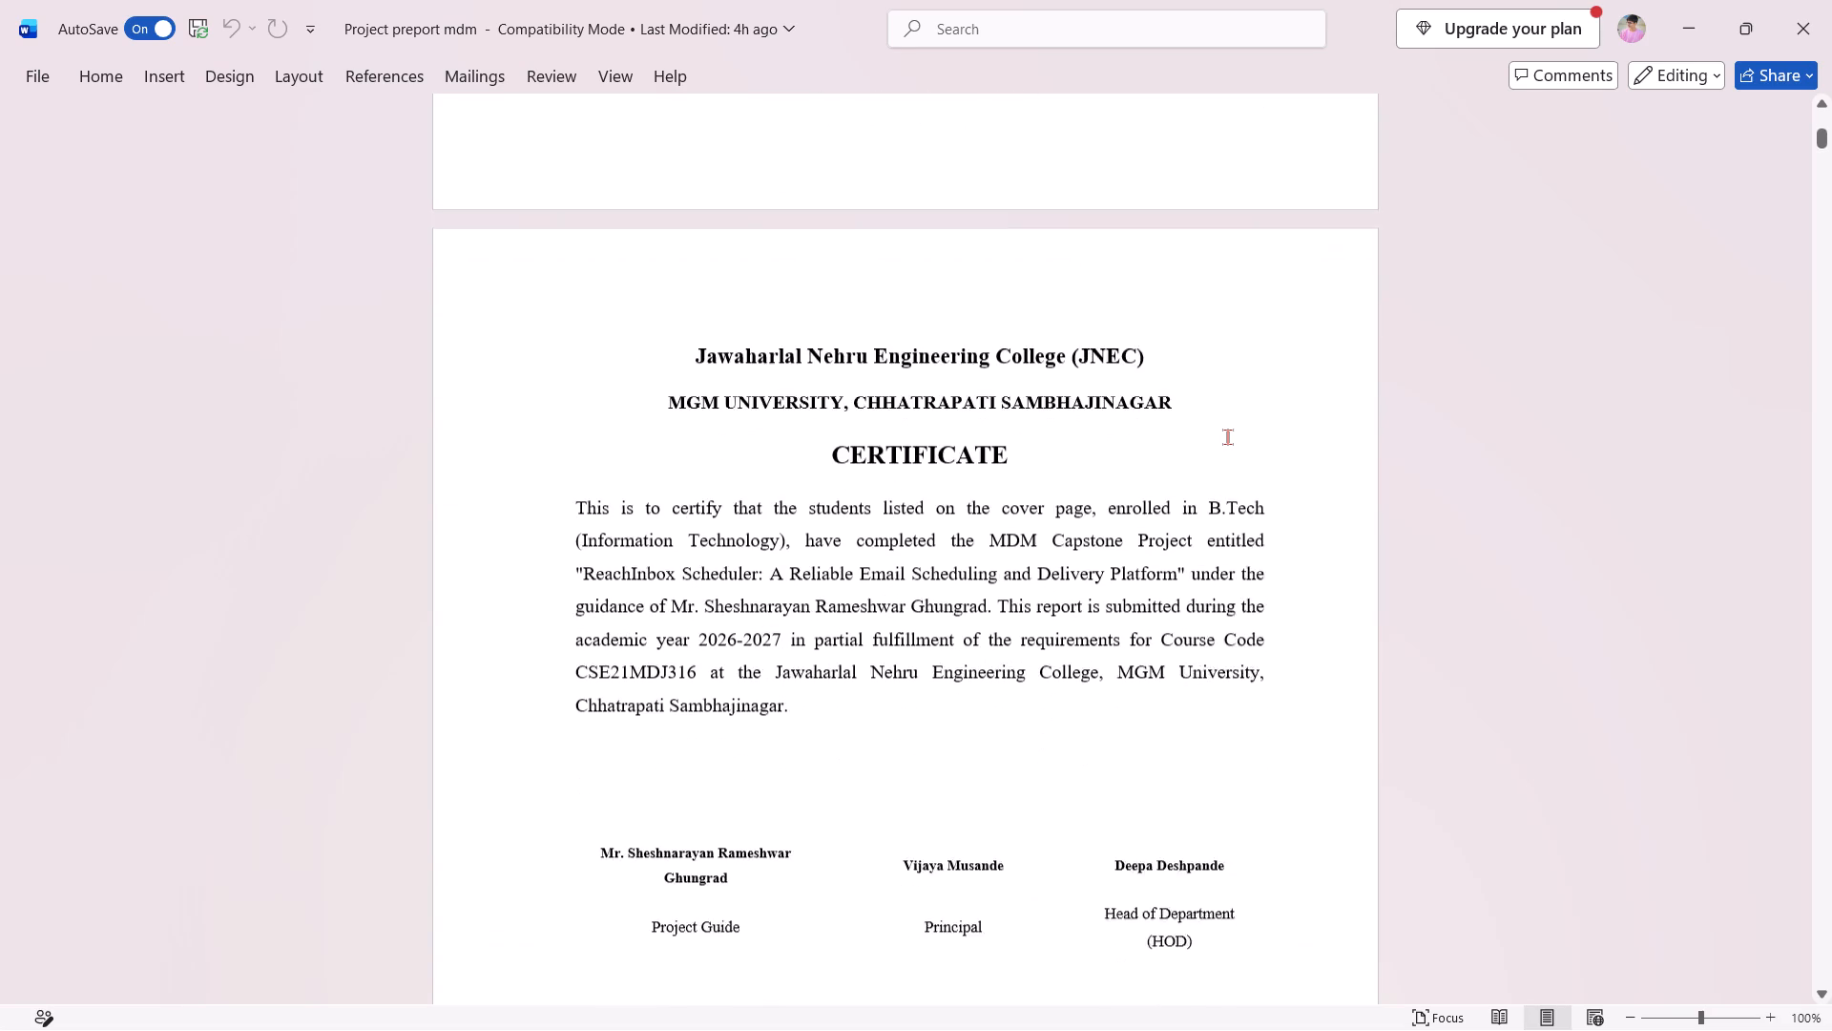
{"action": "scroll", "coordinate": [1227, 436], "scroll_direction": "down", "scroll_amount": 2}
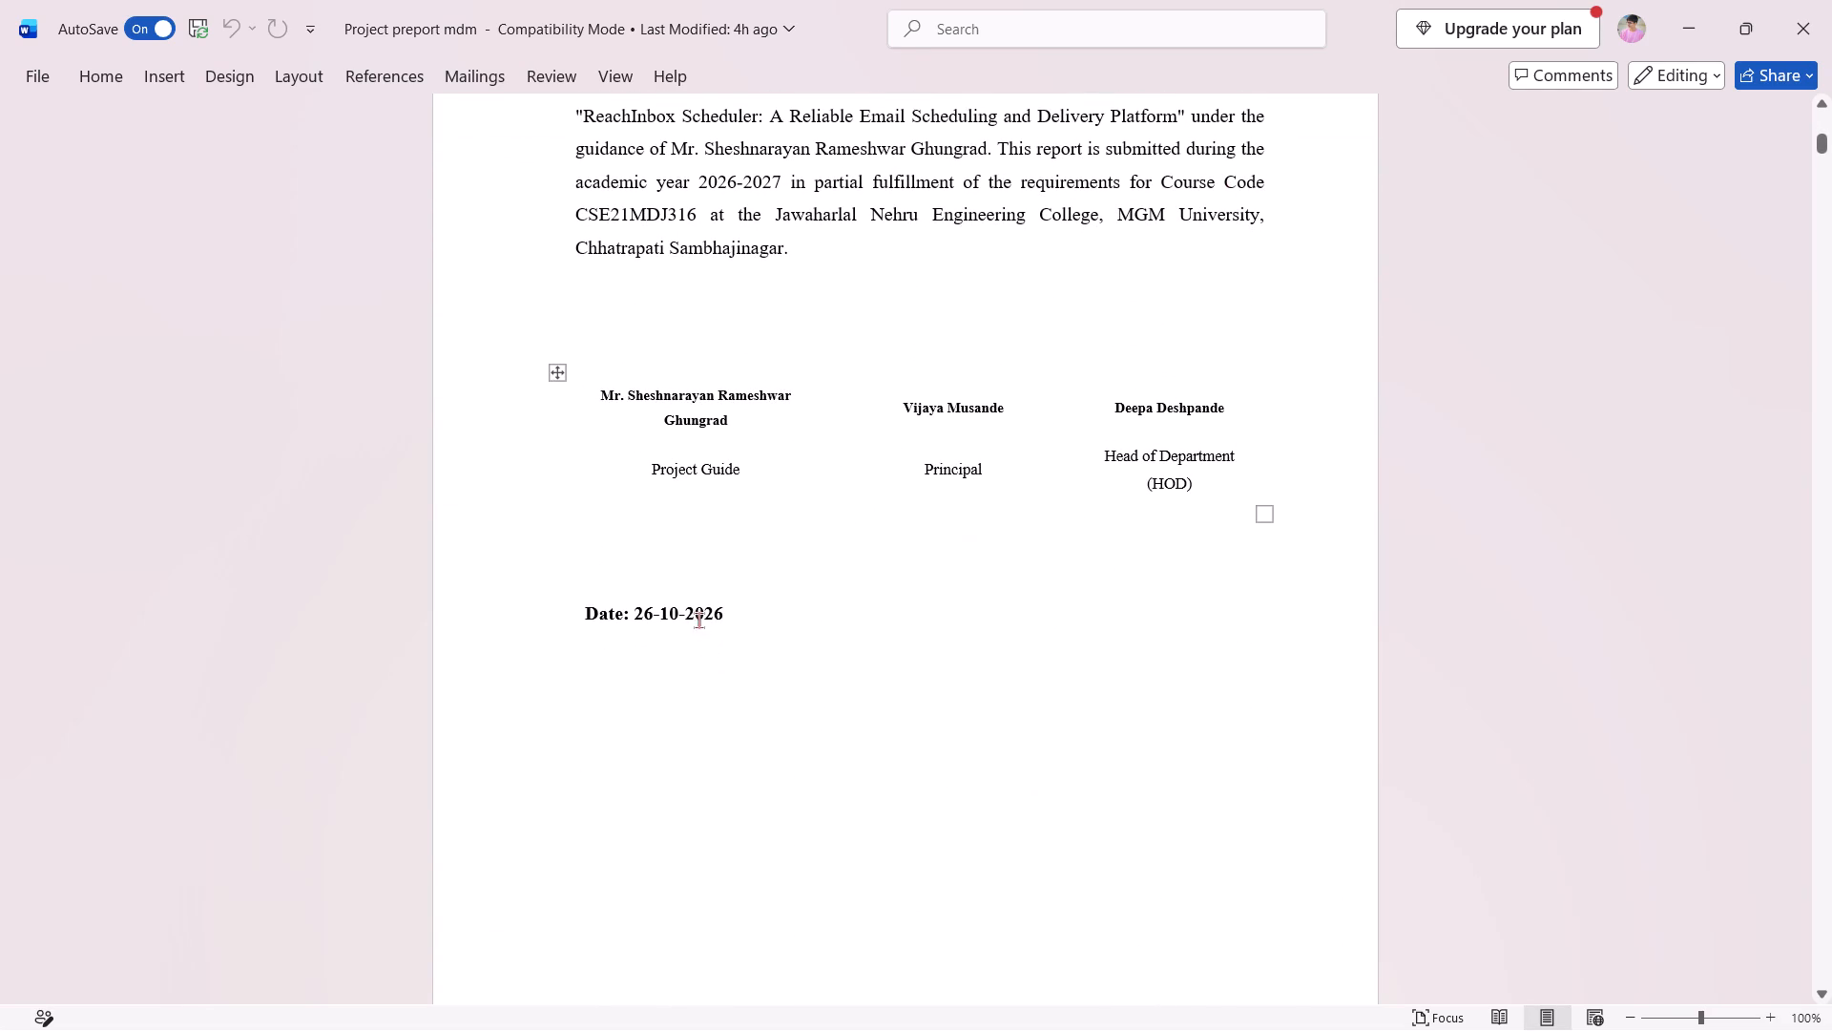
{"action": "left_click", "coordinate": [735, 621]}
{"action": "left_click", "coordinate": [902, 398]}
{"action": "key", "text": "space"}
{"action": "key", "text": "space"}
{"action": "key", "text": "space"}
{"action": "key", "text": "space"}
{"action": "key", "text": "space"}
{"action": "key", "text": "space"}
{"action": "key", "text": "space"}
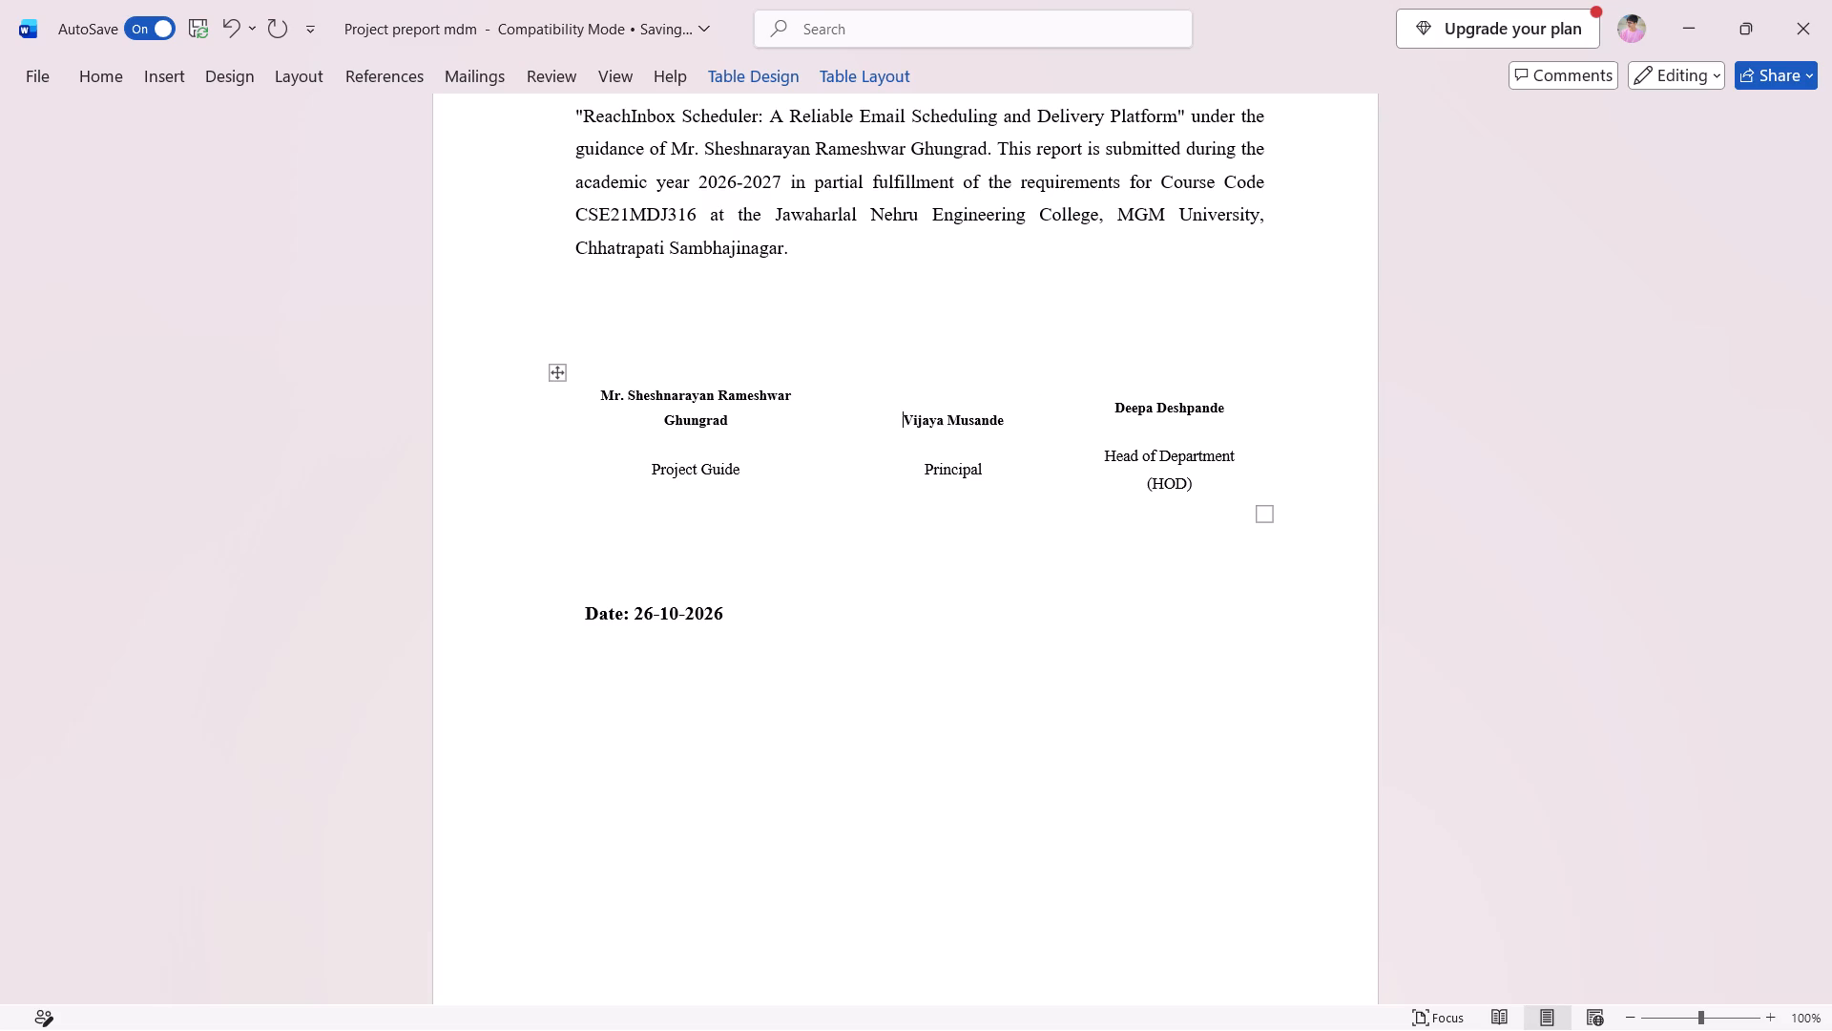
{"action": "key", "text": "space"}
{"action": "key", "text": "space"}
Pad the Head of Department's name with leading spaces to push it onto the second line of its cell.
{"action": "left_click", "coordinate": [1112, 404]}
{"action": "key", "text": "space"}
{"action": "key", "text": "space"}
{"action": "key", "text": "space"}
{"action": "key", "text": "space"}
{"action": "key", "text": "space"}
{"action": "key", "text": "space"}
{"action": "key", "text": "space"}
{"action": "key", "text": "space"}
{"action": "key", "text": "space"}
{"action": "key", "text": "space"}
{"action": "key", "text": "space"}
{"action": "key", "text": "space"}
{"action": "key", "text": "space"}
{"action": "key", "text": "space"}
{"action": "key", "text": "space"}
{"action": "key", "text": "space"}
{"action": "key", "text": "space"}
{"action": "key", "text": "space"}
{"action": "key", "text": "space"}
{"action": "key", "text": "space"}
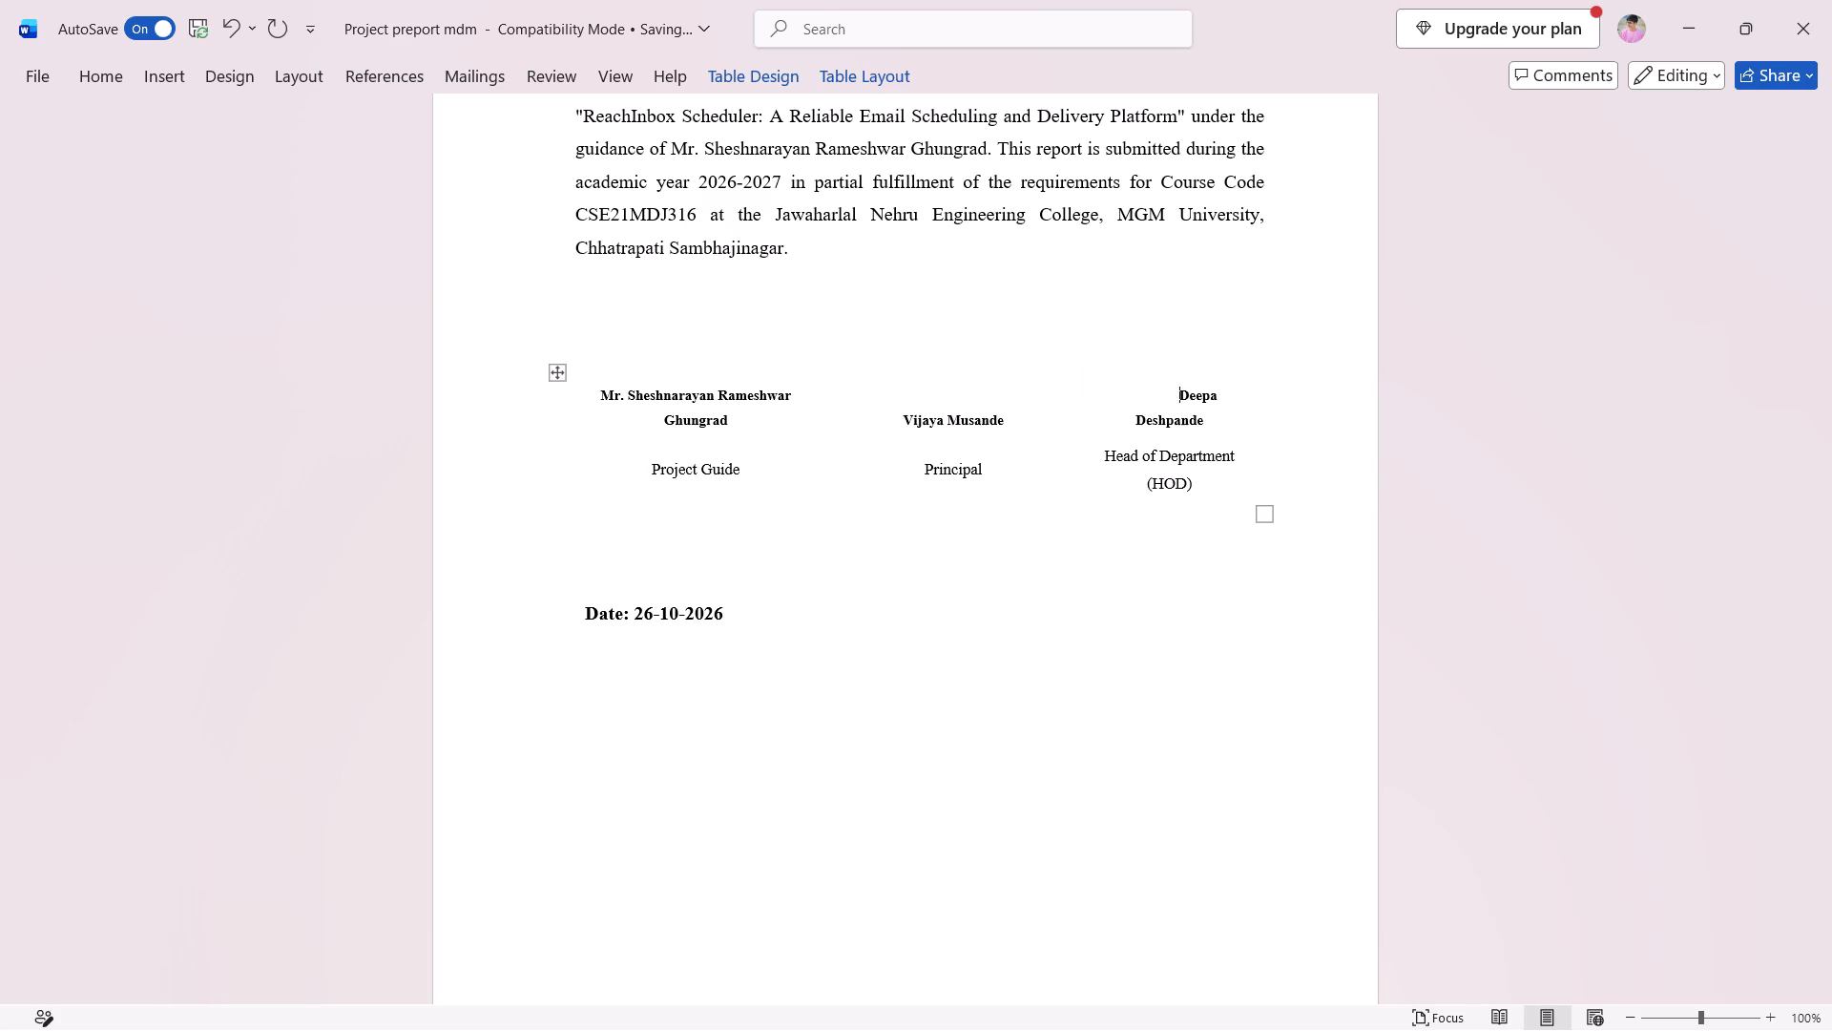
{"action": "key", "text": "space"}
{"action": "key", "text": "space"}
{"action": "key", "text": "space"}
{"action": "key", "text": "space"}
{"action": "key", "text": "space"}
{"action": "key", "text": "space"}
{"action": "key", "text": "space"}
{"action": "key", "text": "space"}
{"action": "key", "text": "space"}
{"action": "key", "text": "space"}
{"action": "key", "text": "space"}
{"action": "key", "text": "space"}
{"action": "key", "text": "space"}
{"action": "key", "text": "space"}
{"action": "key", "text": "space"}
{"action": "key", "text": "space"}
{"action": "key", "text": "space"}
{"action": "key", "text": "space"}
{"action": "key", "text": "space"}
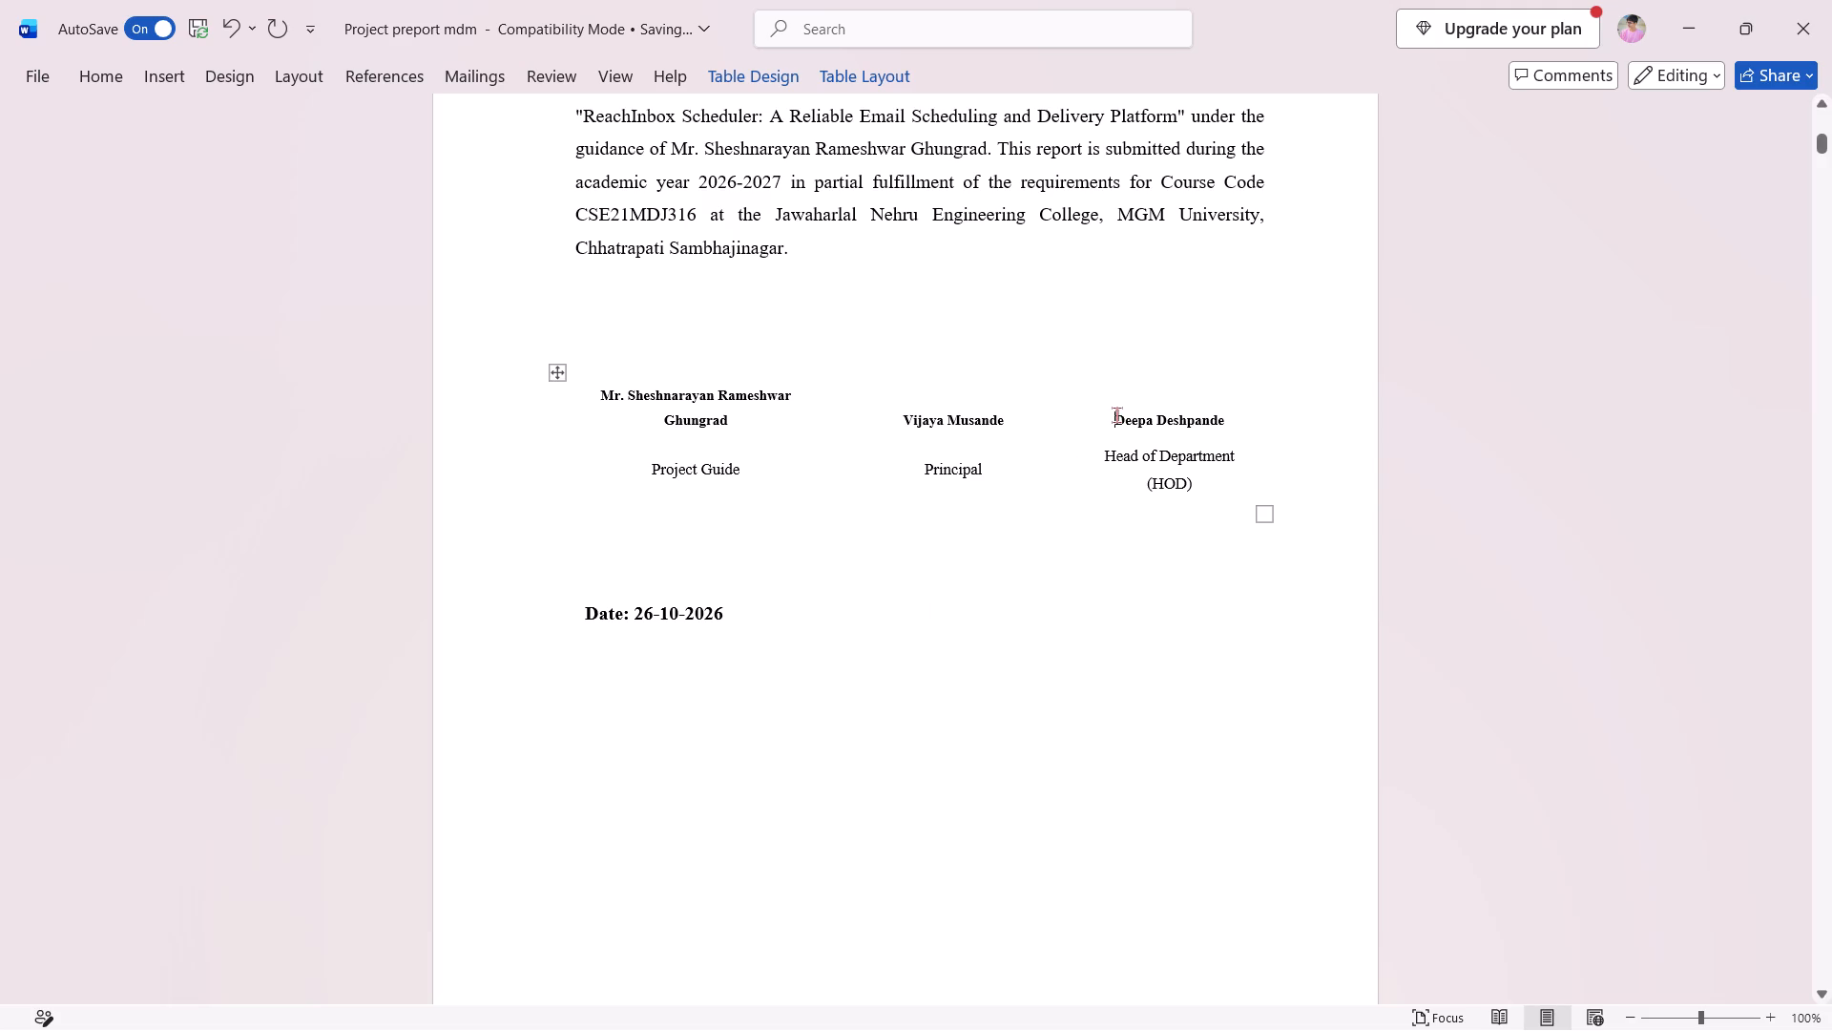
Copy the Head of Department's name and title cells and remove that column from the signature table.
{"action": "left_click_drag", "start_coordinate": [1116, 419], "coordinate": [1214, 487]}
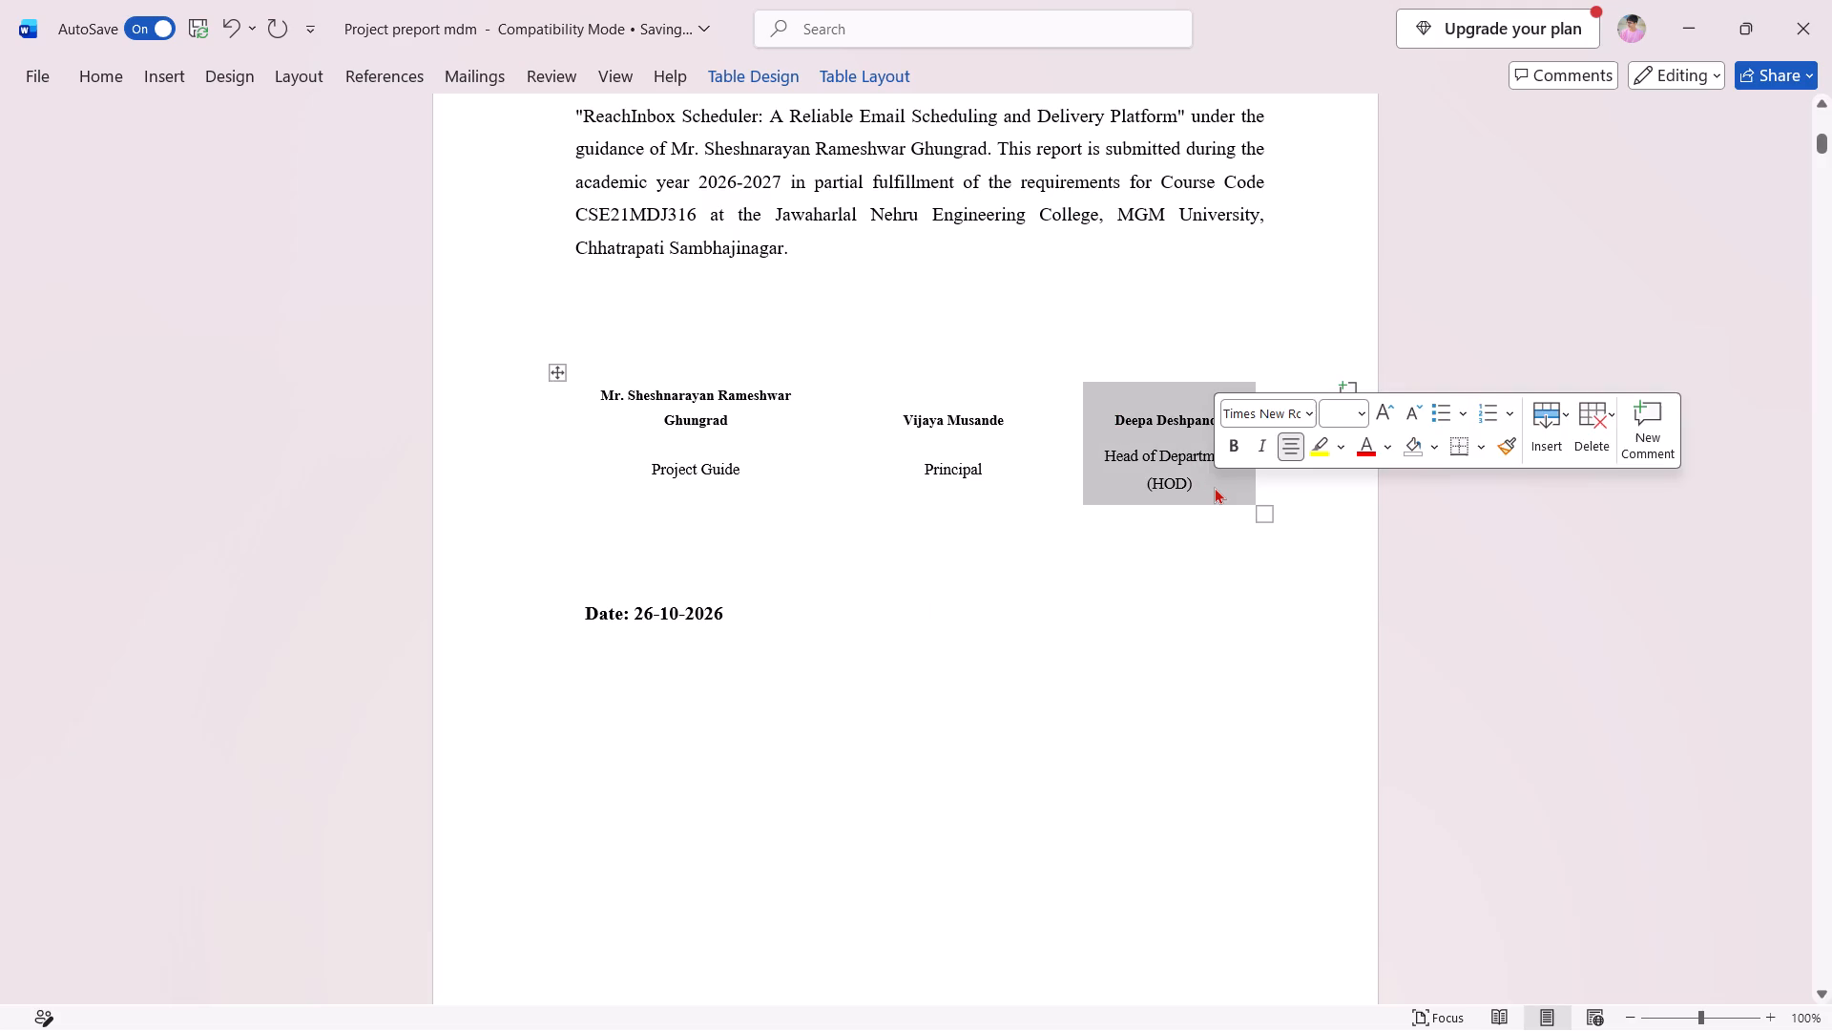
{"action": "key", "text": "ctrl+c"}
{"action": "key", "text": "BackSpace"}
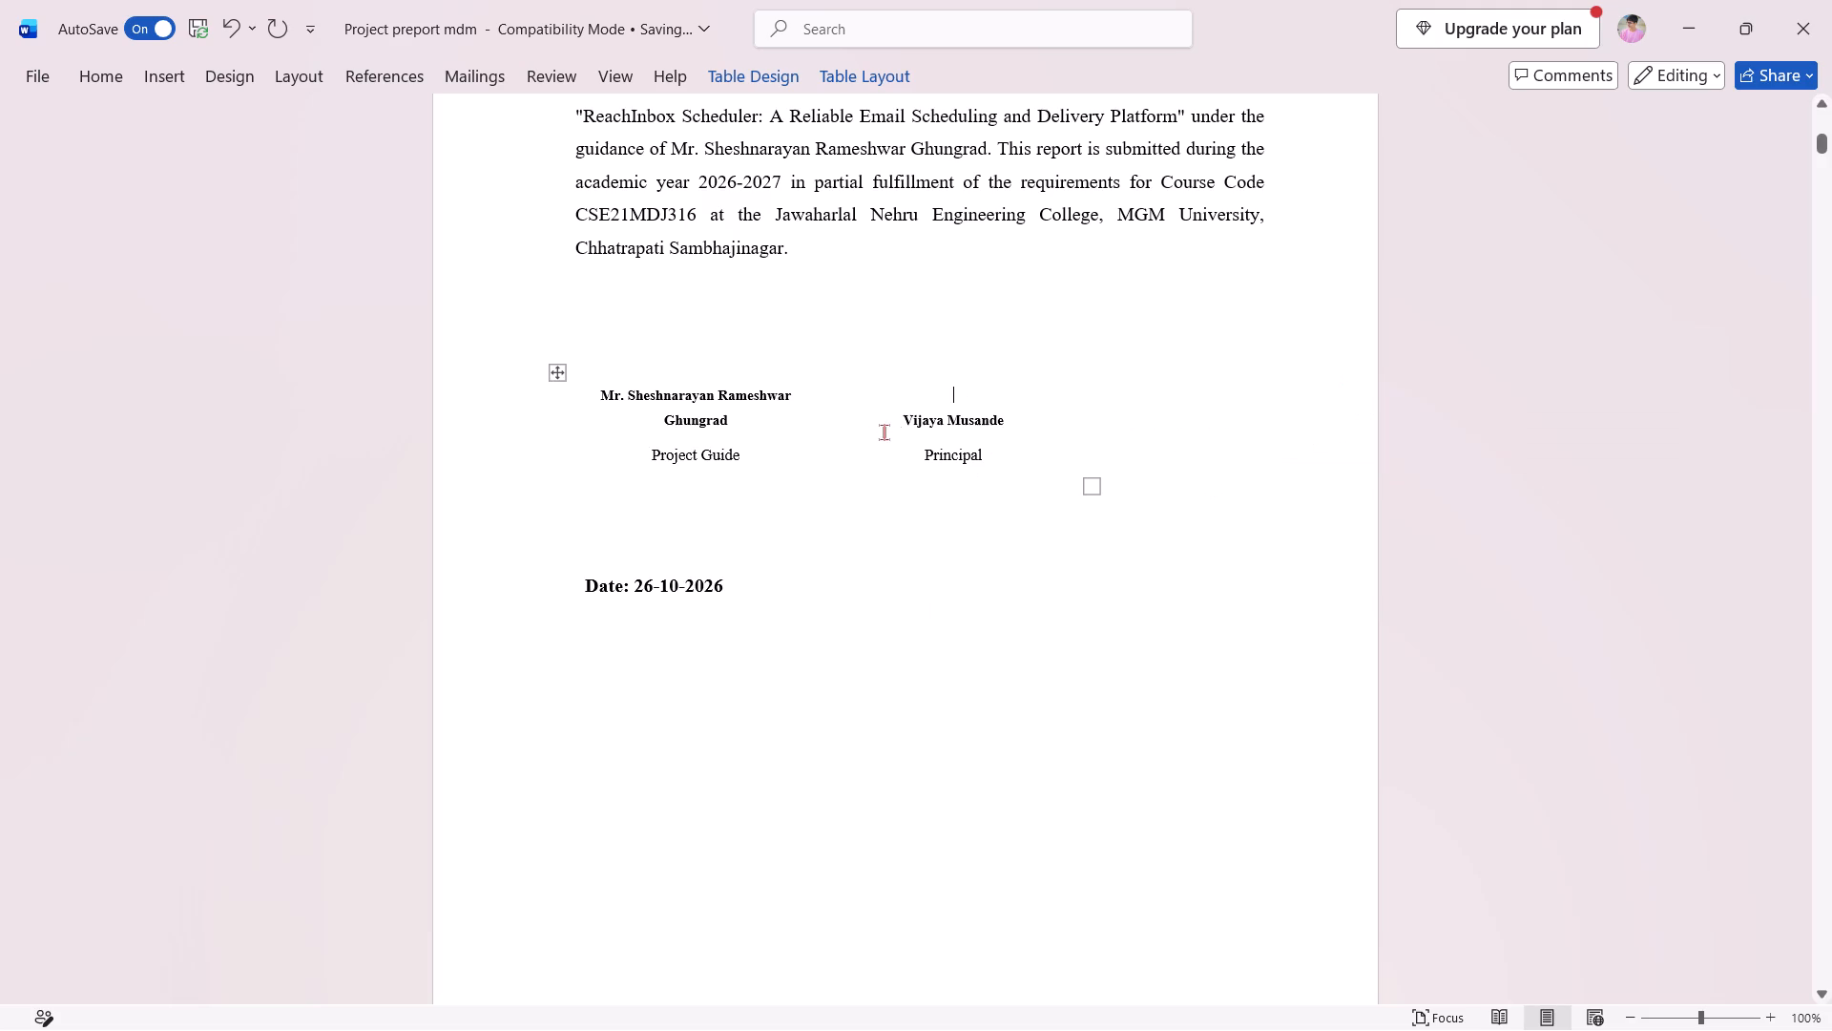
Delete leading spaces before the principal's name in the signature table.
{"action": "left_click", "coordinate": [901, 418]}
{"action": "key", "text": "BackSpace"}
{"action": "key", "text": "BackSpace"}
{"action": "key", "text": "BackSpace"}
{"action": "key", "text": "BackSpace"}
{"action": "key", "text": "BackSpace"}
{"action": "key", "text": "BackSpace"}
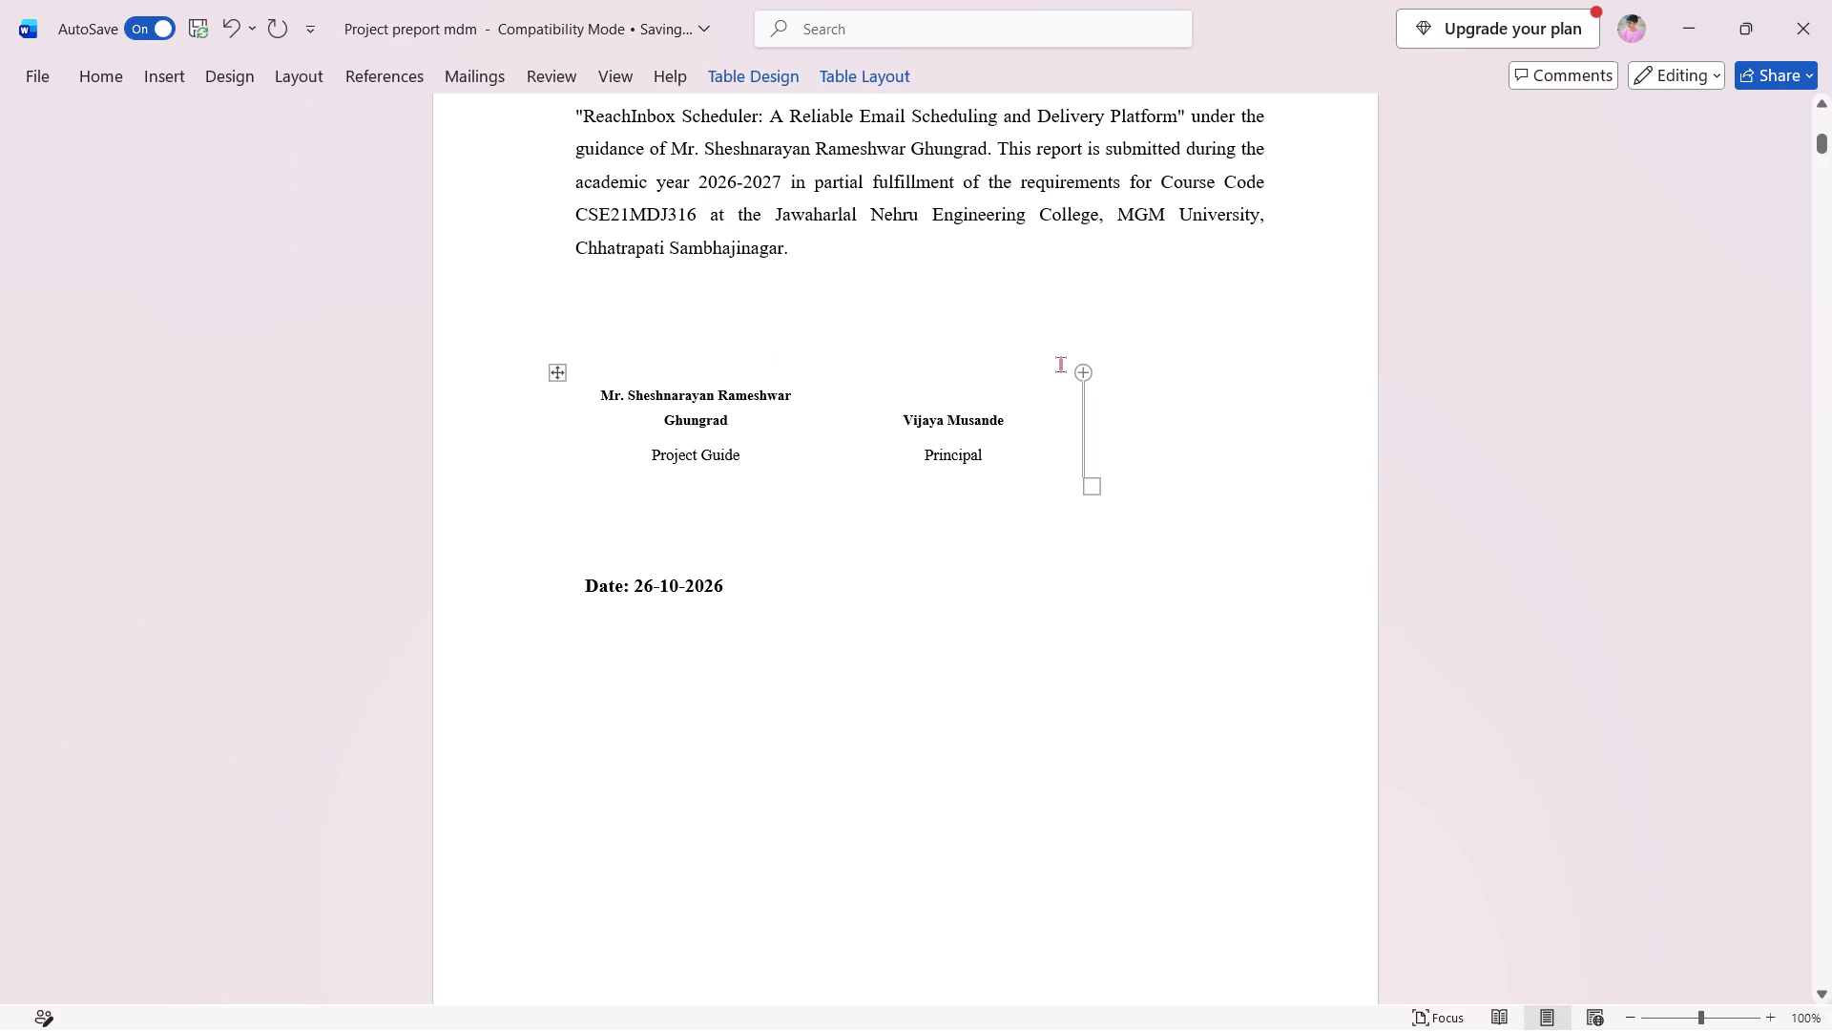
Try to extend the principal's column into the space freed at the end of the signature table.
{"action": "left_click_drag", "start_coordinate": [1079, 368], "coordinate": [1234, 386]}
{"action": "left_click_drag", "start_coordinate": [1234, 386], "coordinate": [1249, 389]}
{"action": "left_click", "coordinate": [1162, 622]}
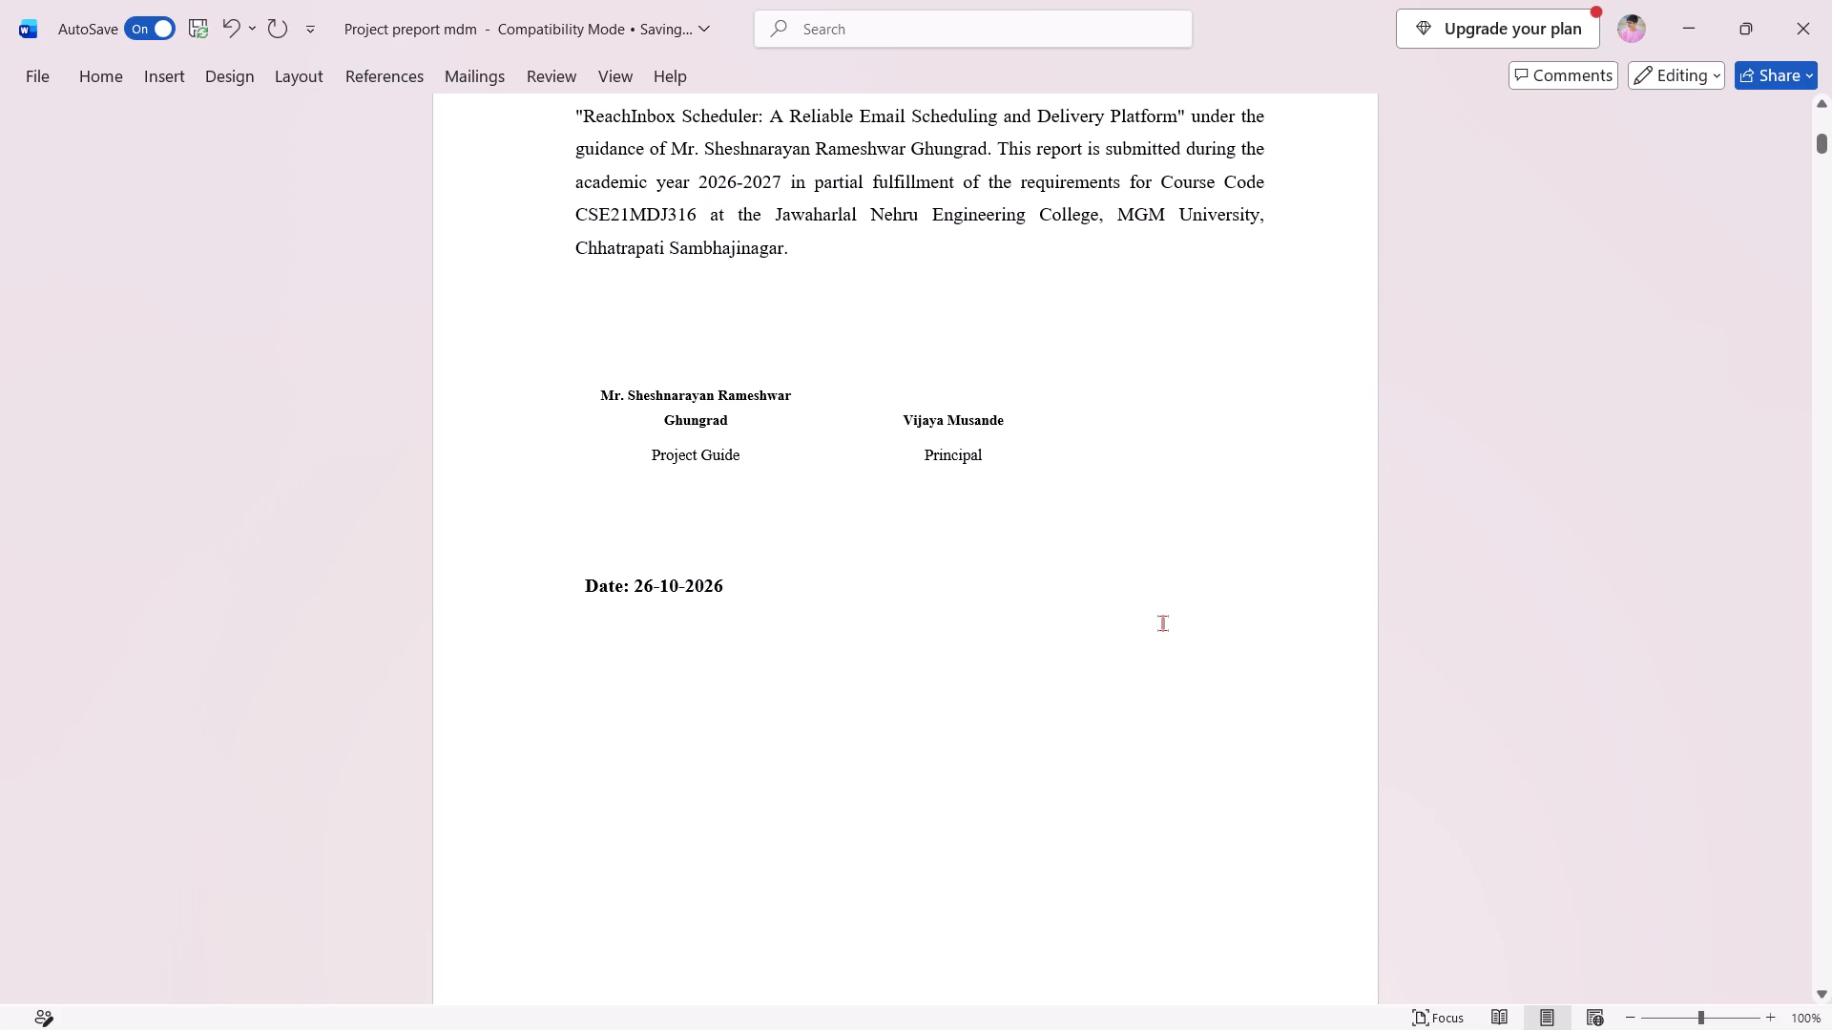
Paste the copied Head of Department cells below the signature table, just above the date line.
{"action": "left_click", "coordinate": [656, 526]}
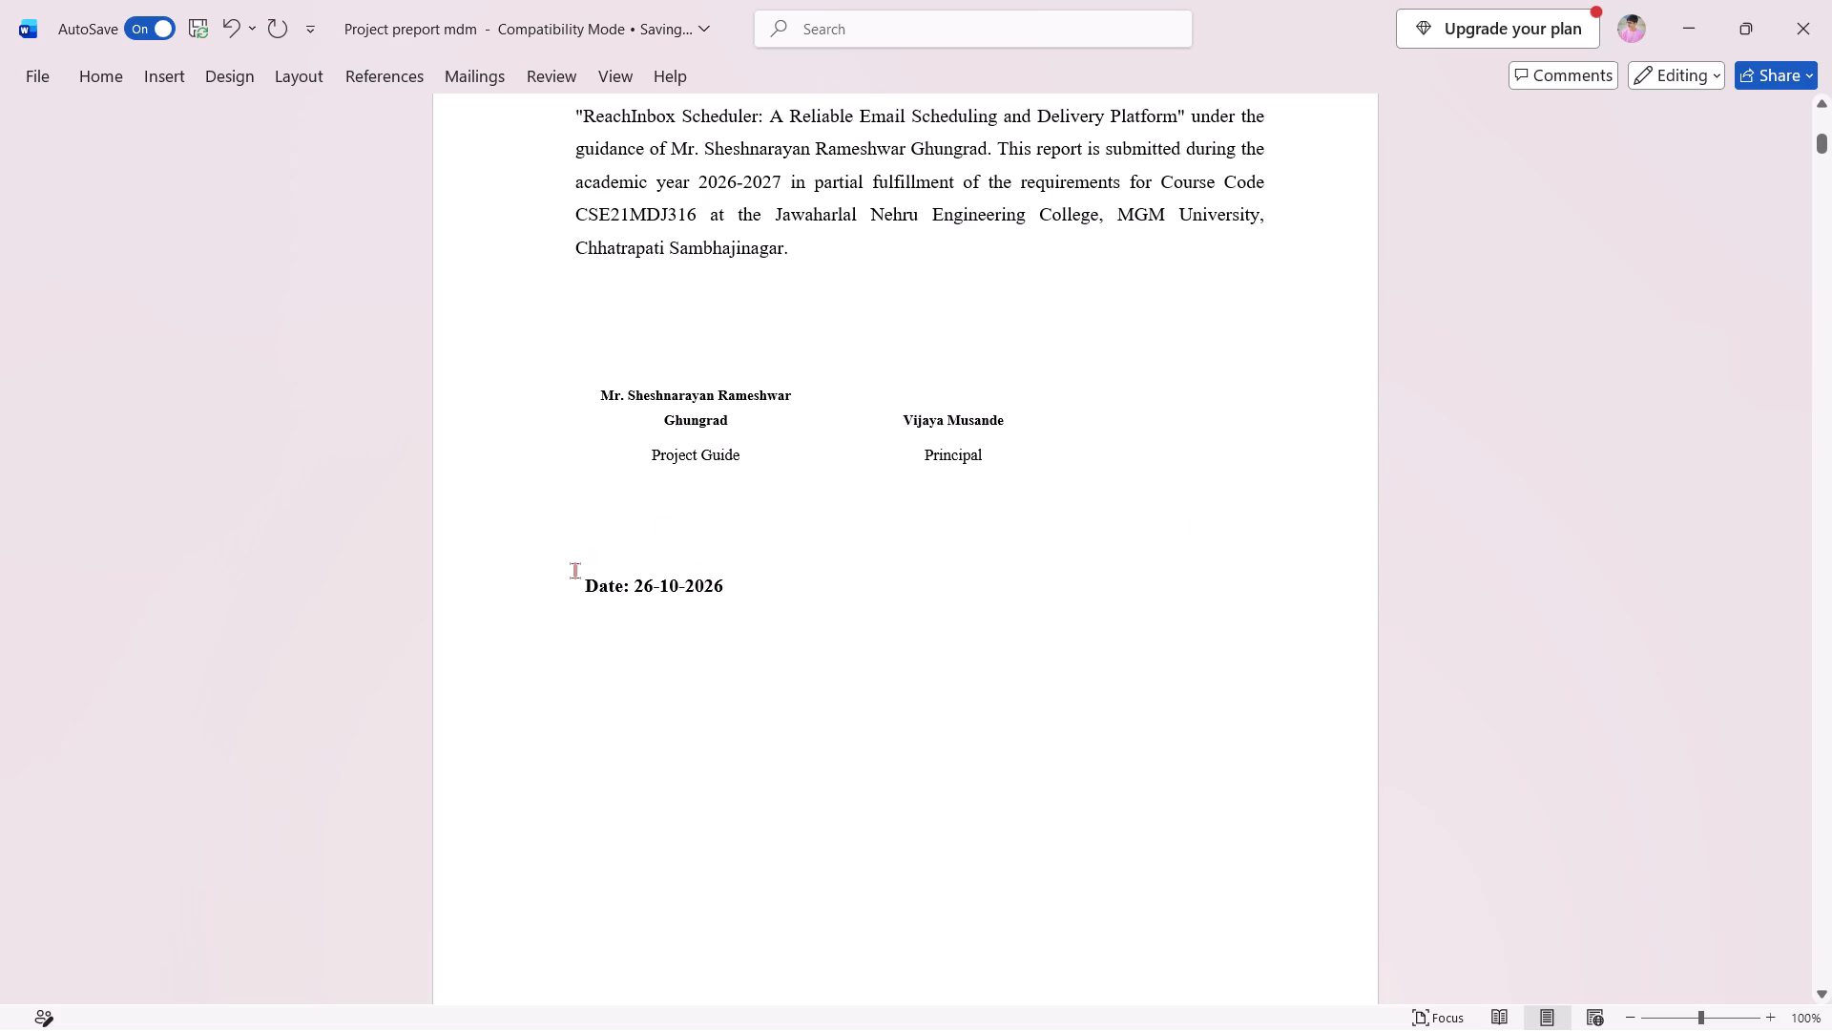
{"action": "left_click", "coordinate": [582, 582]}
{"action": "key", "text": "ctrl+v"}
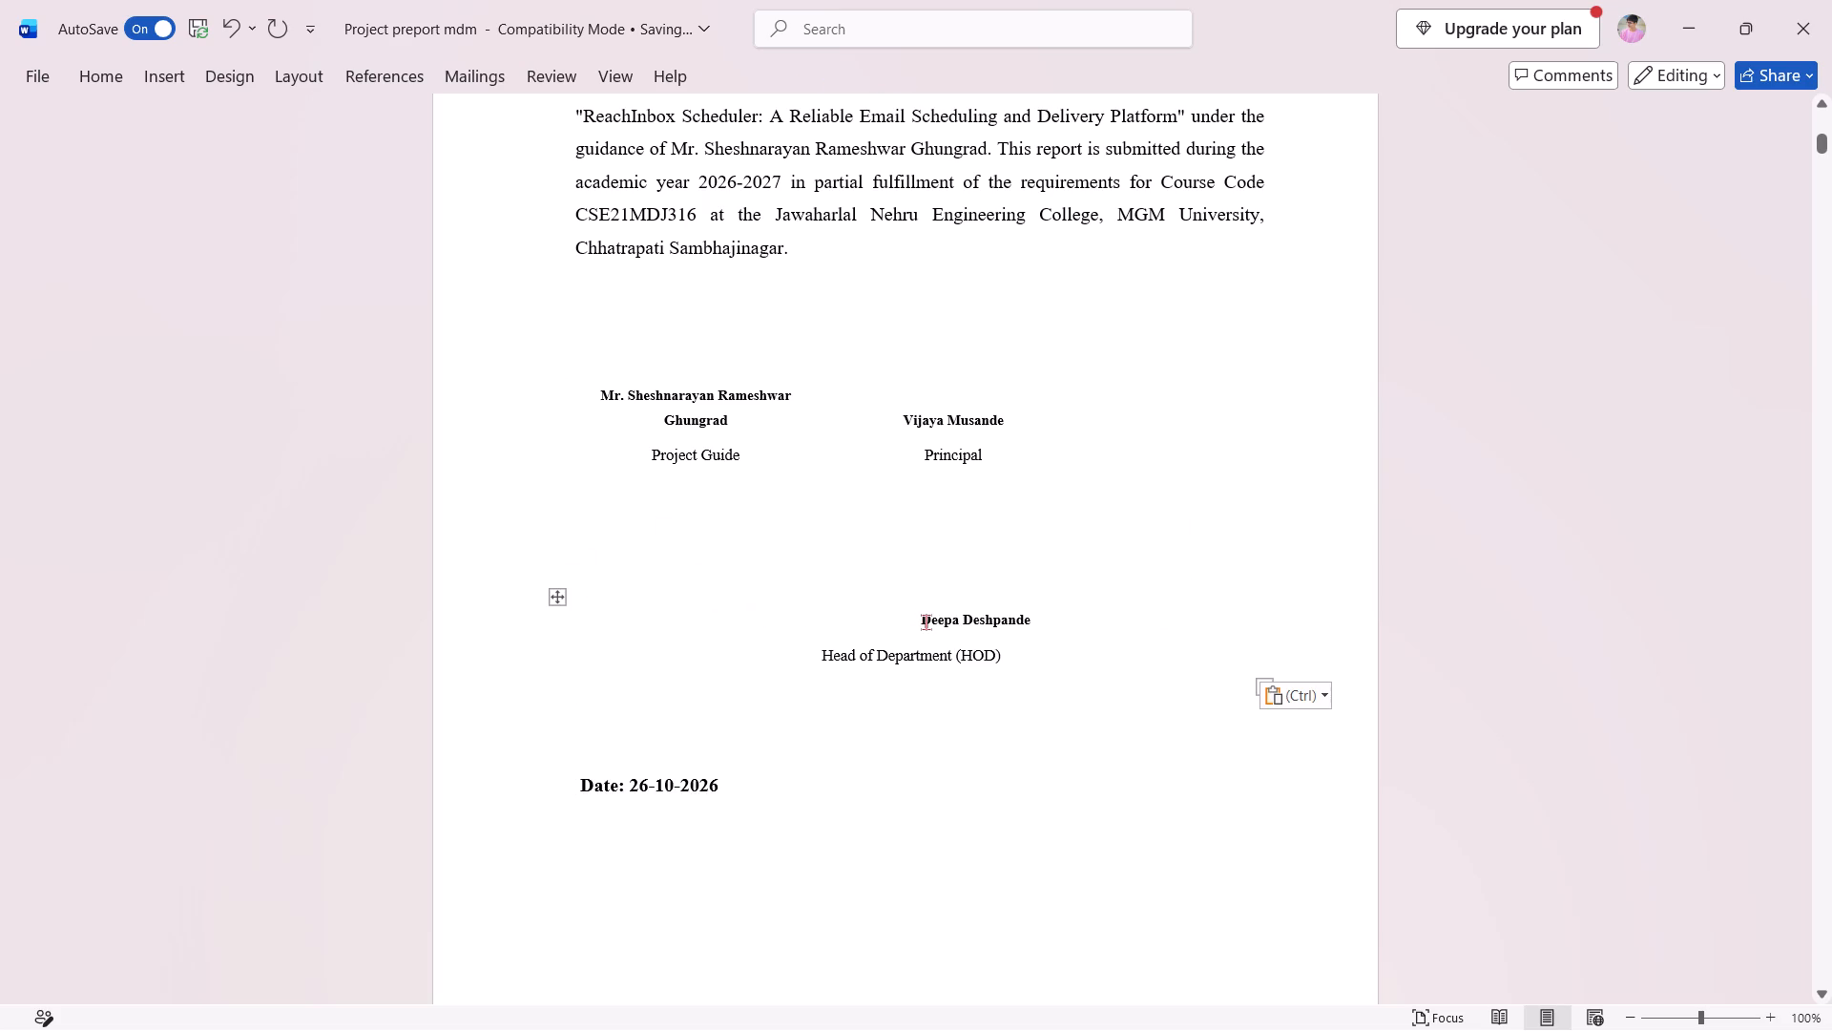
Delete the leading spaces before the Head of Department's name to centre it above the title.
{"action": "left_click", "coordinate": [917, 621]}
{"action": "key", "text": "BackSpace"}
{"action": "key", "text": "BackSpace"}
{"action": "key", "text": "BackSpace"}
{"action": "key", "text": "BackSpace"}
{"action": "key", "text": "BackSpace"}
{"action": "key", "text": "BackSpace"}
{"action": "key", "text": "BackSpace"}
{"action": "key", "text": "BackSpace"}
{"action": "key", "text": "BackSpace"}
{"action": "key", "text": "BackSpace"}
{"action": "key", "text": "BackSpace"}
{"action": "key", "text": "BackSpace"}
{"action": "key", "text": "BackSpace"}
{"action": "key", "text": "BackSpace"}
{"action": "key", "text": "BackSpace"}
{"action": "key", "text": "BackSpace"}
{"action": "key", "text": "BackSpace"}
{"action": "key", "text": "BackSpace"}
{"action": "key", "text": "BackSpace"}
{"action": "key", "text": "BackSpace"}
{"action": "key", "text": "BackSpace"}
{"action": "key", "text": "BackSpace"}
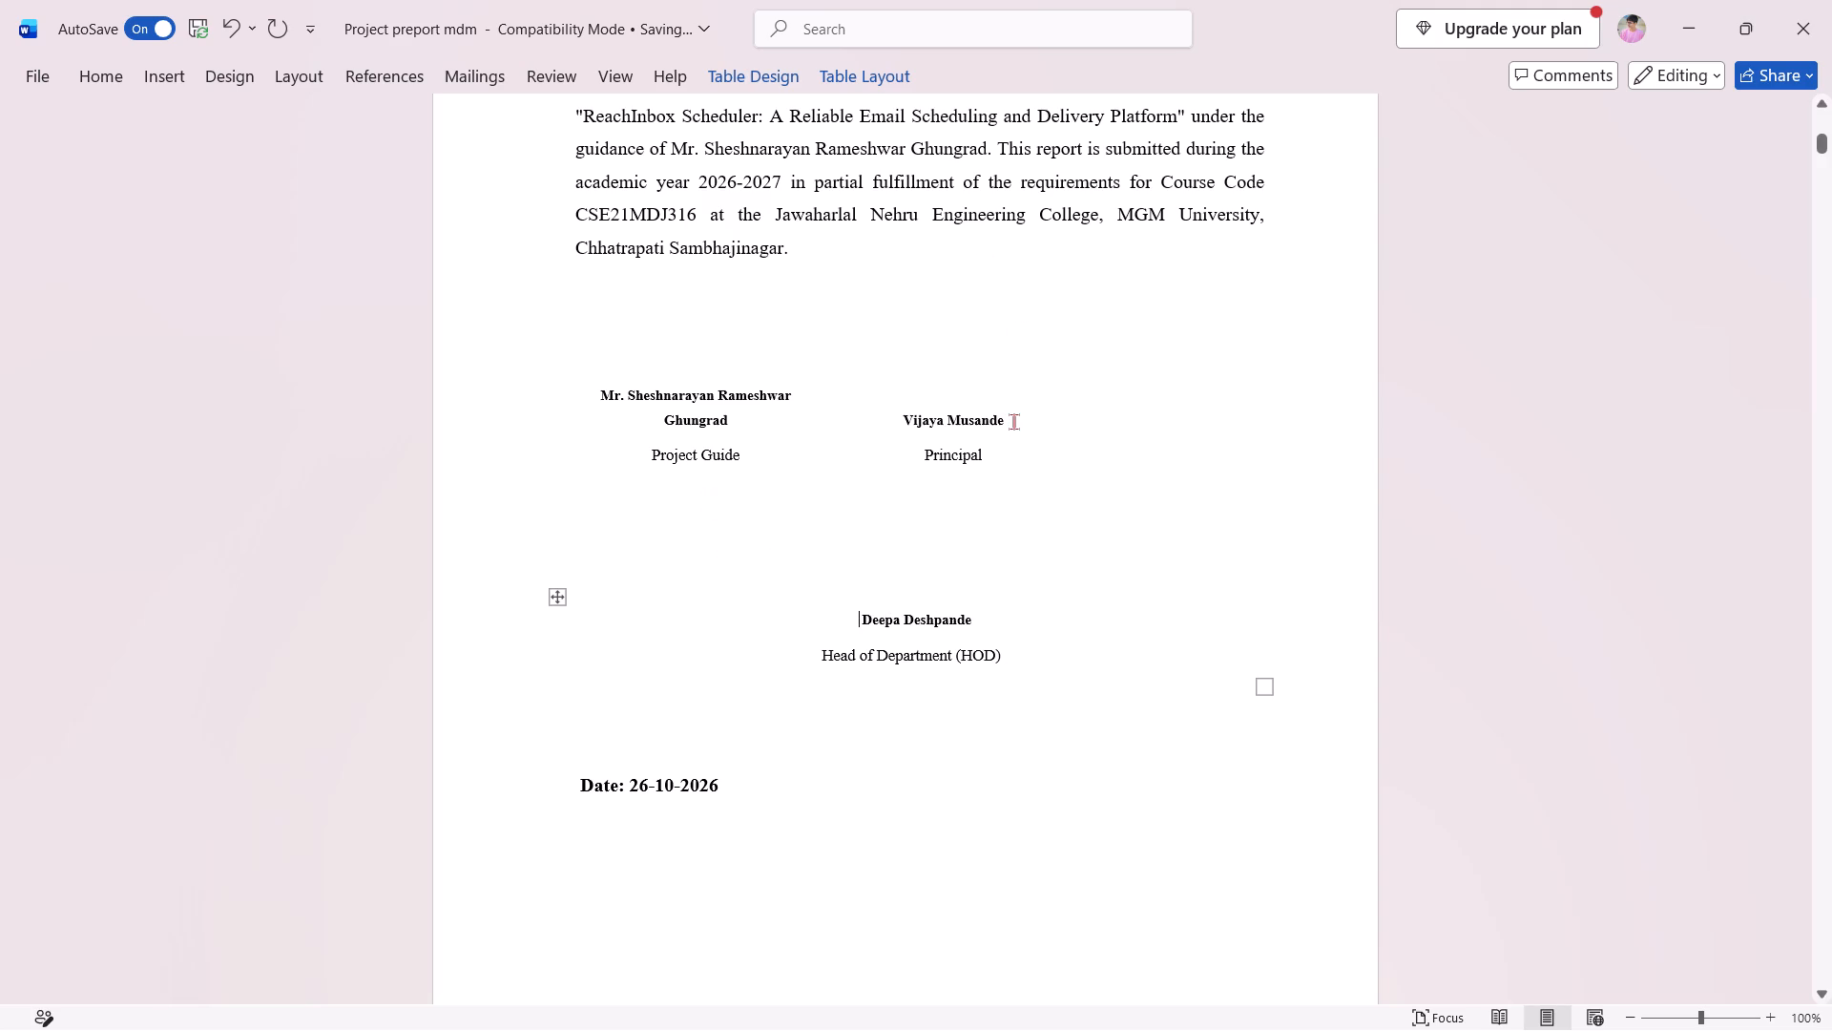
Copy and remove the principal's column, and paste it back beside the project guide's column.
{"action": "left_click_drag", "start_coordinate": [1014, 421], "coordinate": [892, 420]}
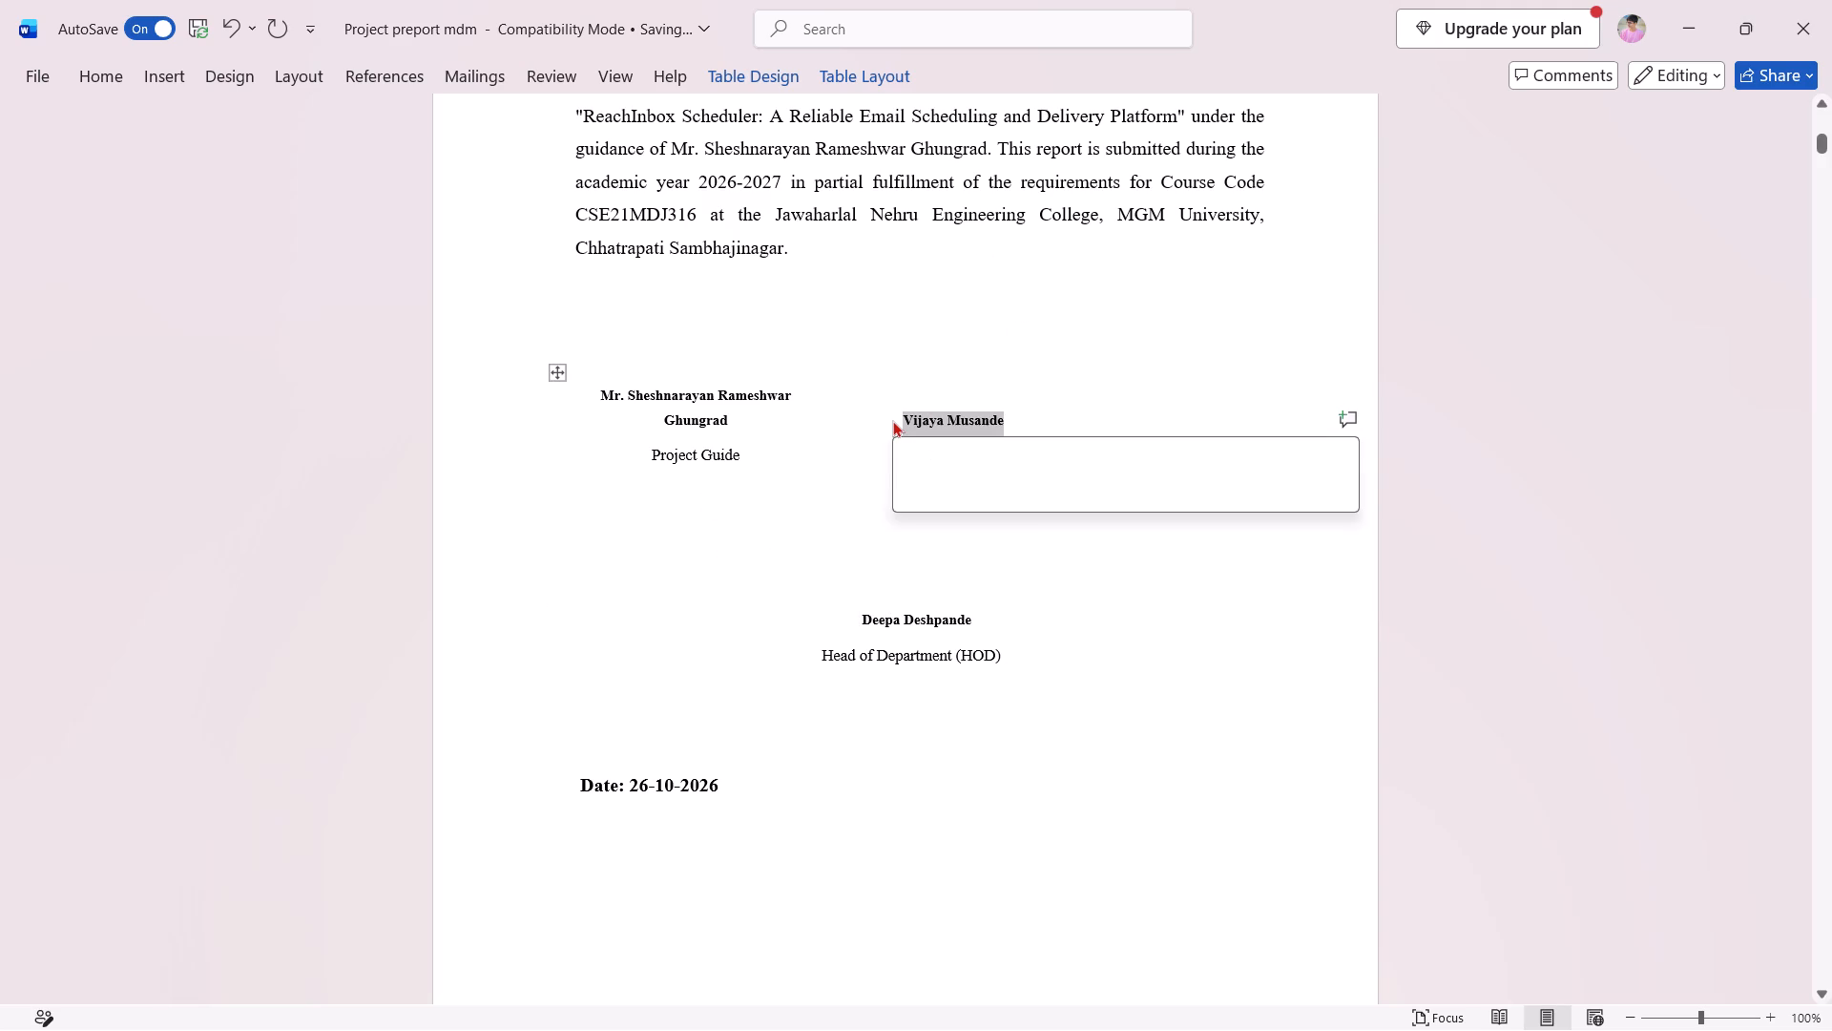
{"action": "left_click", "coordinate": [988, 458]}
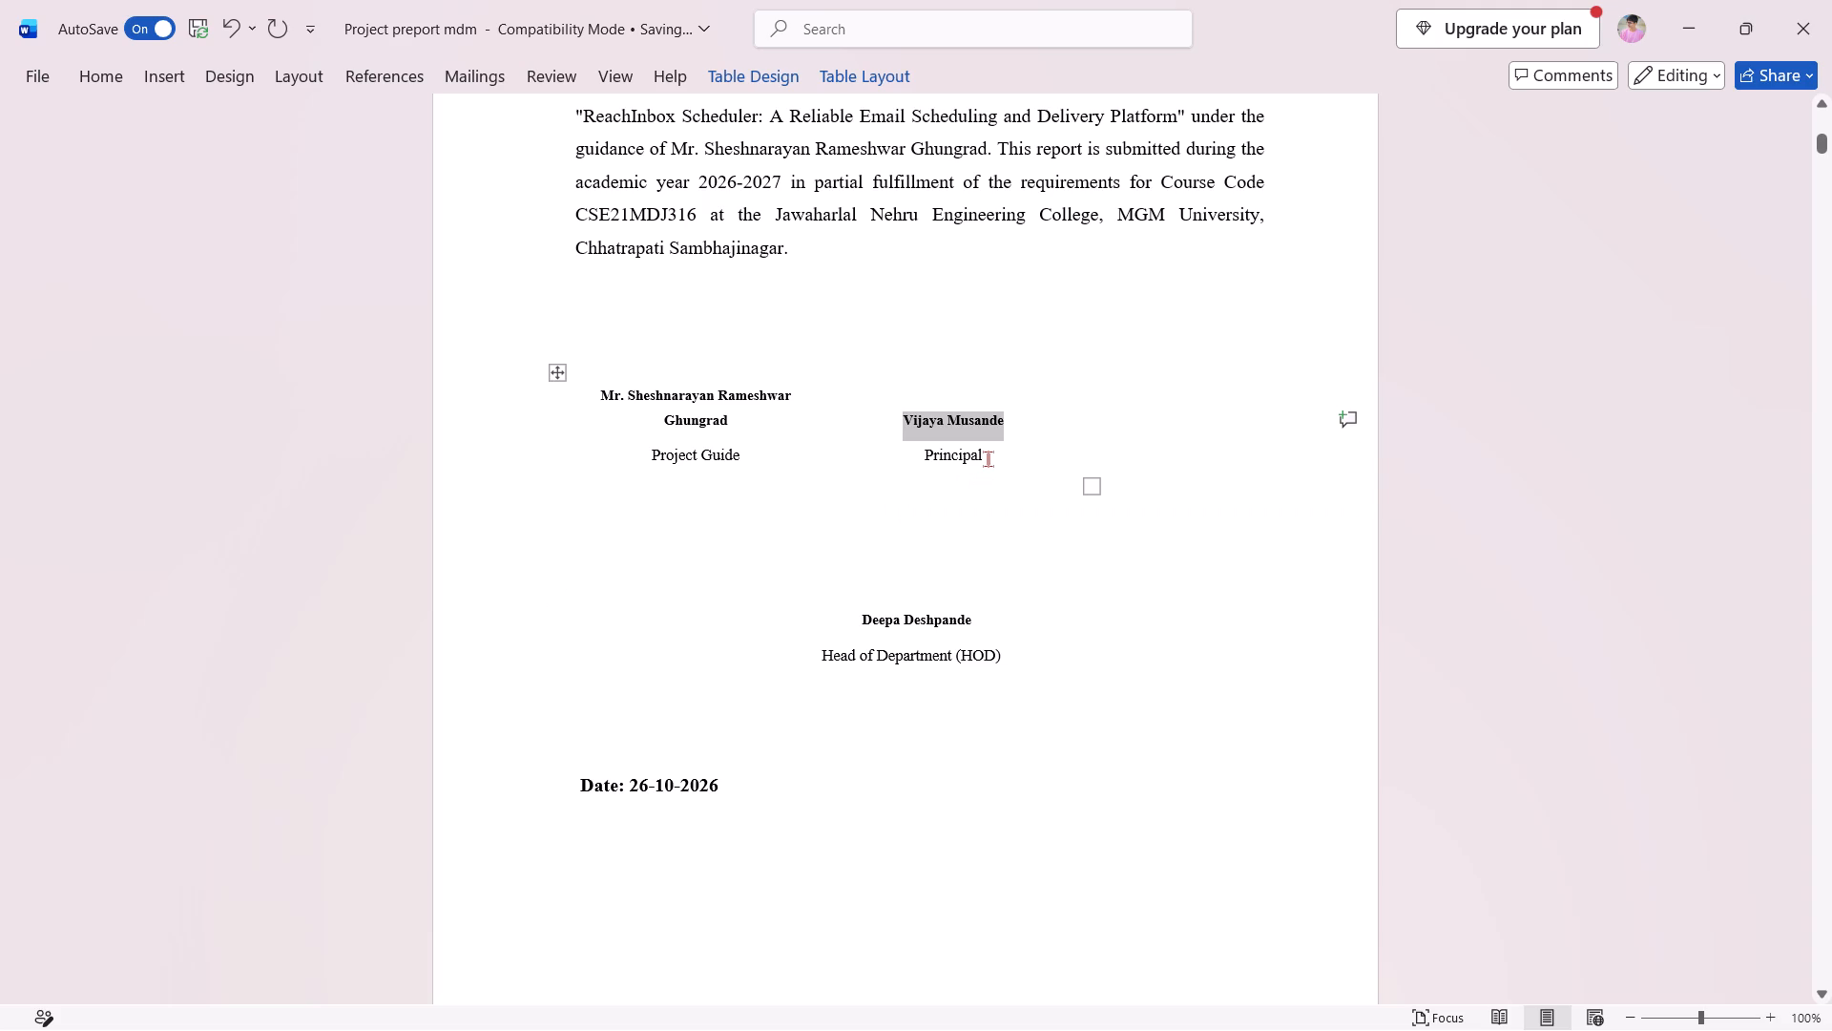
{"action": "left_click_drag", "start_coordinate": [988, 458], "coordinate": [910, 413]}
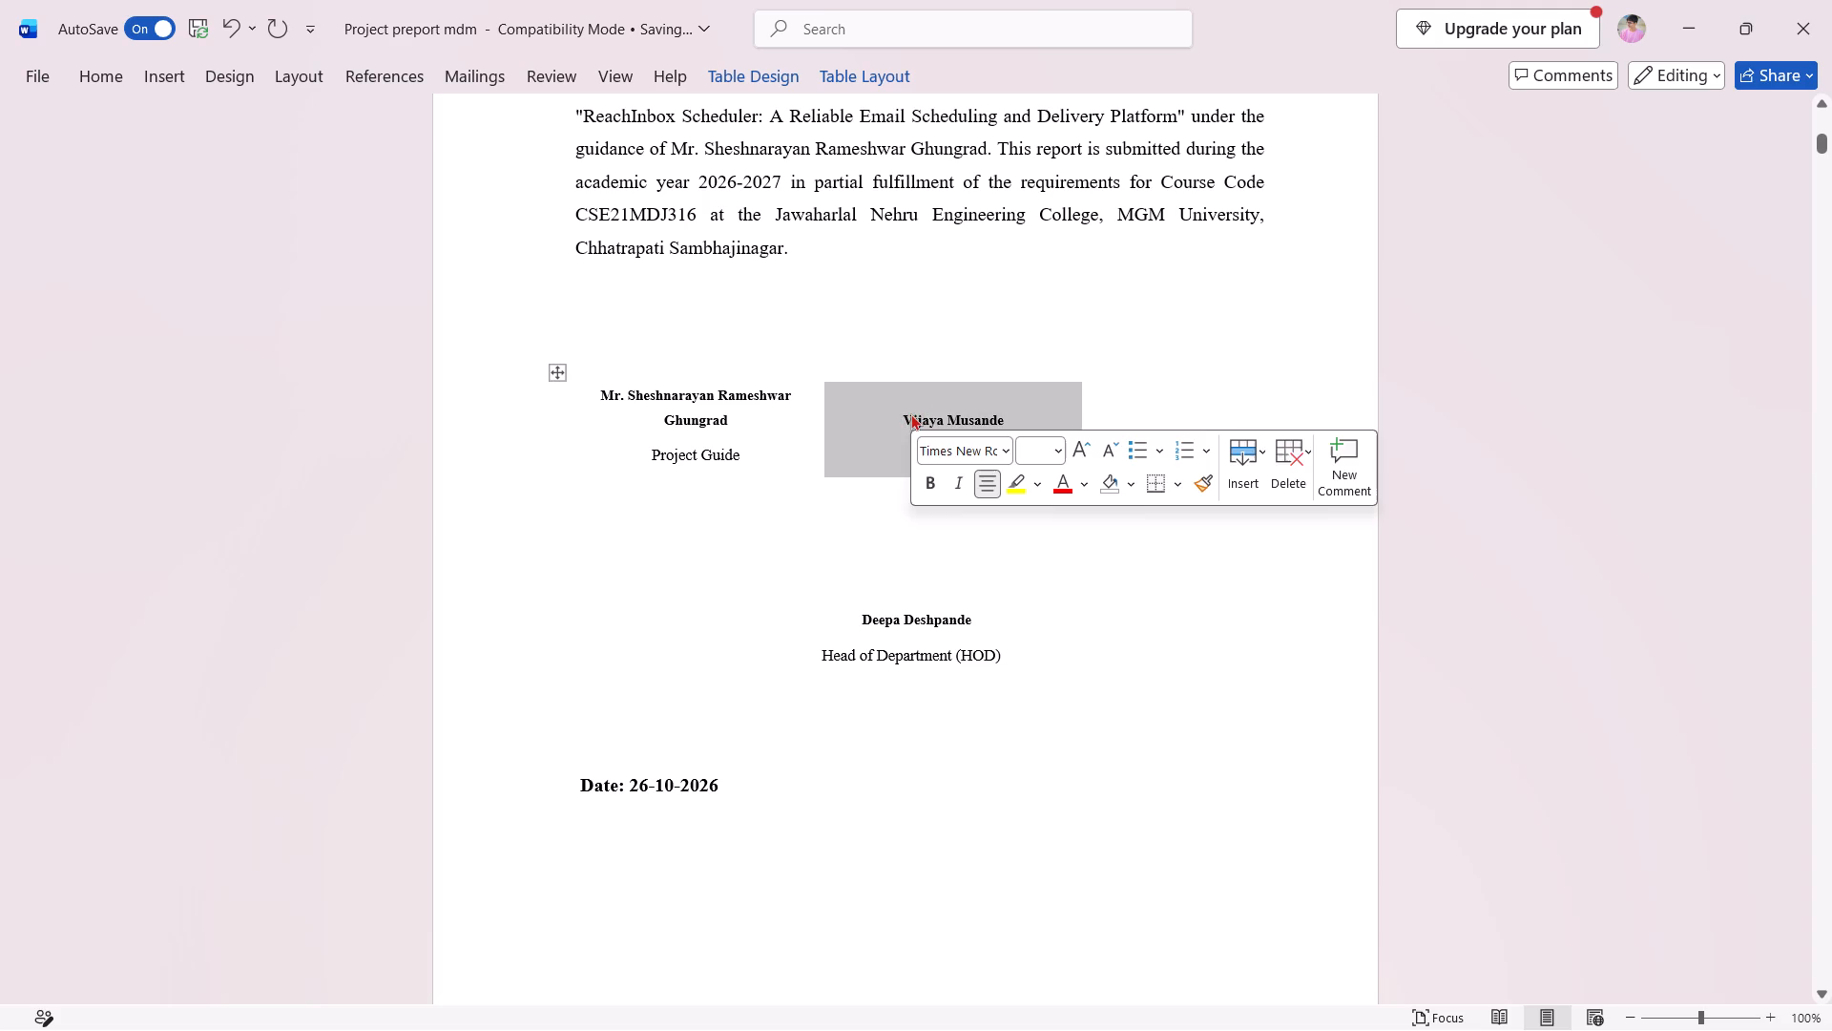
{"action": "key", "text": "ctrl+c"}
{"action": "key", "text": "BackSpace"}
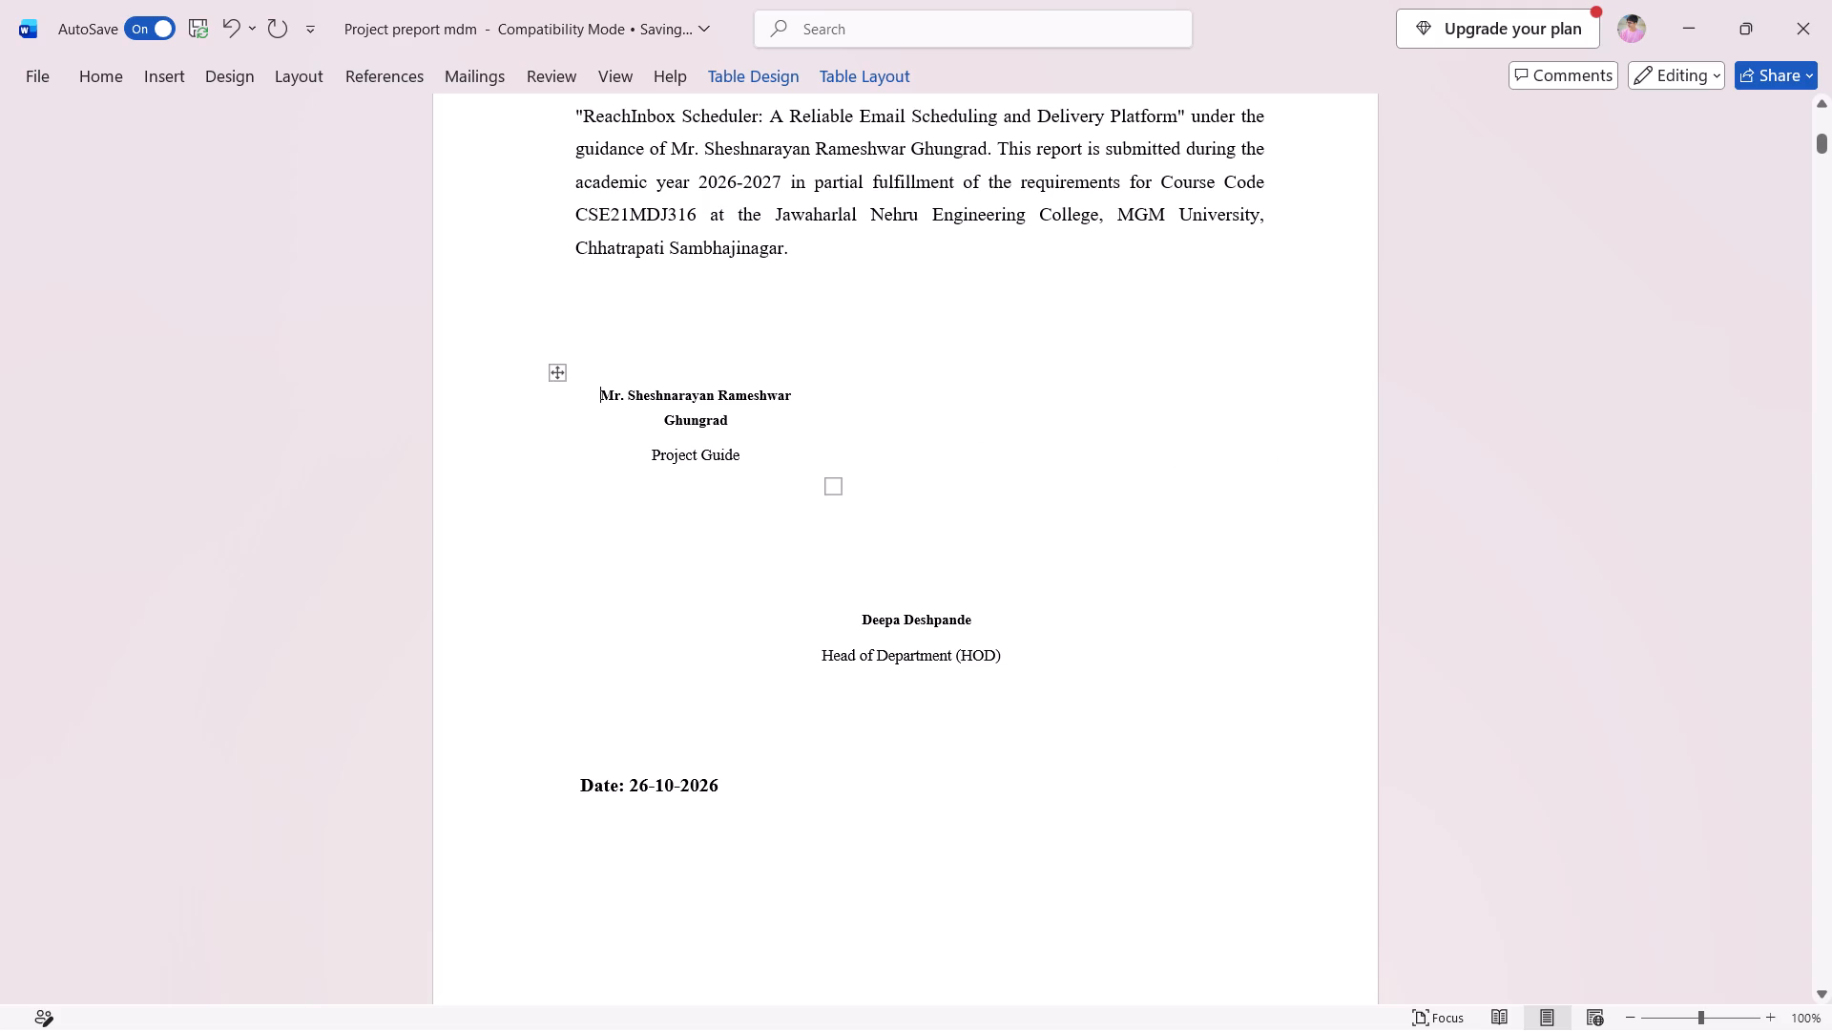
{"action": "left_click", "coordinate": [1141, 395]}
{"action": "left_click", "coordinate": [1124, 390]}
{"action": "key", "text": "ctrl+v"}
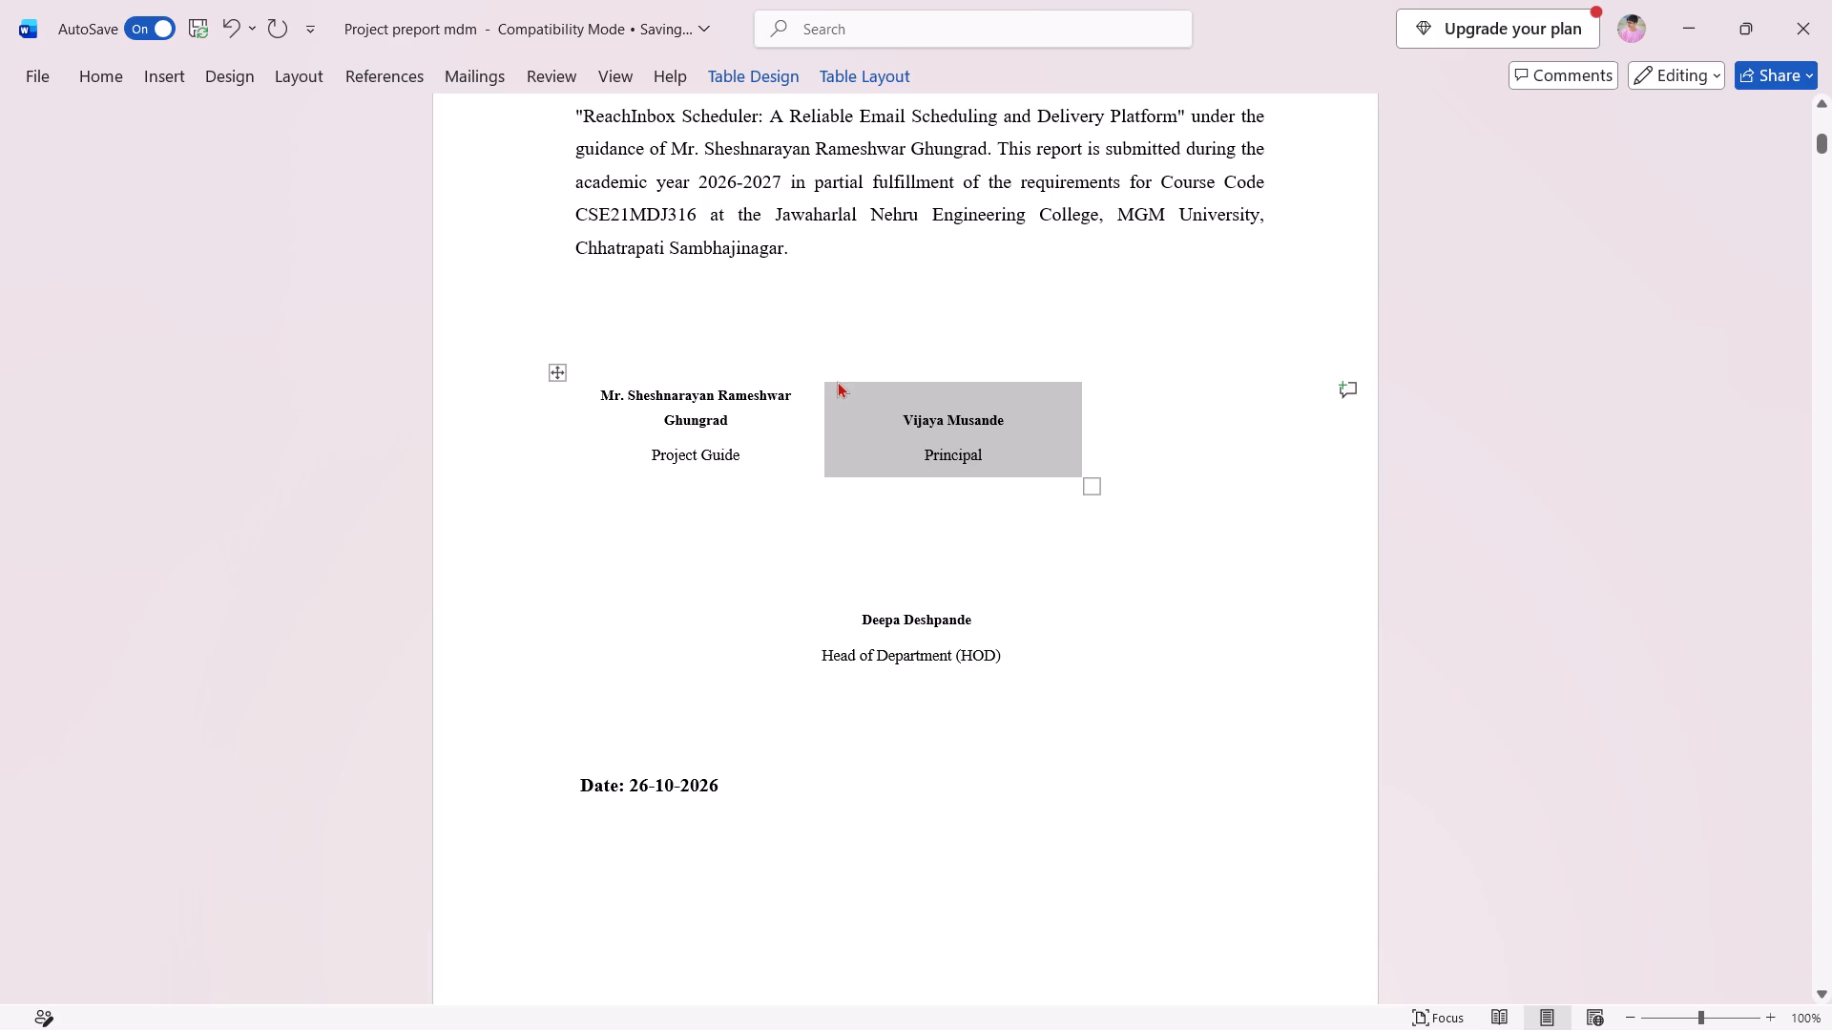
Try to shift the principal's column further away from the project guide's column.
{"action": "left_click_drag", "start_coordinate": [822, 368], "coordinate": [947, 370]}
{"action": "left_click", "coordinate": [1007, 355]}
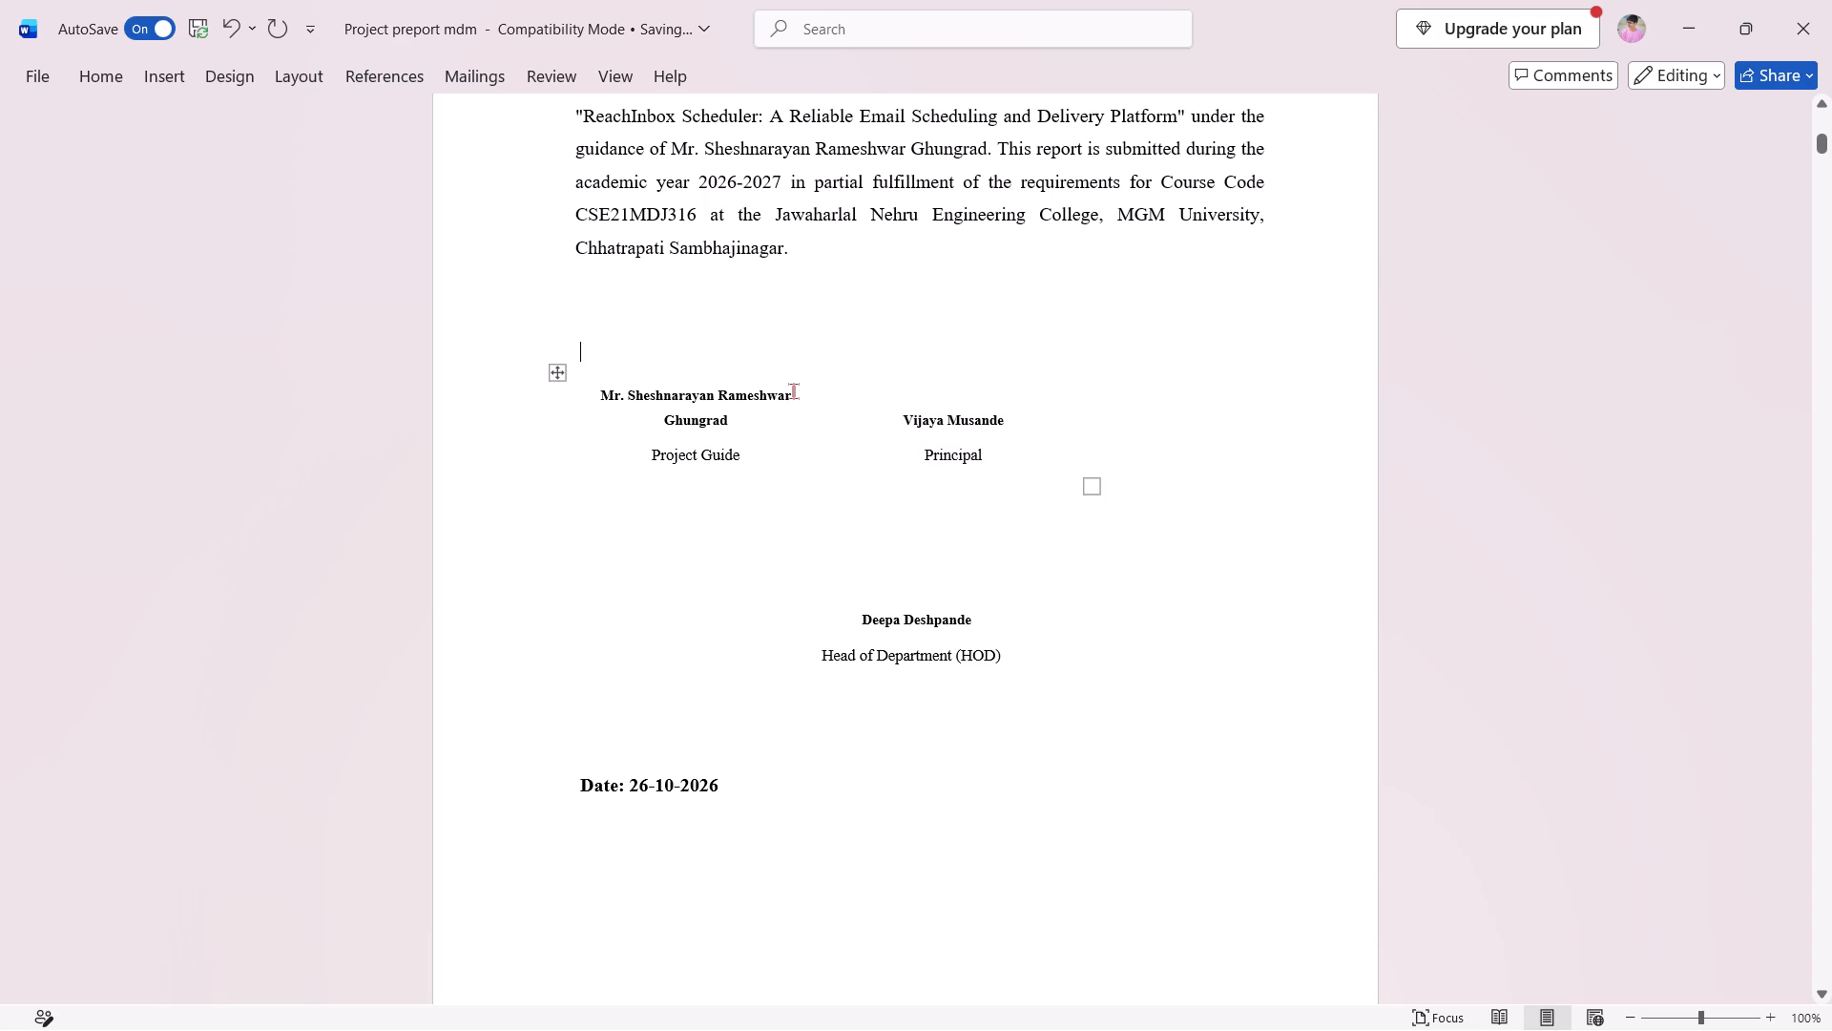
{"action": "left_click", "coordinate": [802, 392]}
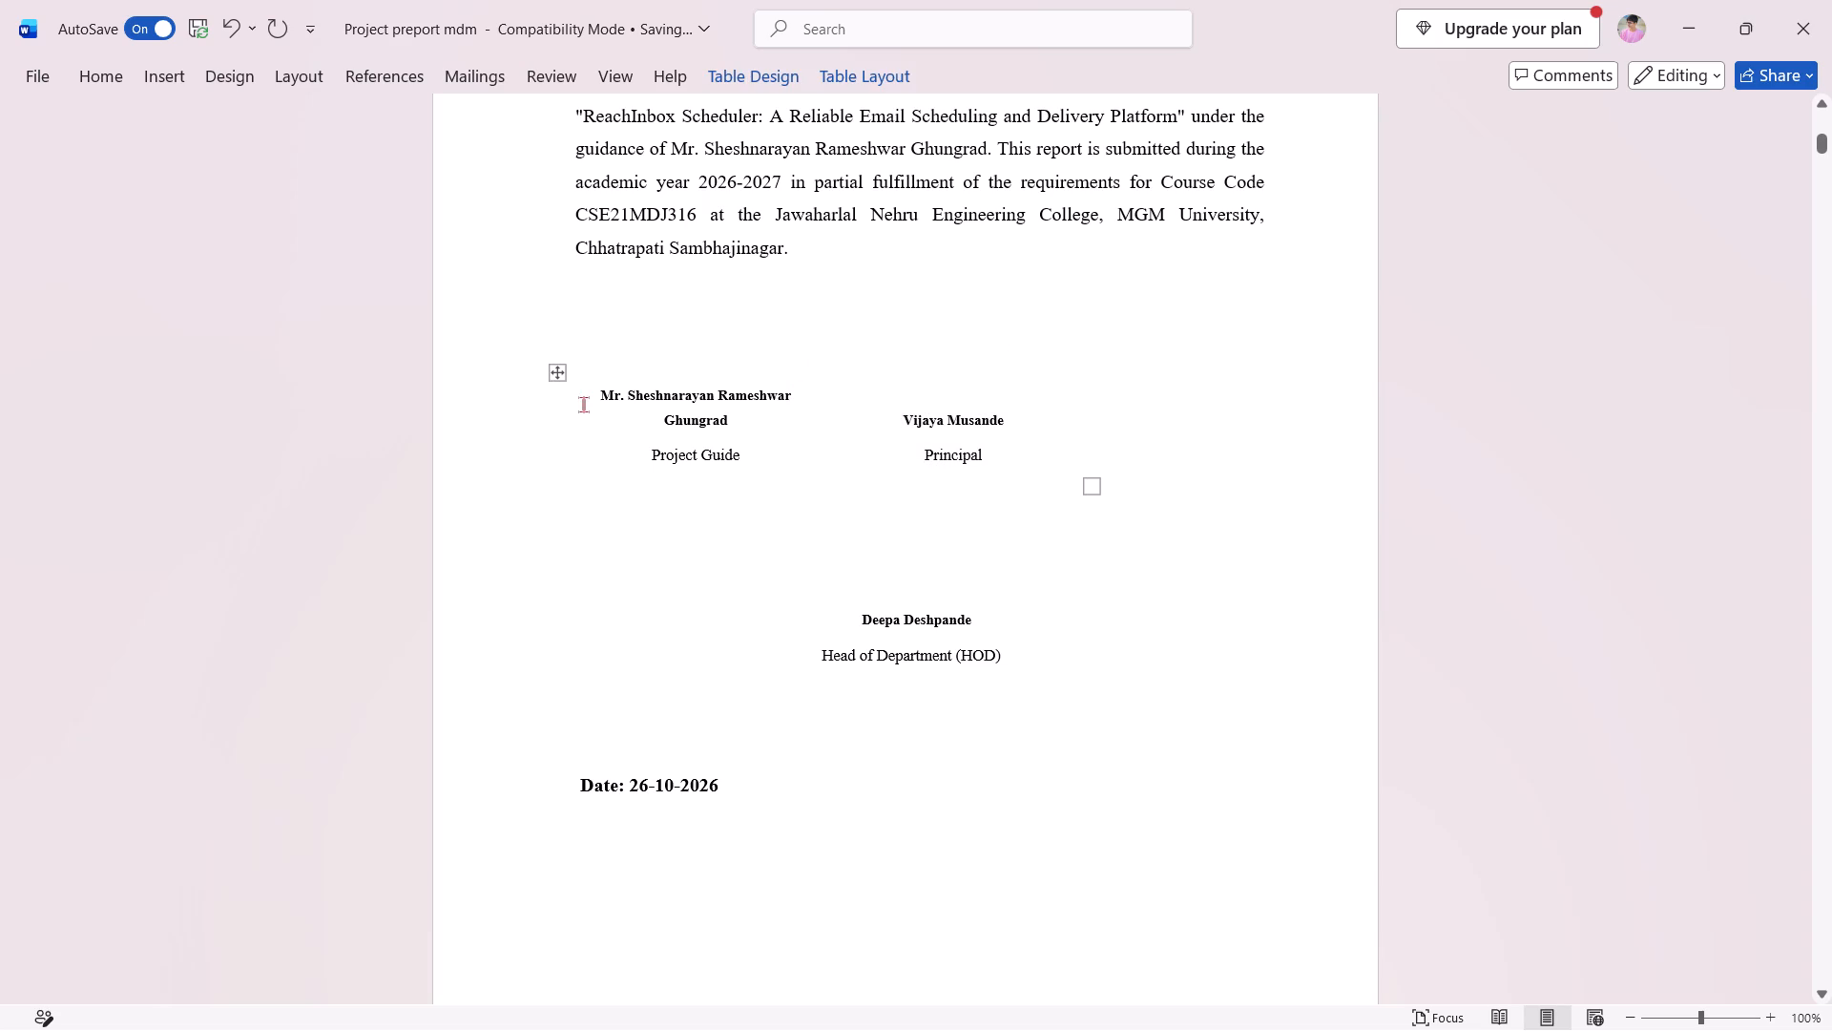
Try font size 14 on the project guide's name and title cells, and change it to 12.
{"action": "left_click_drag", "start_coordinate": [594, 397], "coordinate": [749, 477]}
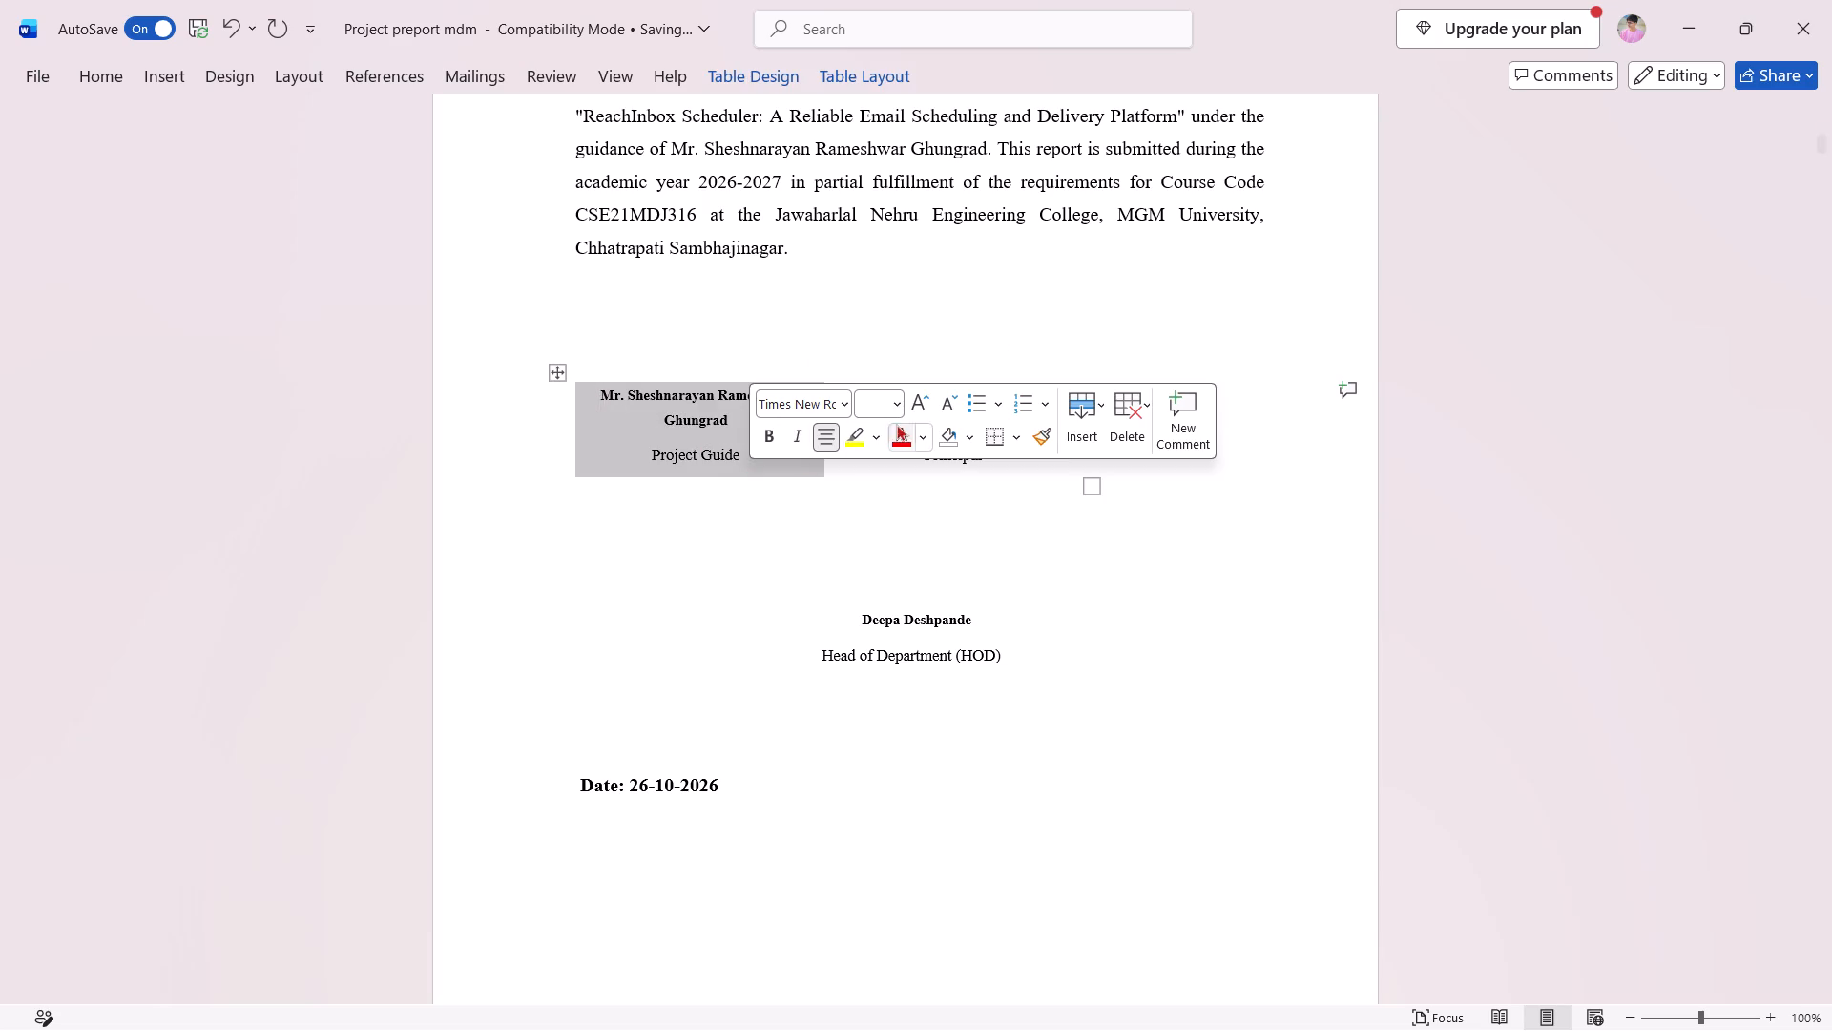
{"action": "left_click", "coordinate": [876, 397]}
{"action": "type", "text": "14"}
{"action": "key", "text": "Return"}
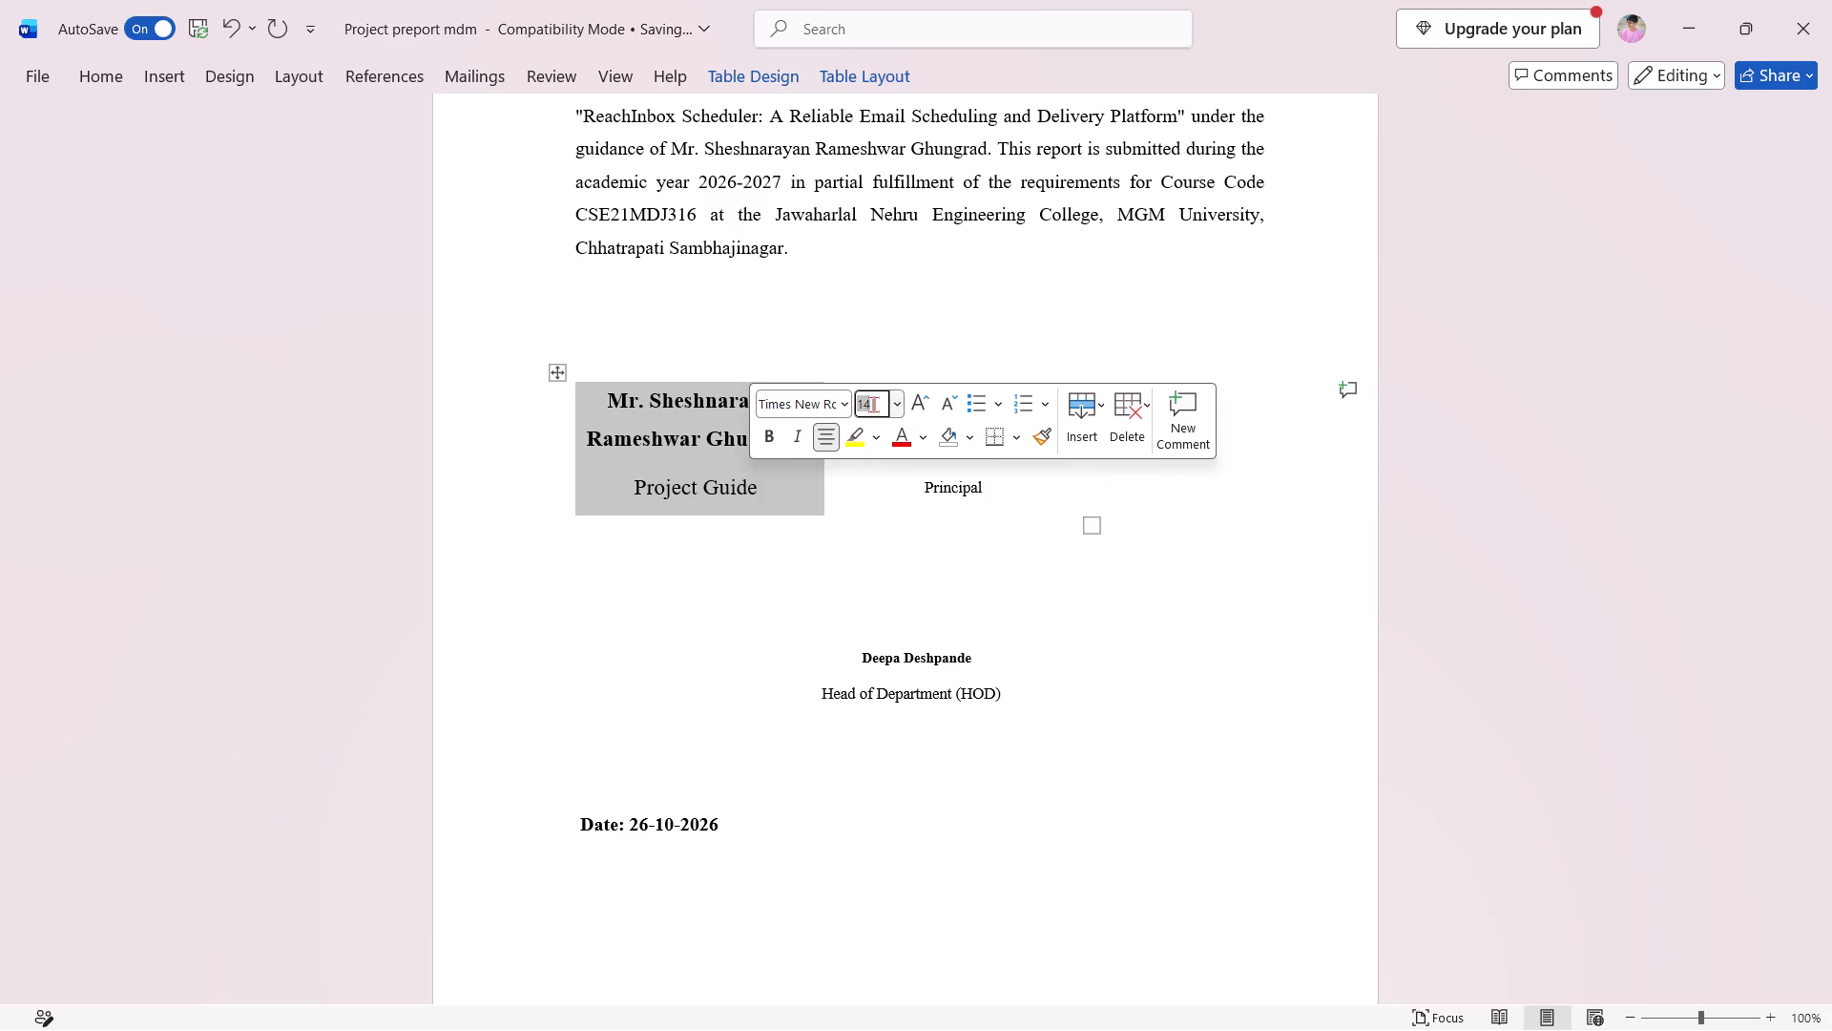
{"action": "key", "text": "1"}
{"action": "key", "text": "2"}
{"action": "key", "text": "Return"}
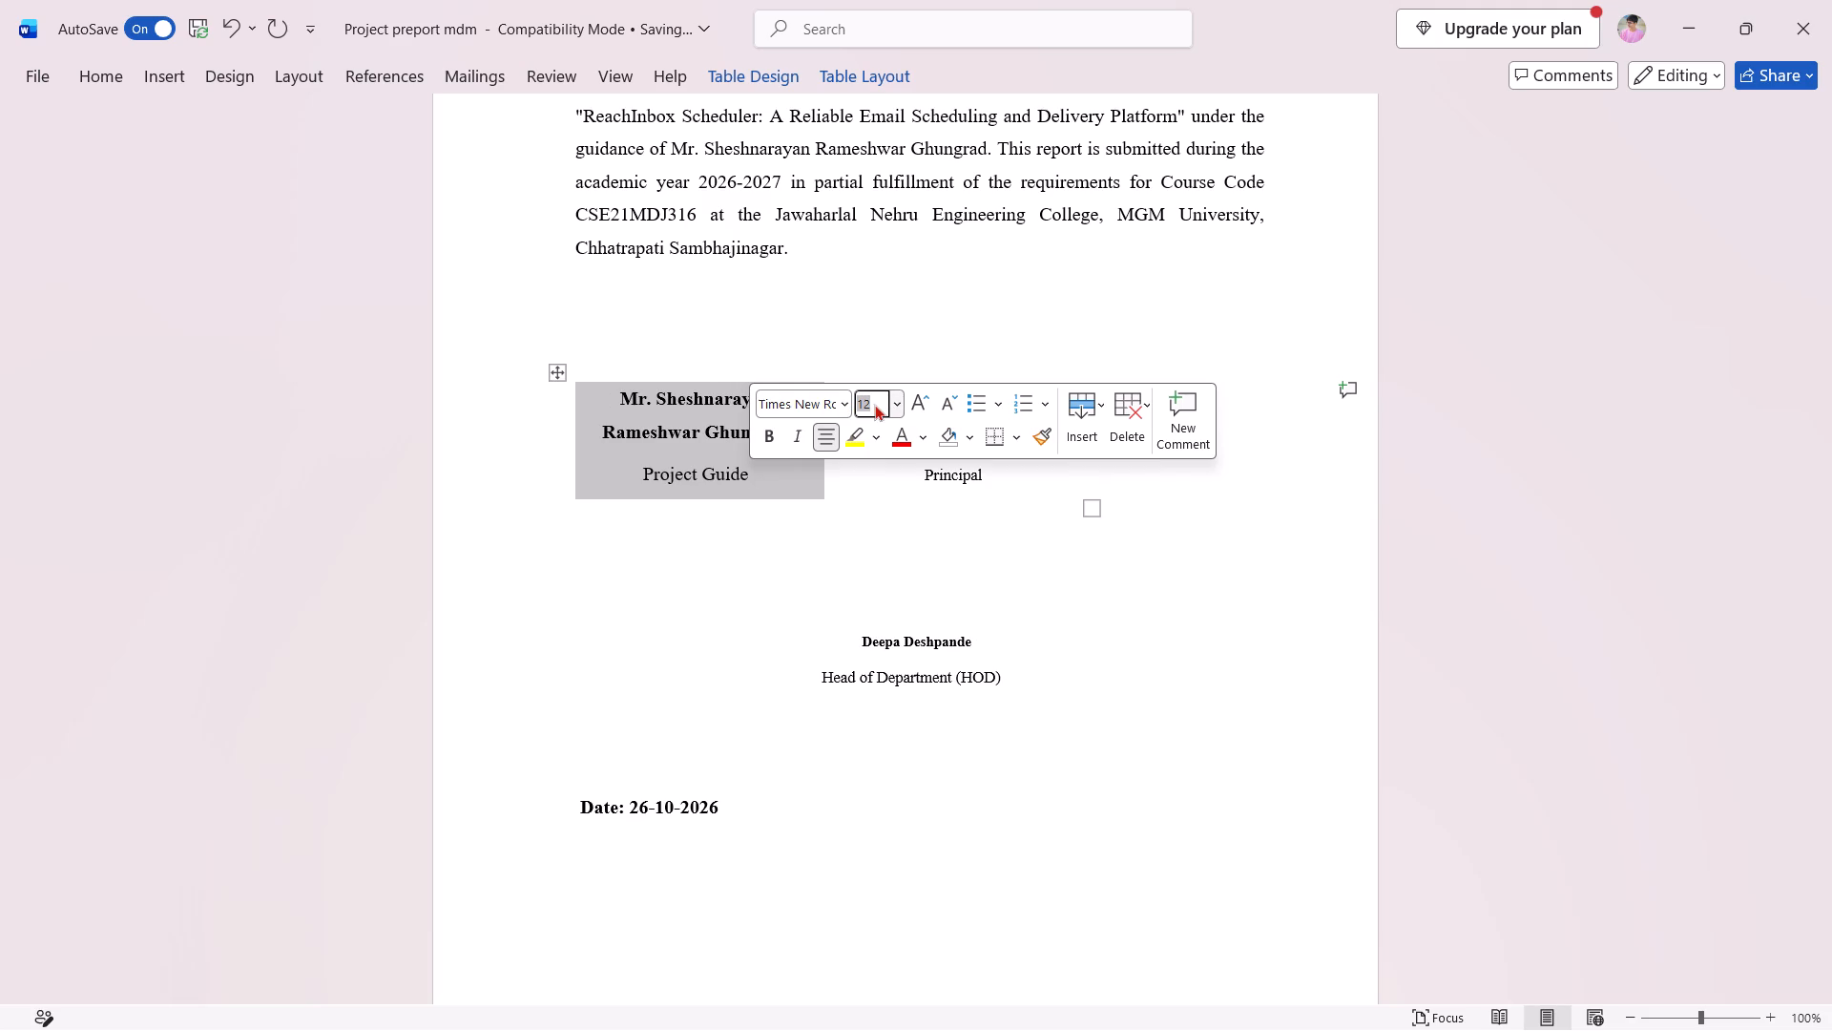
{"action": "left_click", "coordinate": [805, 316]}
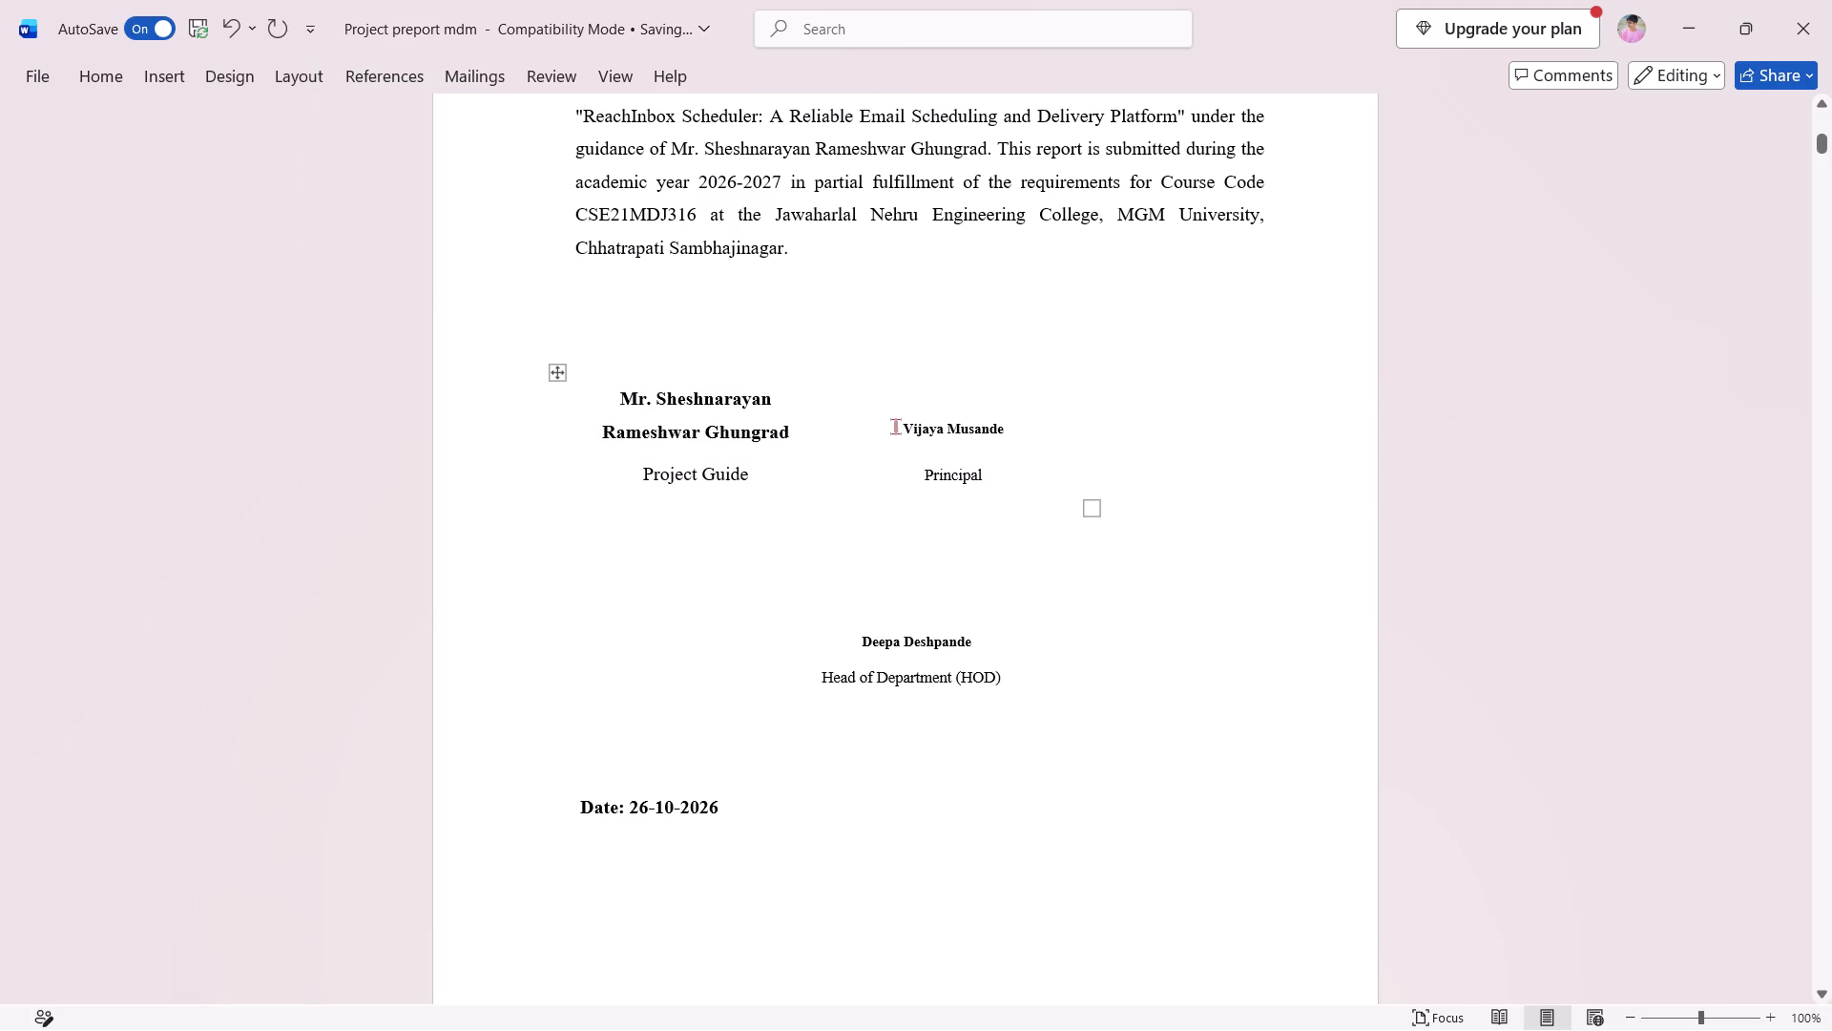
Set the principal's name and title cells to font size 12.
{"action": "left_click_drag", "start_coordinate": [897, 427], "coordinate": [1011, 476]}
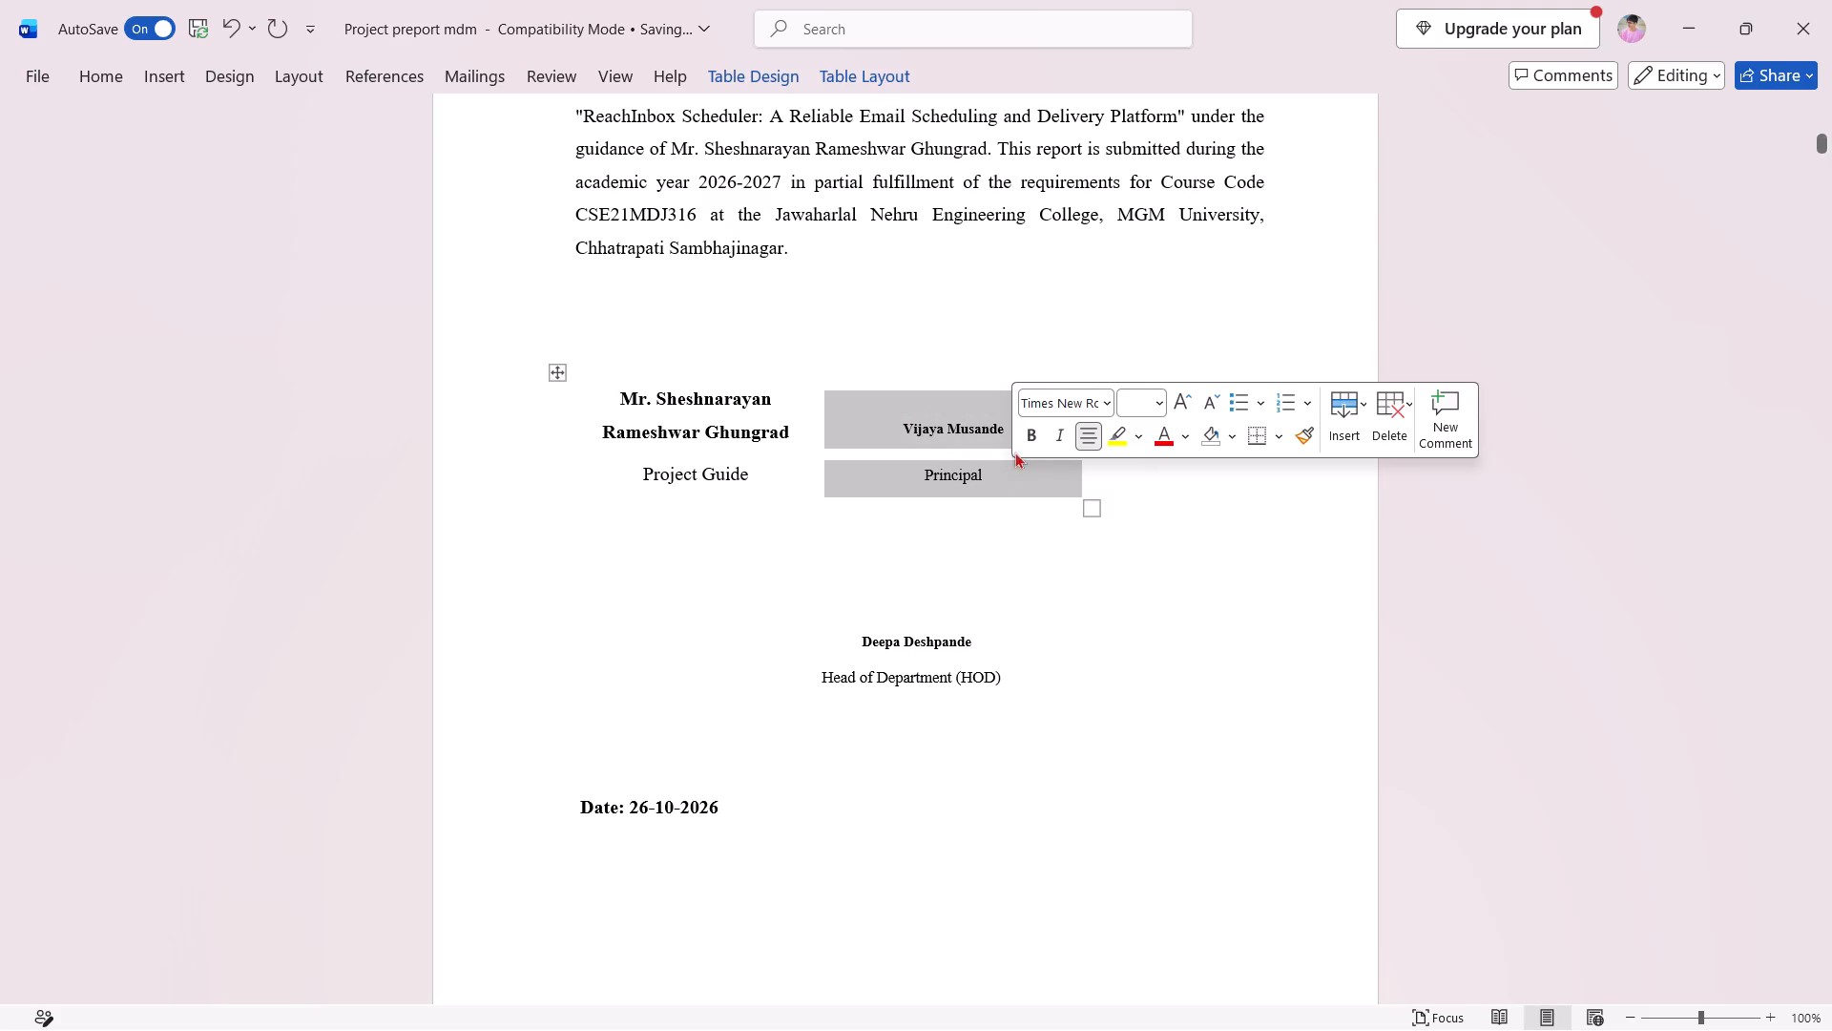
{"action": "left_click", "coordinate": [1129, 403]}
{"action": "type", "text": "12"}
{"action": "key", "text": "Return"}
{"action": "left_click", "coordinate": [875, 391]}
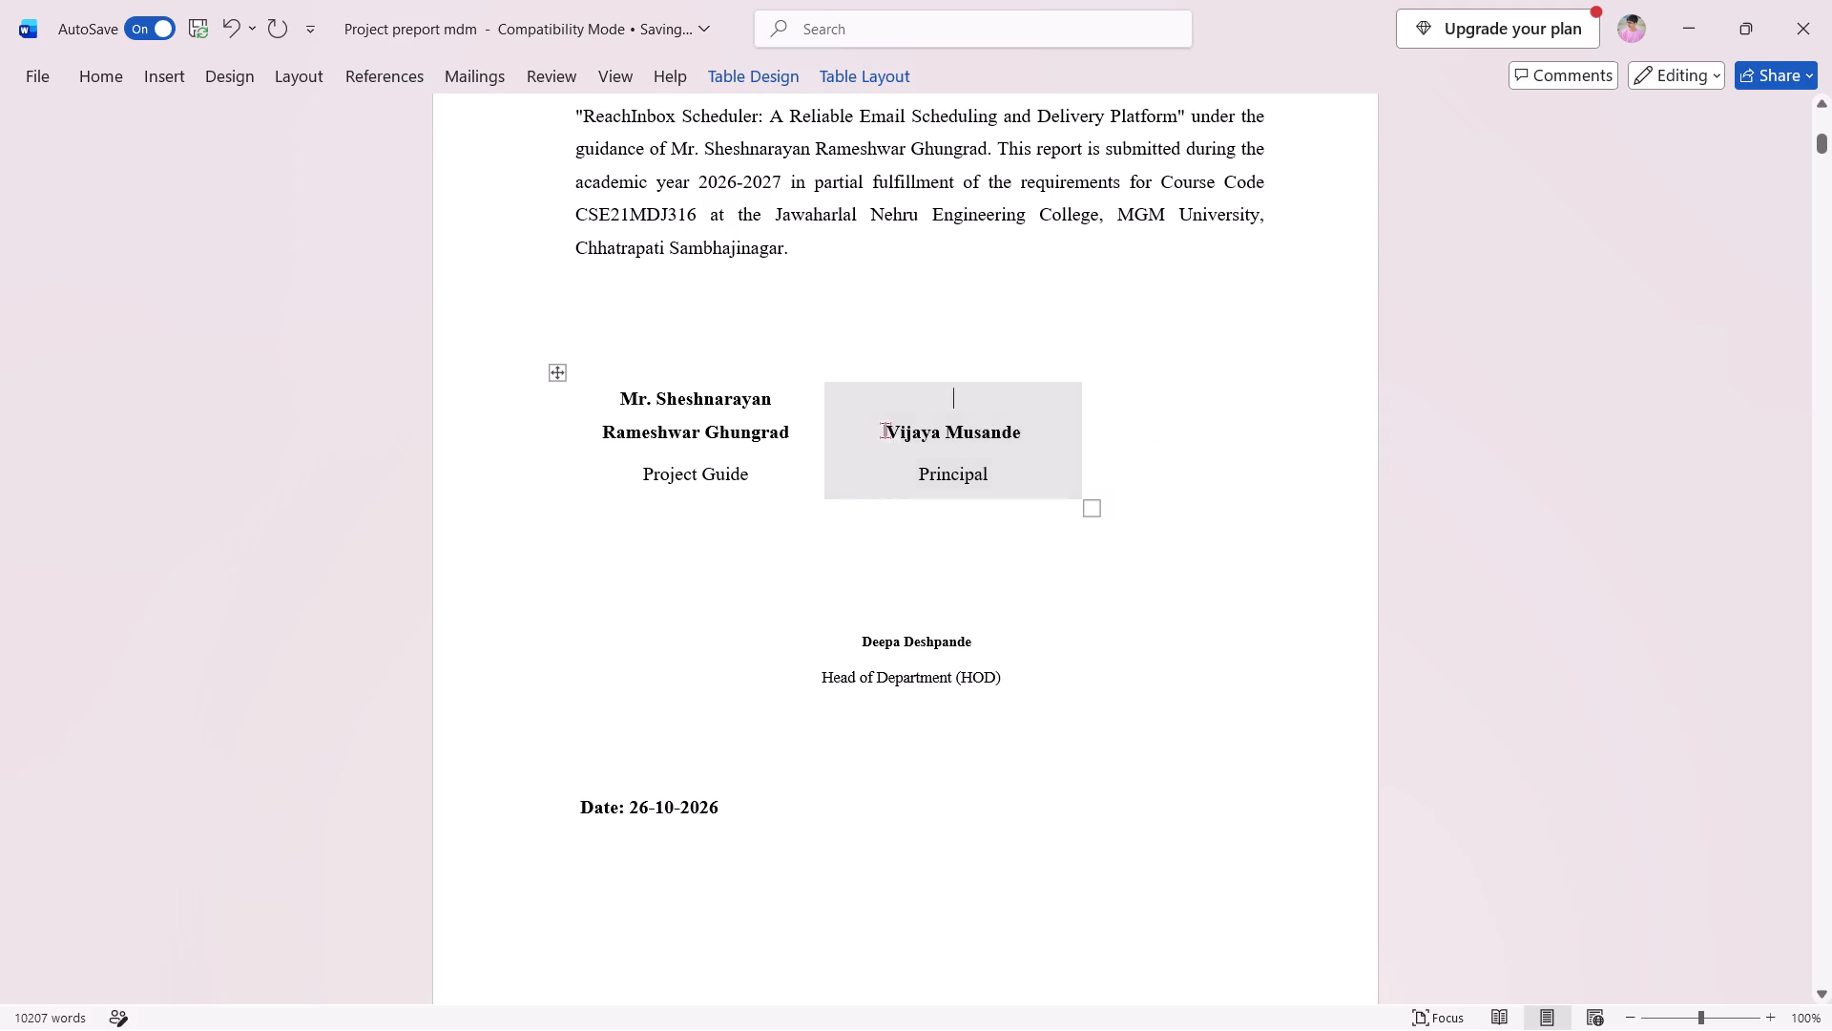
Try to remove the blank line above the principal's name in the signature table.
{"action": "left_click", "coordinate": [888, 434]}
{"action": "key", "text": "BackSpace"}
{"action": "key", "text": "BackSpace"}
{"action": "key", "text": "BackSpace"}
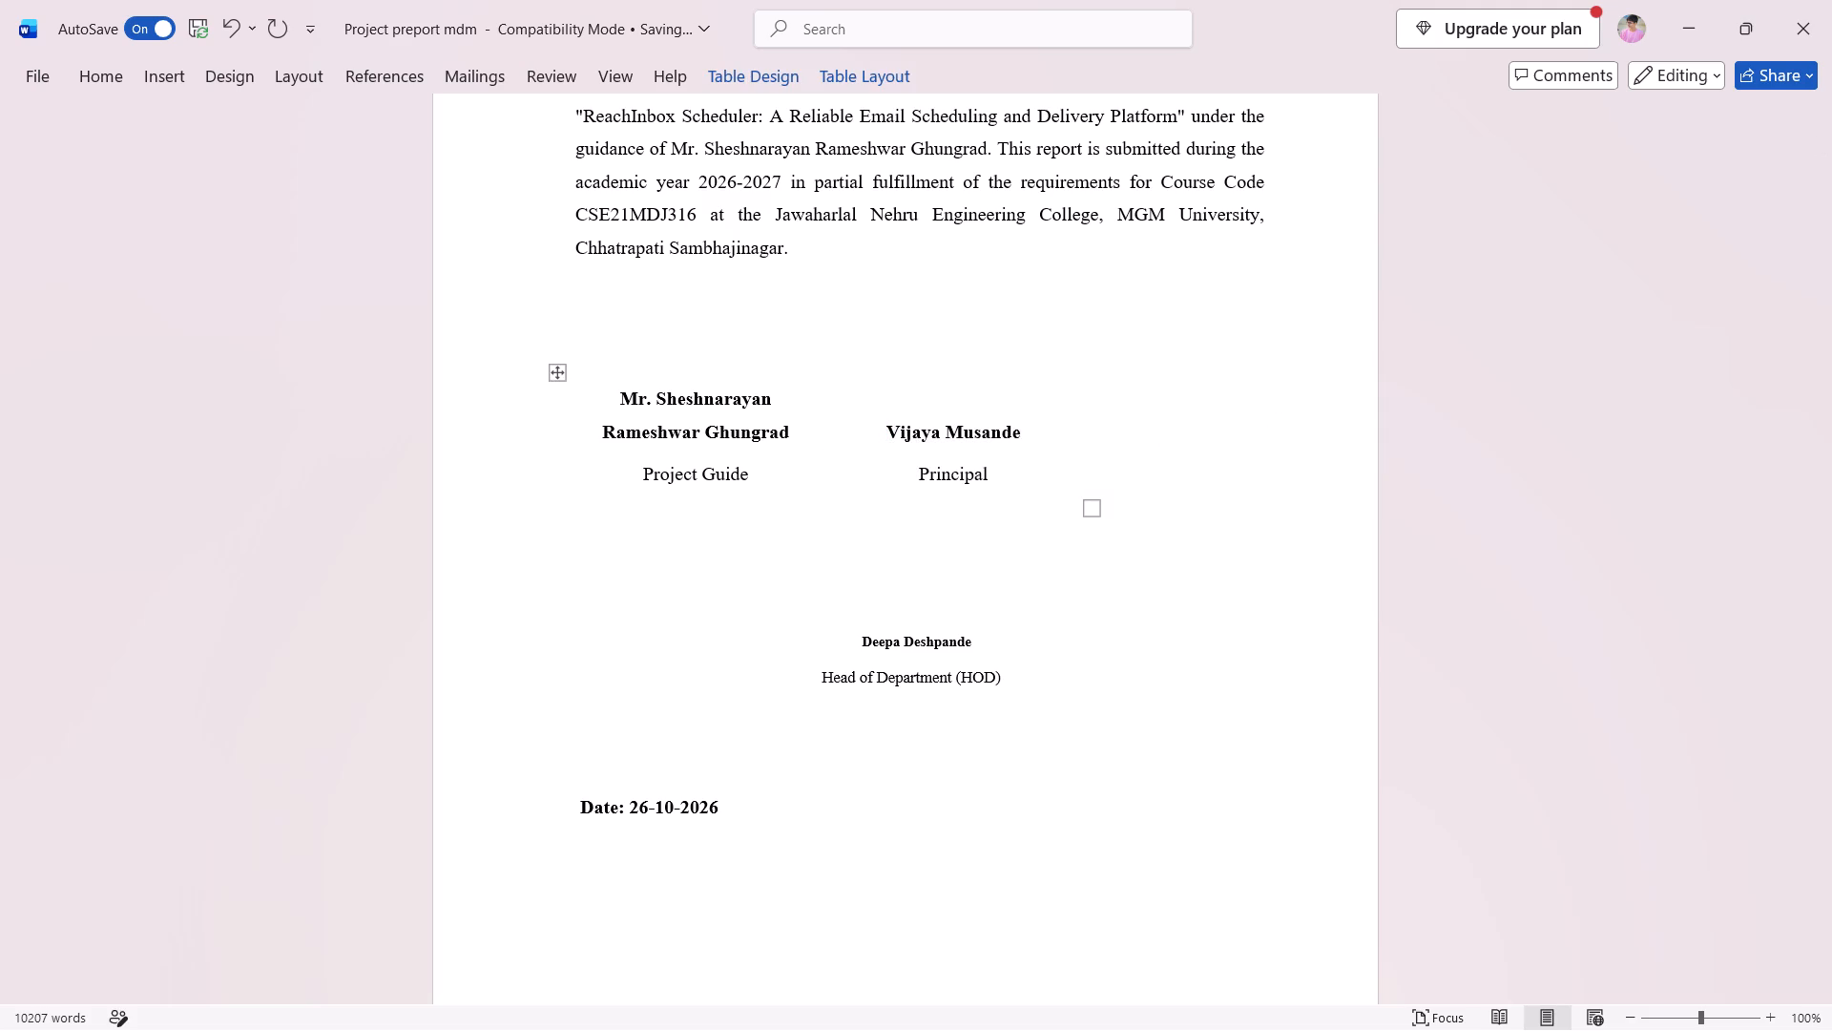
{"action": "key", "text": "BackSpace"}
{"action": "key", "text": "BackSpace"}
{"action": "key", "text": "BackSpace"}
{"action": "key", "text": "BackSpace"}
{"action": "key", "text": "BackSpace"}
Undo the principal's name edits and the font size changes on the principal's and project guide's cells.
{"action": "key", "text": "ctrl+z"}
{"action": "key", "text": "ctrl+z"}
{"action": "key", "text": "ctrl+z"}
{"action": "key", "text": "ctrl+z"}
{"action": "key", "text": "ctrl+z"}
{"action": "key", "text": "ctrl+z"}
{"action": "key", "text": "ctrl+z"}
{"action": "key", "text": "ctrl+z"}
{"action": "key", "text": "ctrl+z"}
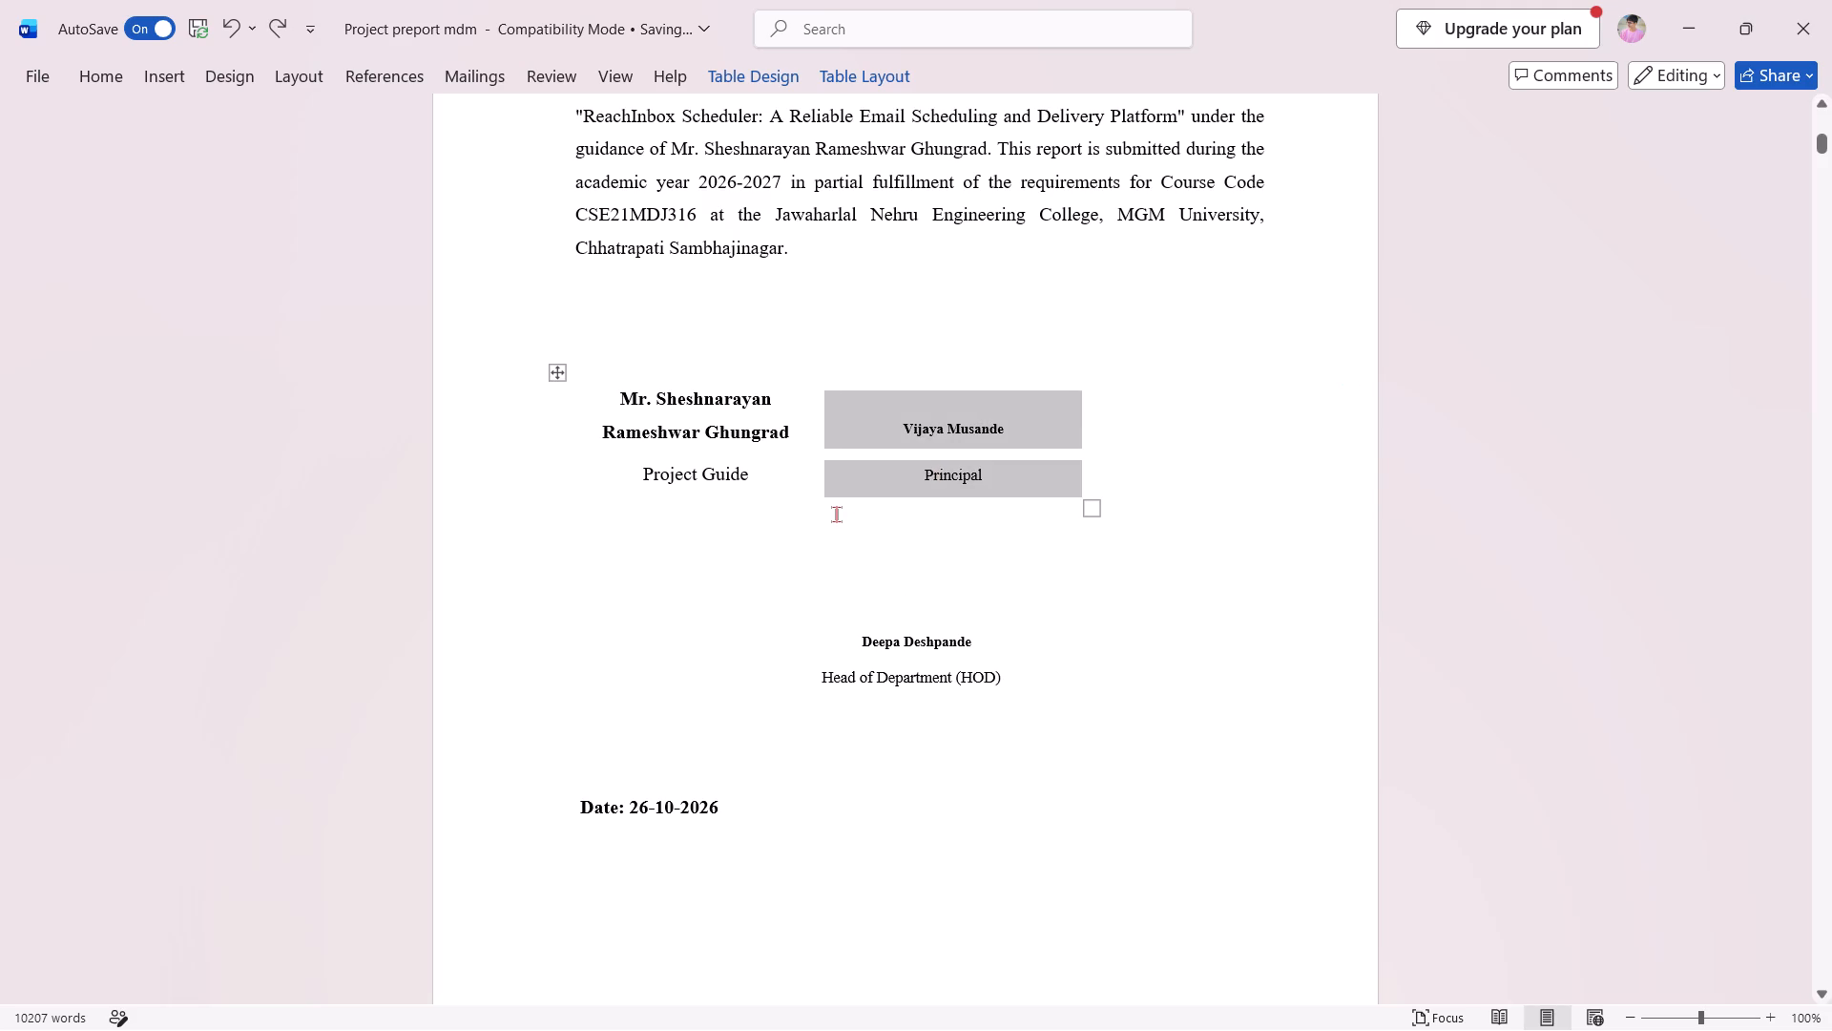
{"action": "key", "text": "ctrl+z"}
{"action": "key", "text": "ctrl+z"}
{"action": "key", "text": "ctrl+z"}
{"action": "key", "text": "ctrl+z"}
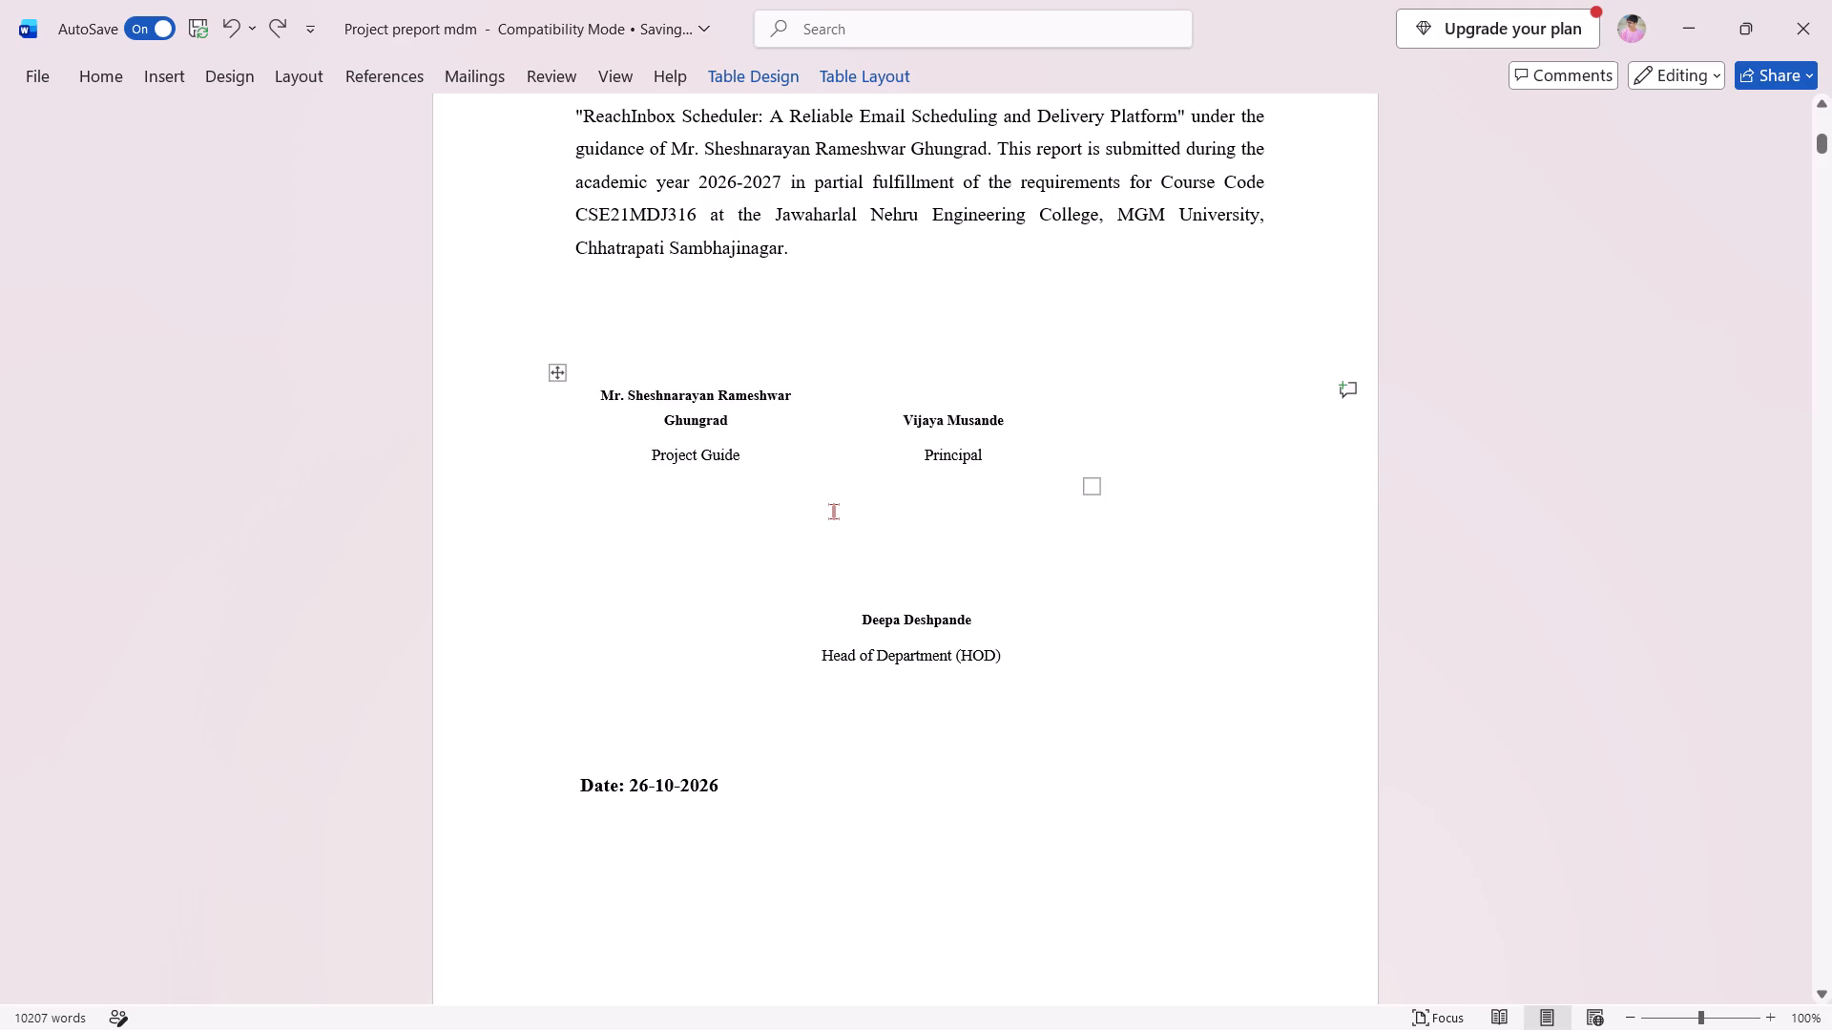
Undo all the signature block rearrangements, back to the original row of project guide, principal and Head of Department.
{"action": "key", "text": "ctrl+z"}
{"action": "key", "text": "ctrl+z"}
{"action": "key", "text": "ctrl+z"}
{"action": "key", "text": "ctrl+z"}
{"action": "key", "text": "ctrl+z"}
{"action": "key", "text": "ctrl+z"}
{"action": "key", "text": "ctrl+z"}
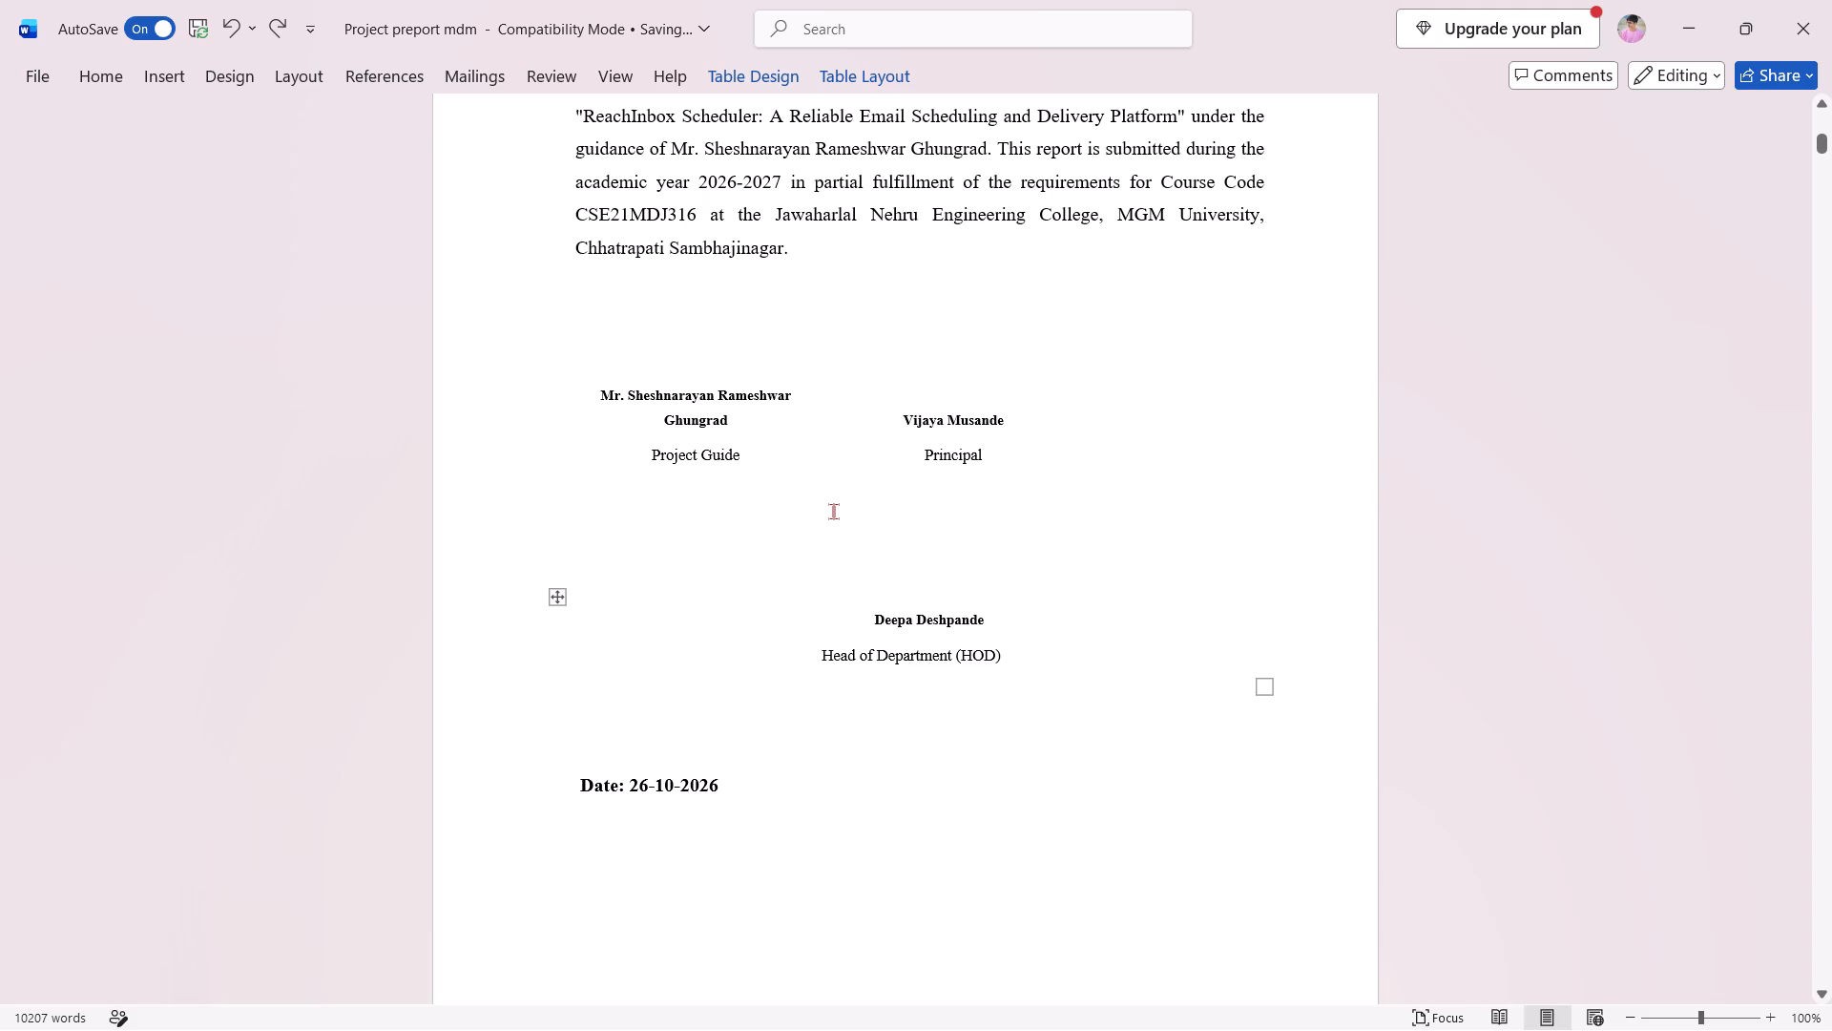
{"action": "key", "text": "ctrl+z"}
{"action": "key", "text": "ctrl+z"}
{"action": "key", "text": "ctrl+z"}
{"action": "key", "text": "ctrl+z"}
{"action": "key", "text": "ctrl+z"}
{"action": "key", "text": "ctrl+z"}
{"action": "key", "text": "ctrl+z"}
{"action": "key", "text": "ctrl+z"}
{"action": "key", "text": "ctrl+z"}
{"action": "key", "text": "ctrl+z"}
{"action": "key", "text": "ctrl+z"}
{"action": "key", "text": "ctrl+z"}
{"action": "key", "text": "ctrl+z"}
{"action": "key", "text": "ctrl+z"}
{"action": "key", "text": "ctrl+z"}
{"action": "key", "text": "ctrl+z"}
{"action": "key", "text": "ctrl+z"}
{"action": "key", "text": "ctrl+z"}
{"action": "key", "text": "ctrl+z"}
{"action": "key", "text": "ctrl+z"}
{"action": "key", "text": "ctrl+z"}
{"action": "key", "text": "ctrl+z"}
{"action": "key", "text": "ctrl+z"}
{"action": "key", "text": "ctrl+z"}
{"action": "key", "text": "ctrl+z"}
{"action": "key", "text": "ctrl+z"}
{"action": "key", "text": "ctrl+z"}
{"action": "key", "text": "ctrl+z"}
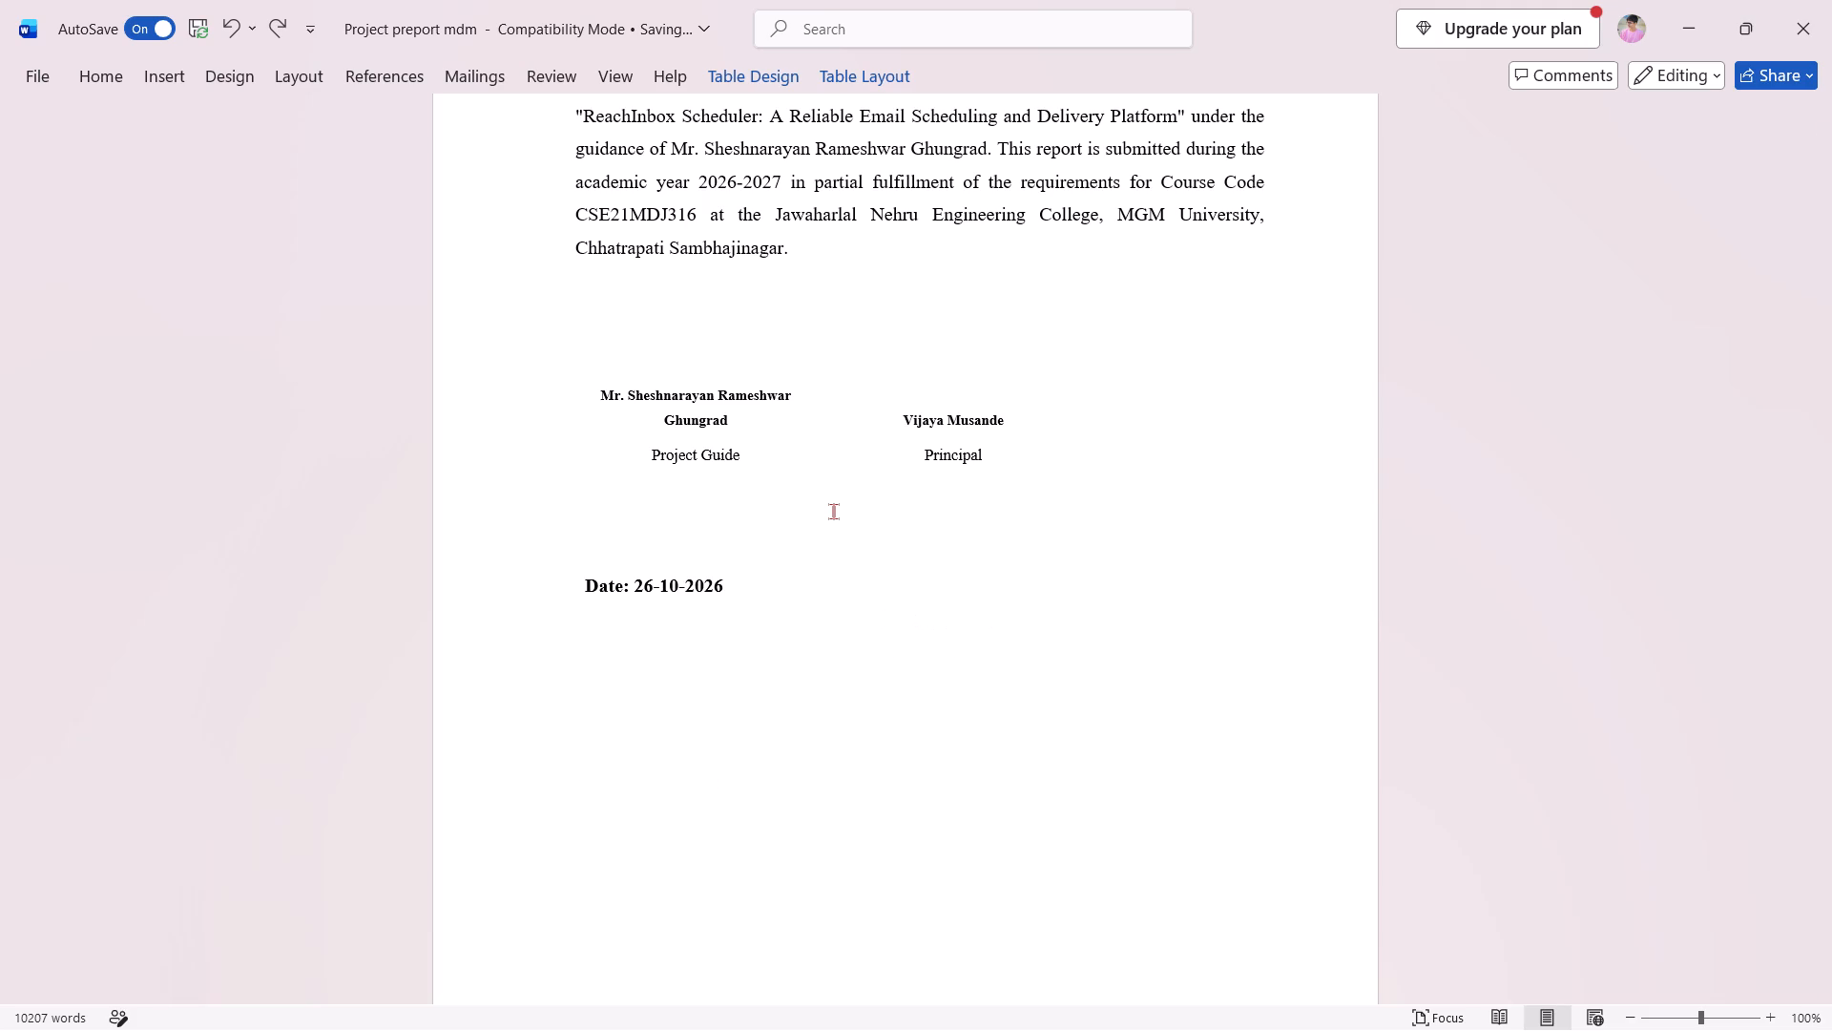
{"action": "key", "text": "ctrl+z"}
{"action": "key", "text": "ctrl+z"}
{"action": "key", "text": "ctrl+z"}
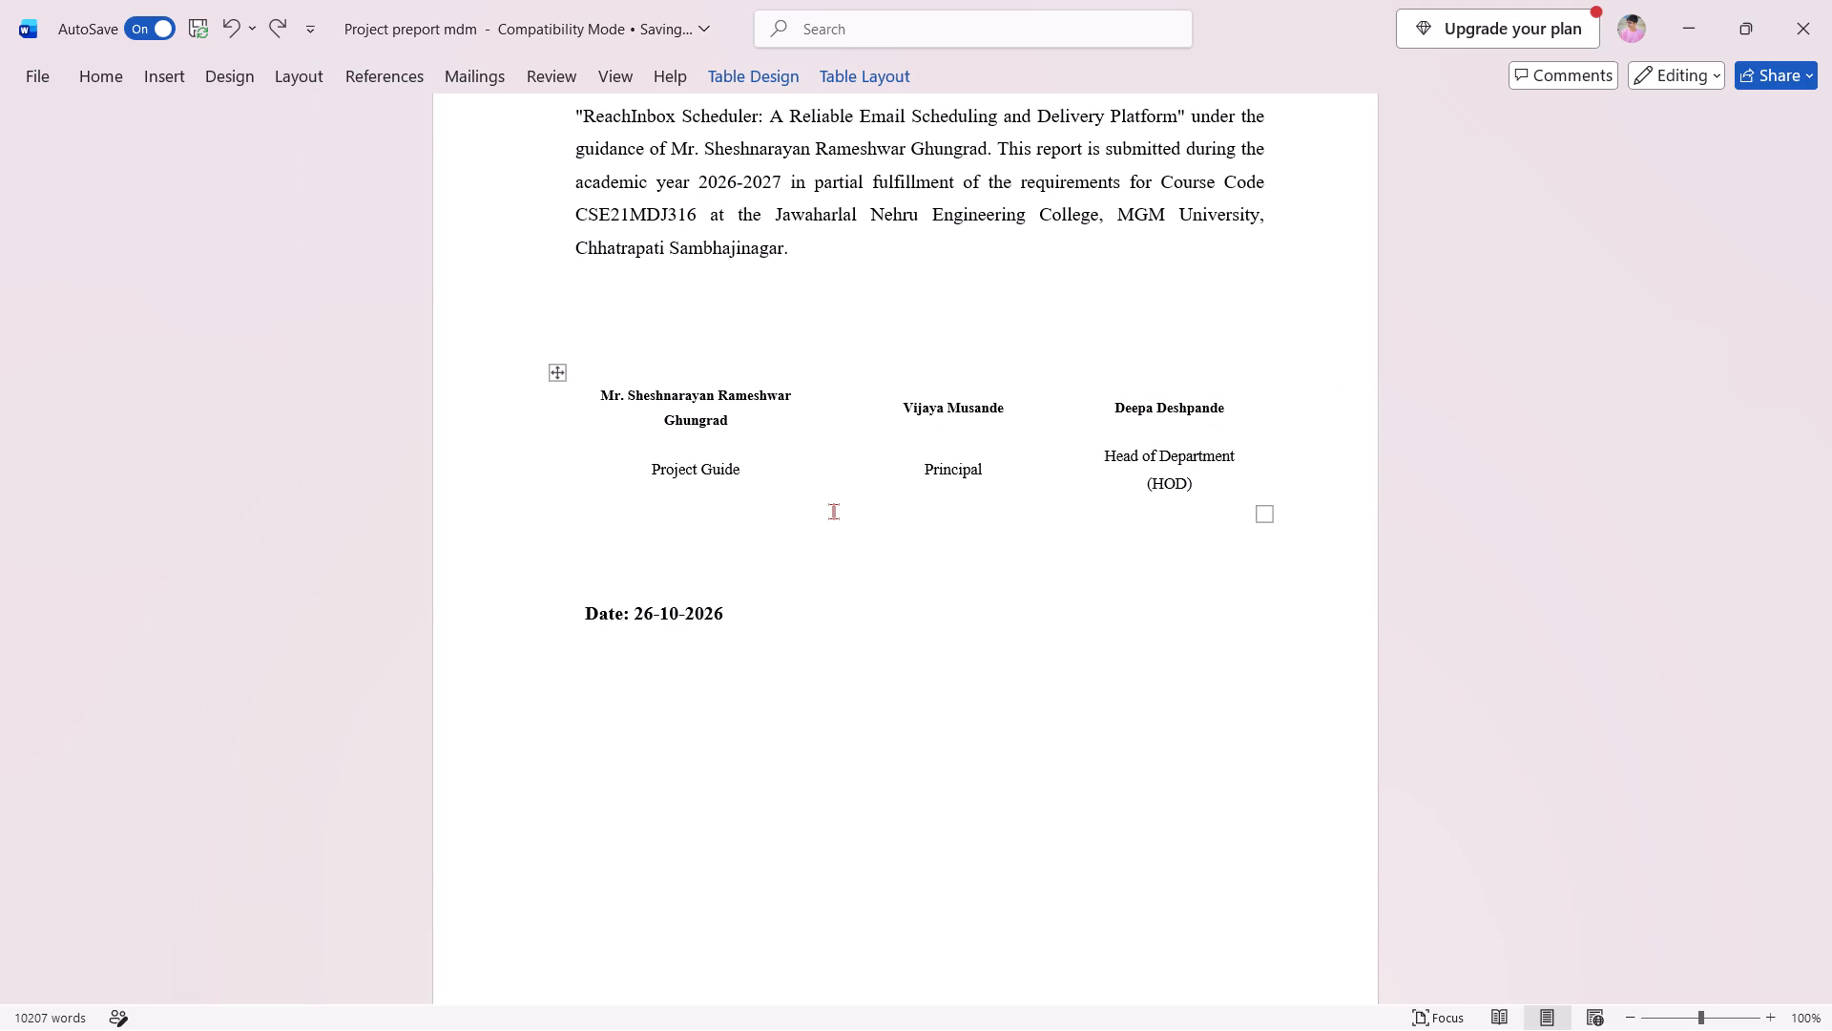
{"action": "key", "text": "ctrl+z"}
Set the principal's name and title cells in the signature table to font size 12.
{"action": "left_click_drag", "start_coordinate": [902, 407], "coordinate": [991, 468]}
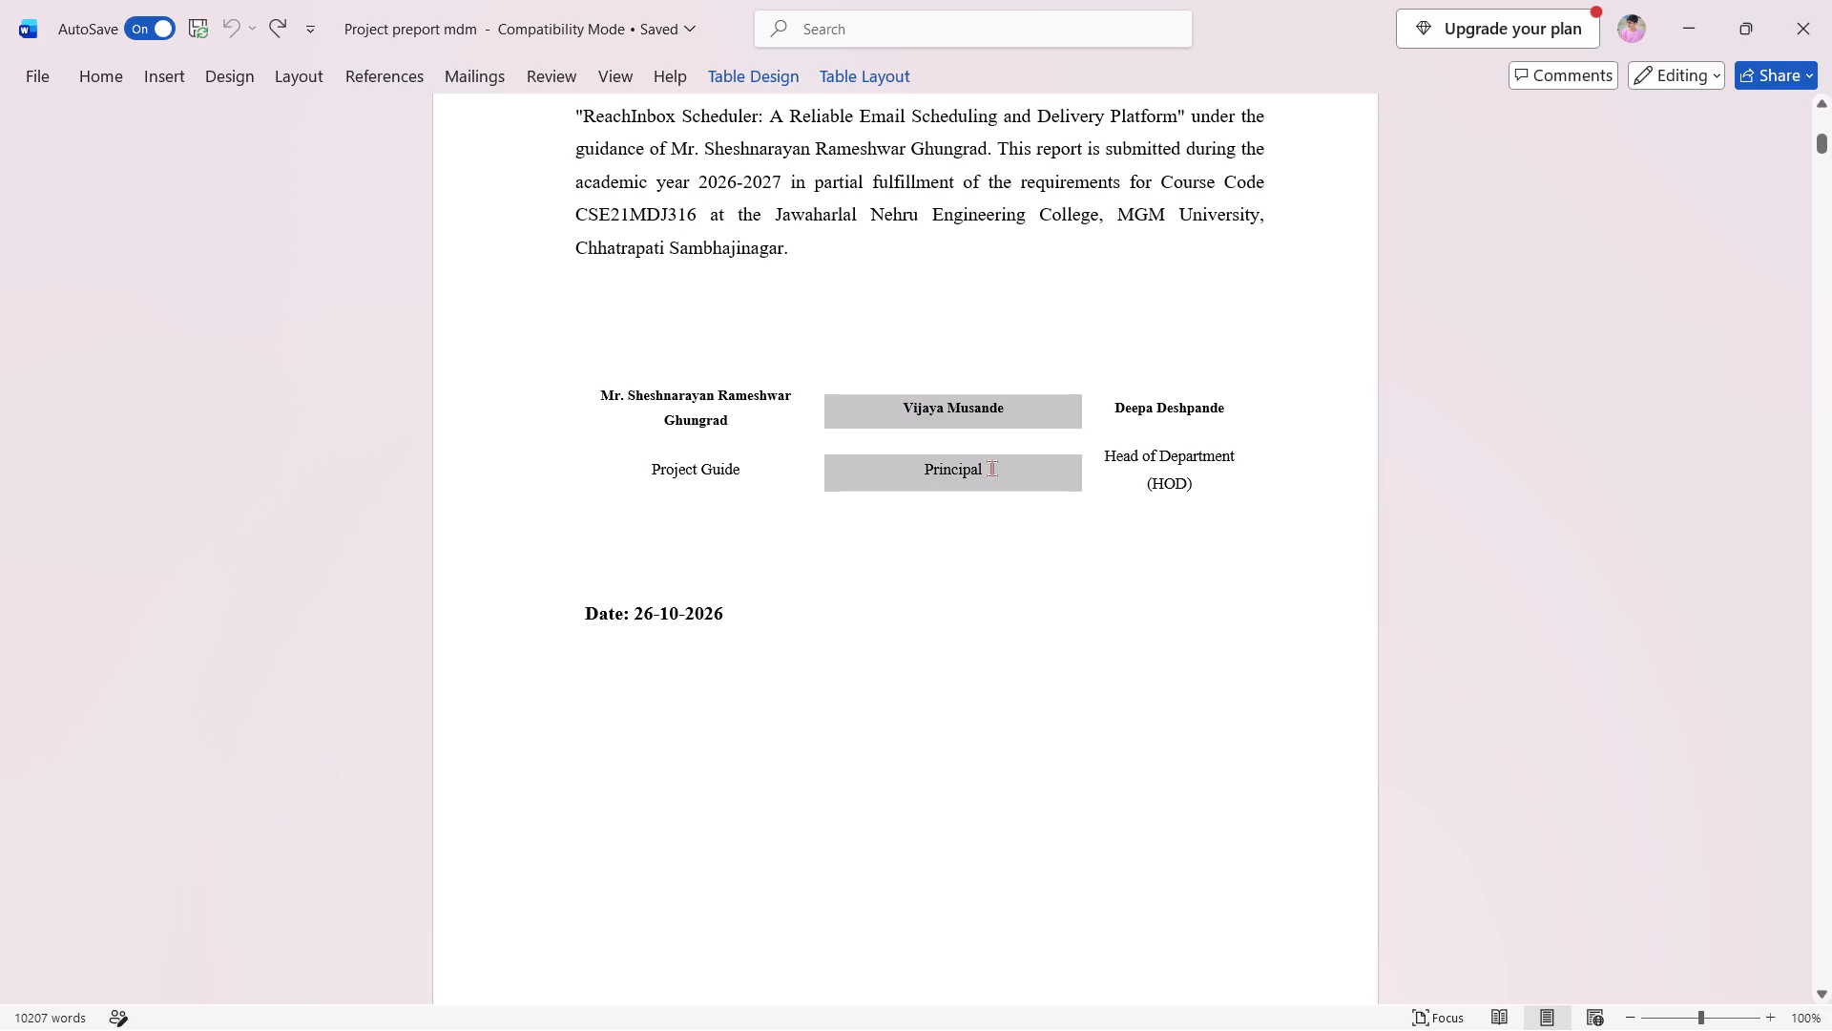
{"action": "left_click_drag", "start_coordinate": [991, 468], "coordinate": [992, 468]}
{"action": "left_click", "coordinate": [1108, 498]}
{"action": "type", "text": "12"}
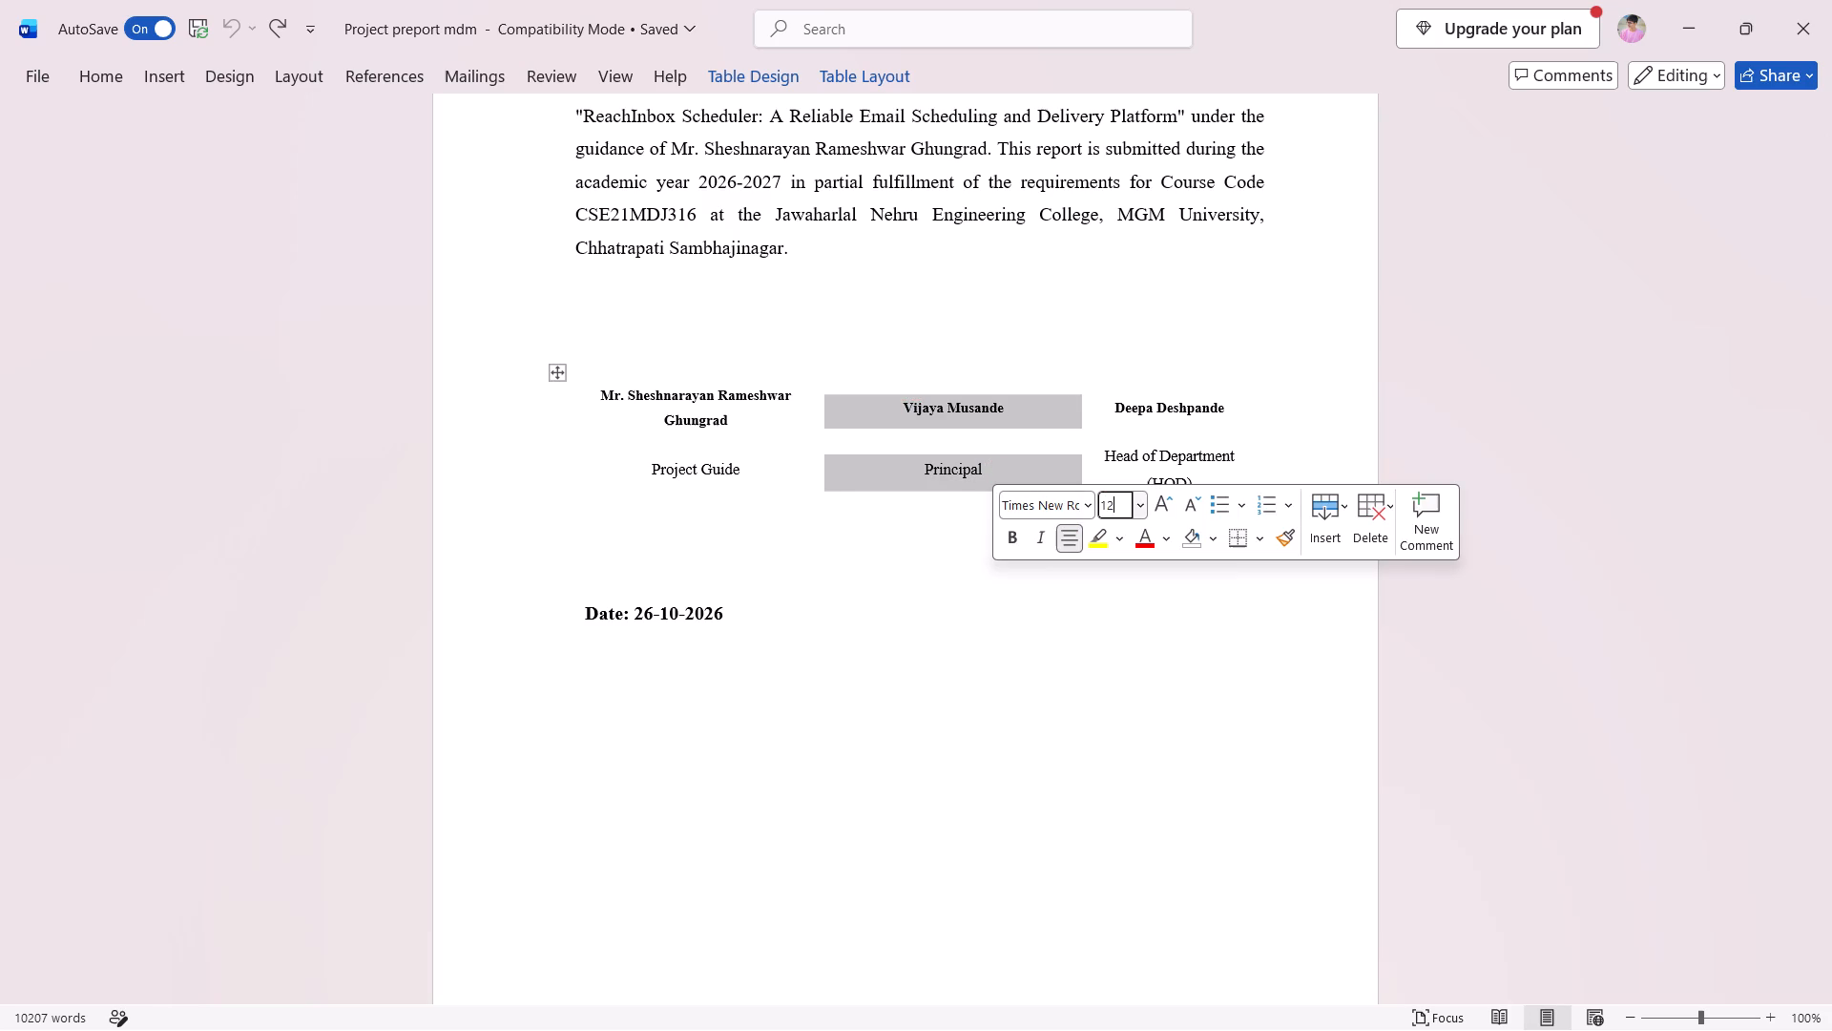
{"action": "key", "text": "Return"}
Set the project guide's name and title cells to font size 12.
{"action": "left_click", "coordinate": [772, 382]}
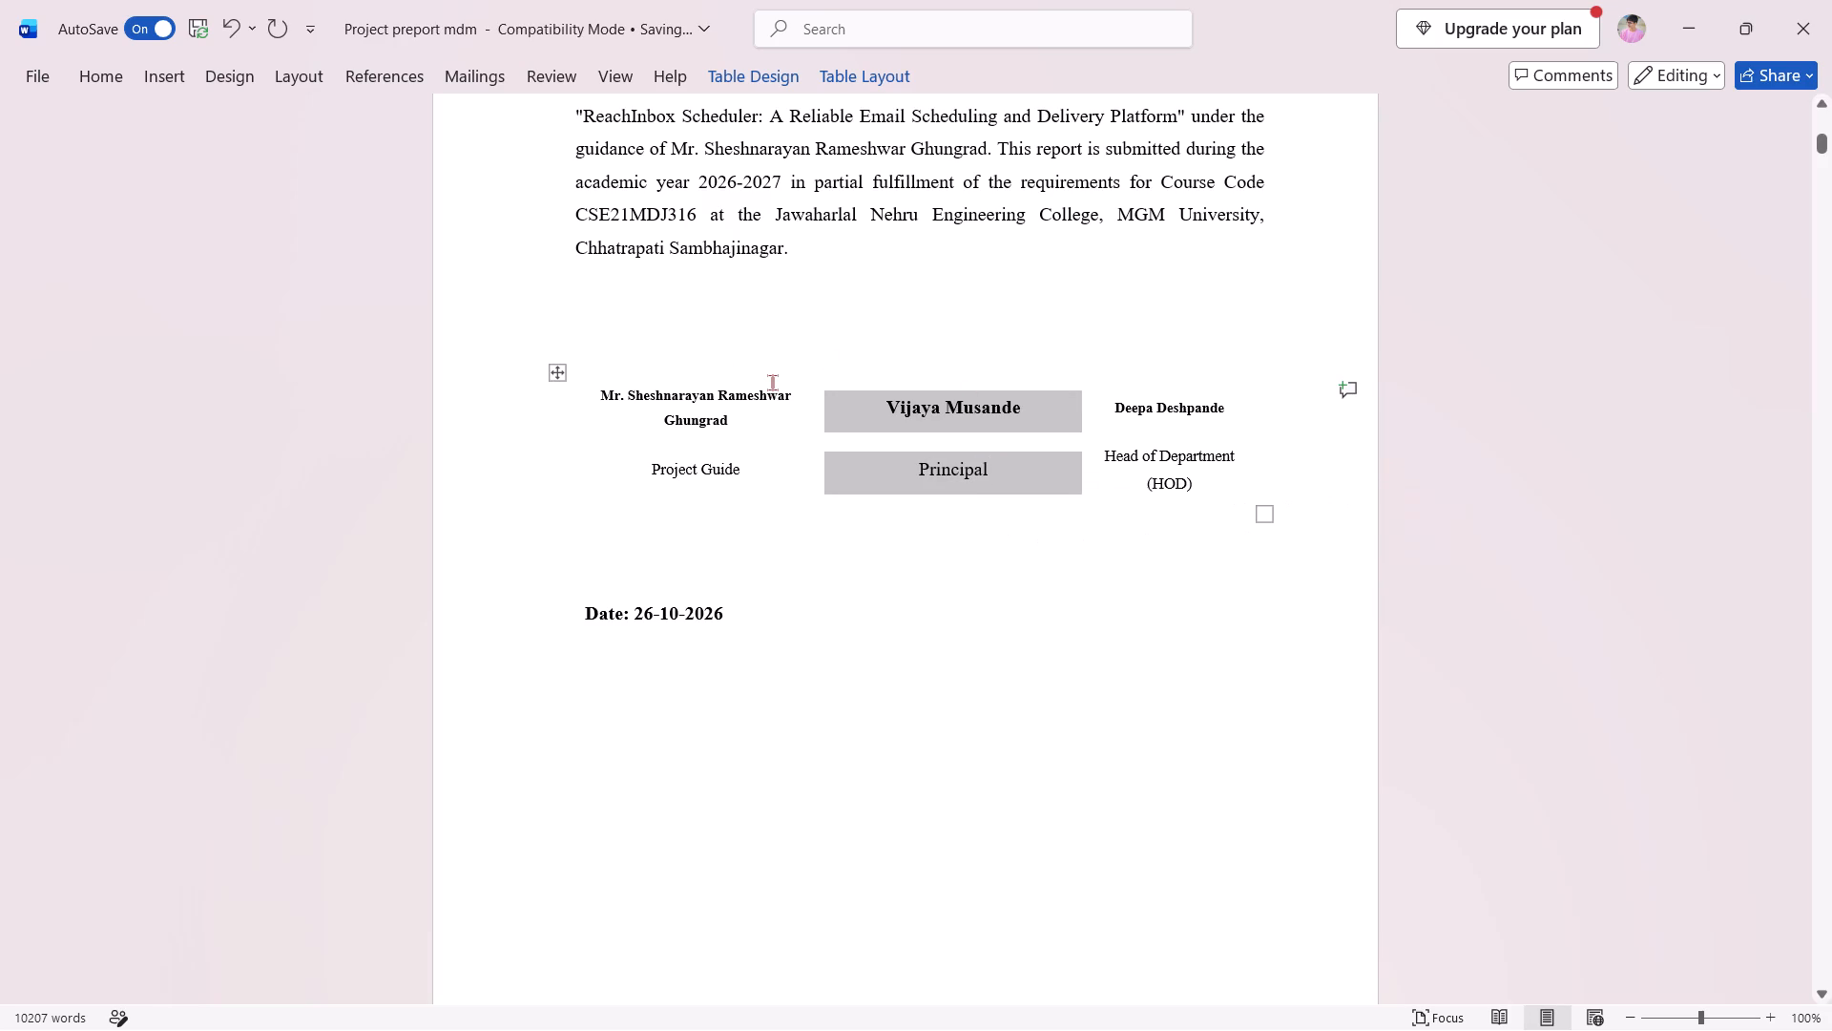
{"action": "left_click", "coordinate": [897, 306]}
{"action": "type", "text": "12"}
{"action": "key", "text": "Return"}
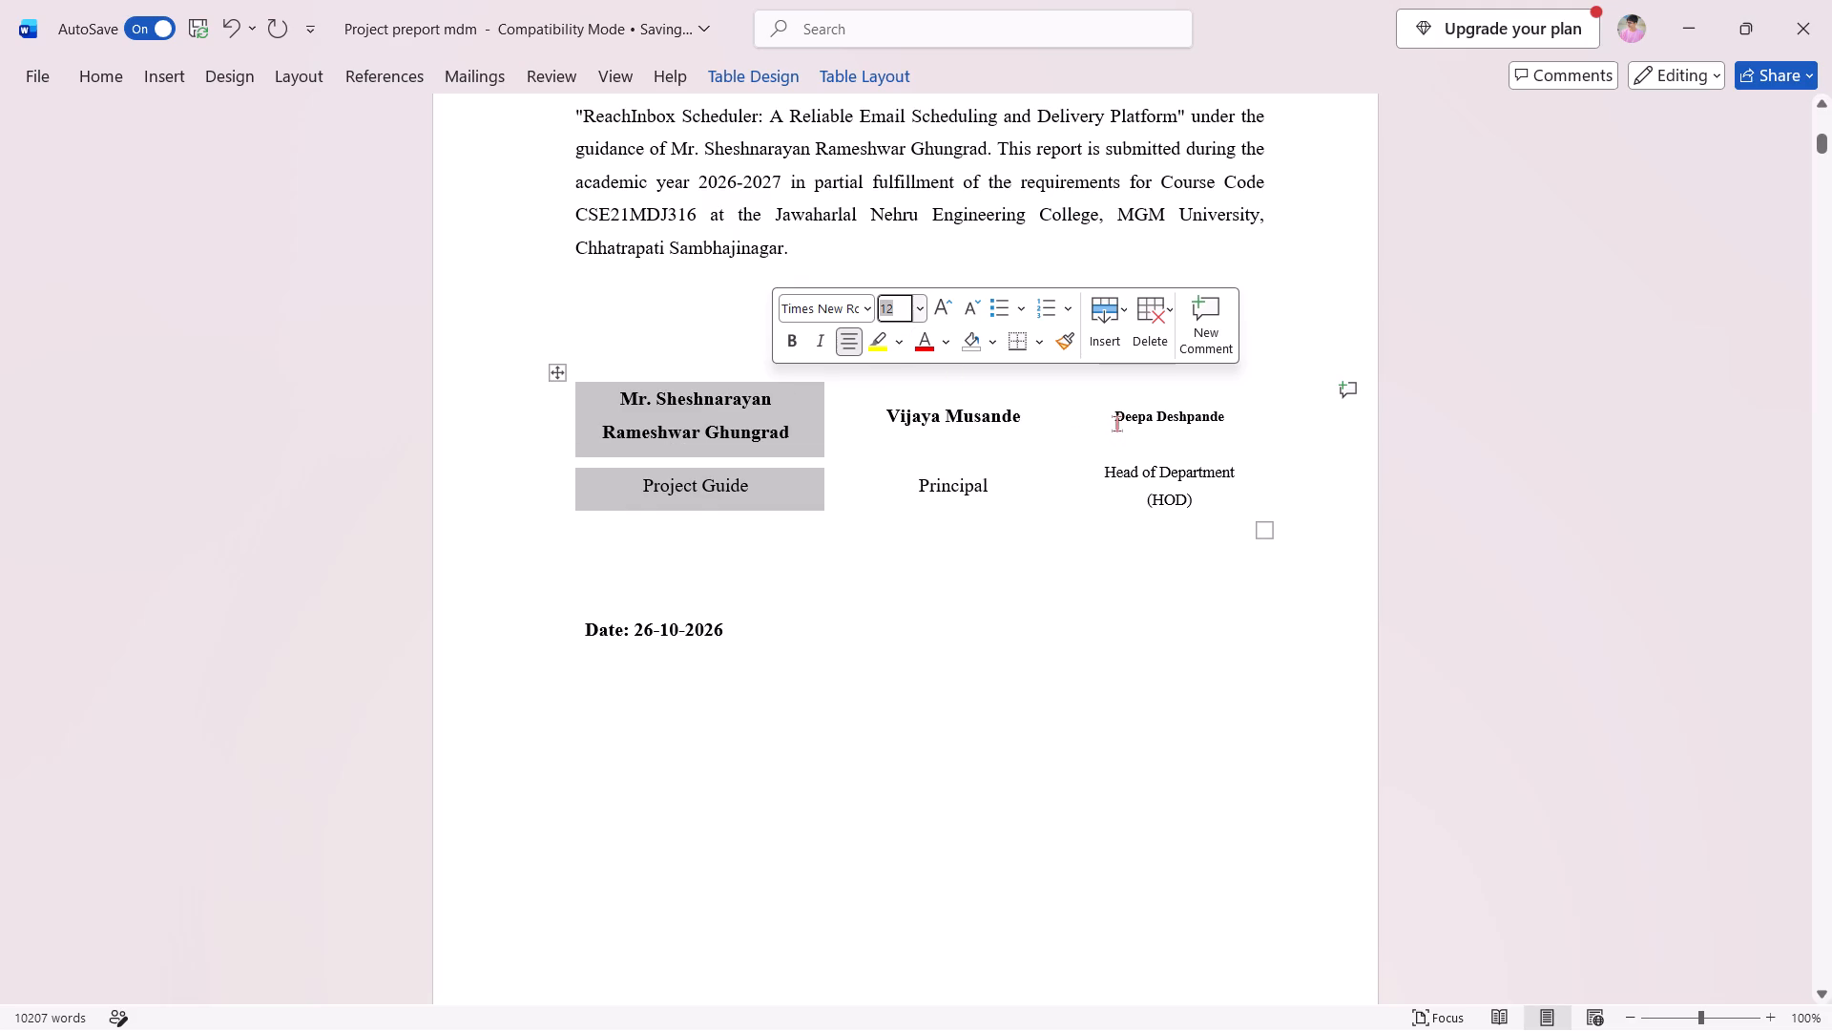
Set the Head of Department's name and title cells to font size 12.
{"action": "left_click", "coordinate": [1116, 419]}
{"action": "left_click_drag", "start_coordinate": [1116, 419], "coordinate": [1222, 508]}
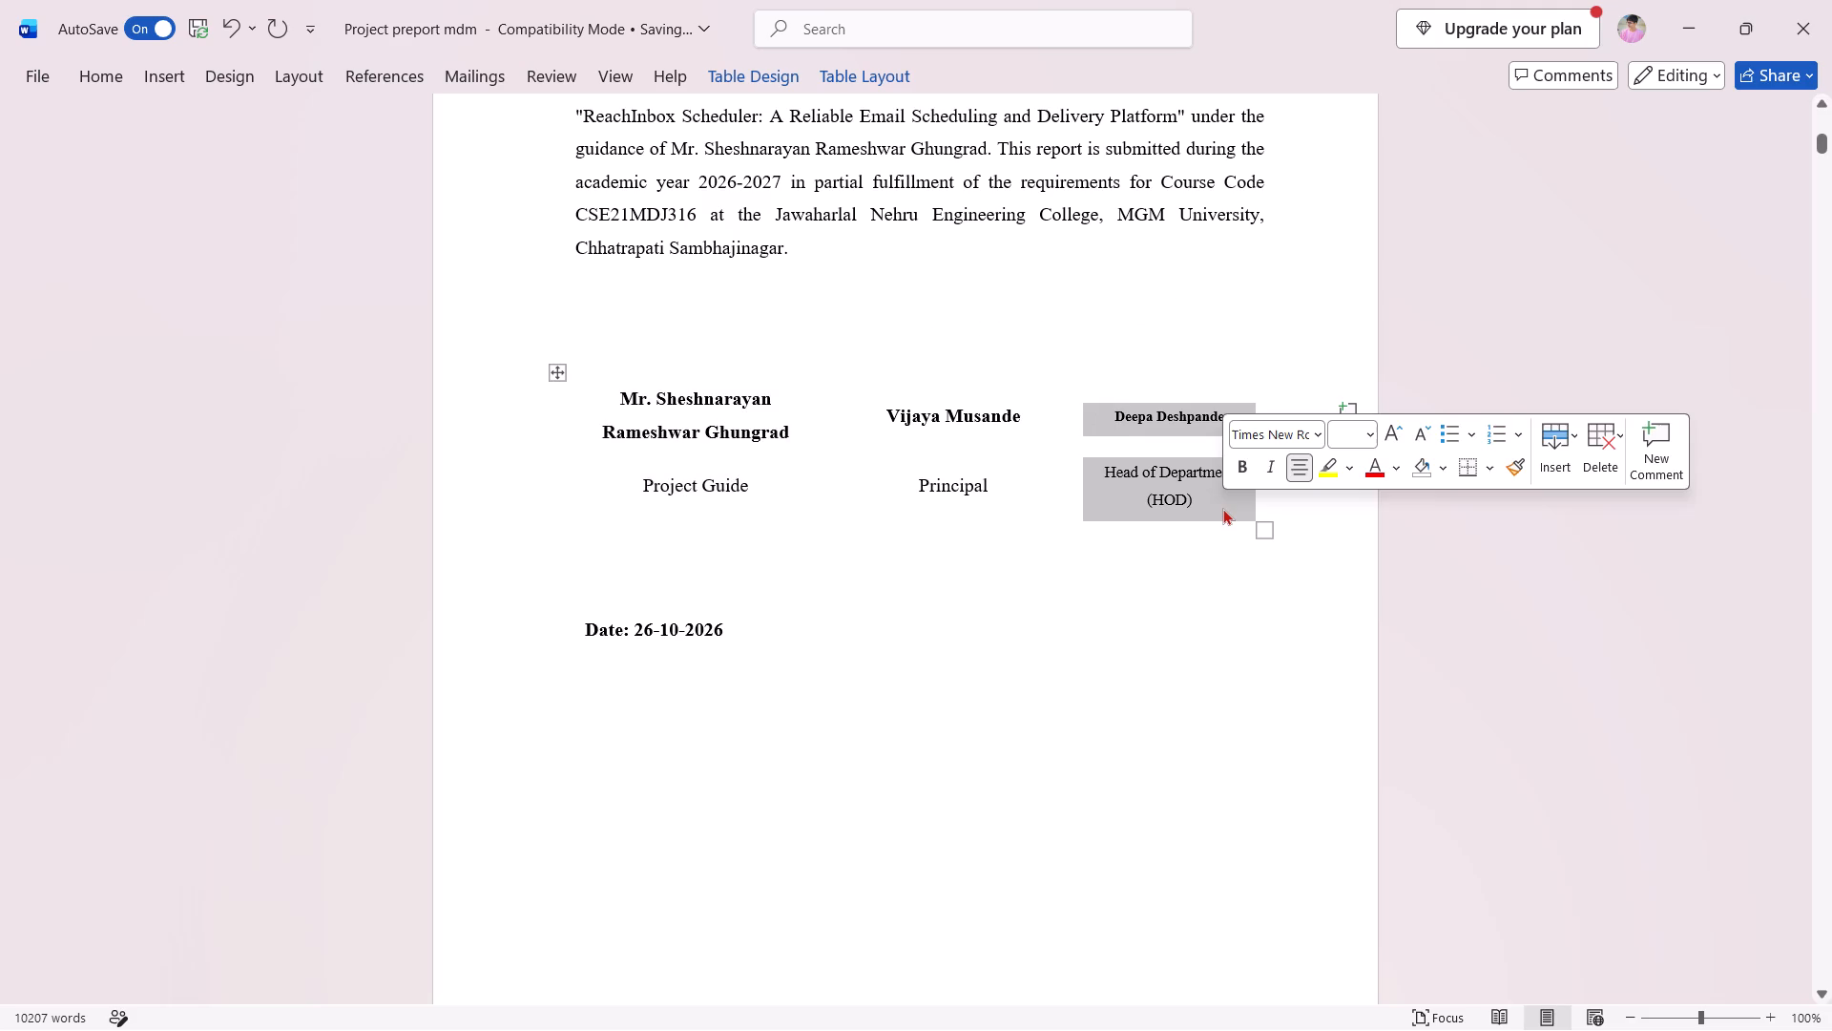
{"action": "left_click", "coordinate": [1337, 440]}
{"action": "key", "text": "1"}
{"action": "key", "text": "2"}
{"action": "key", "text": "Return"}
{"action": "key", "text": "Return"}
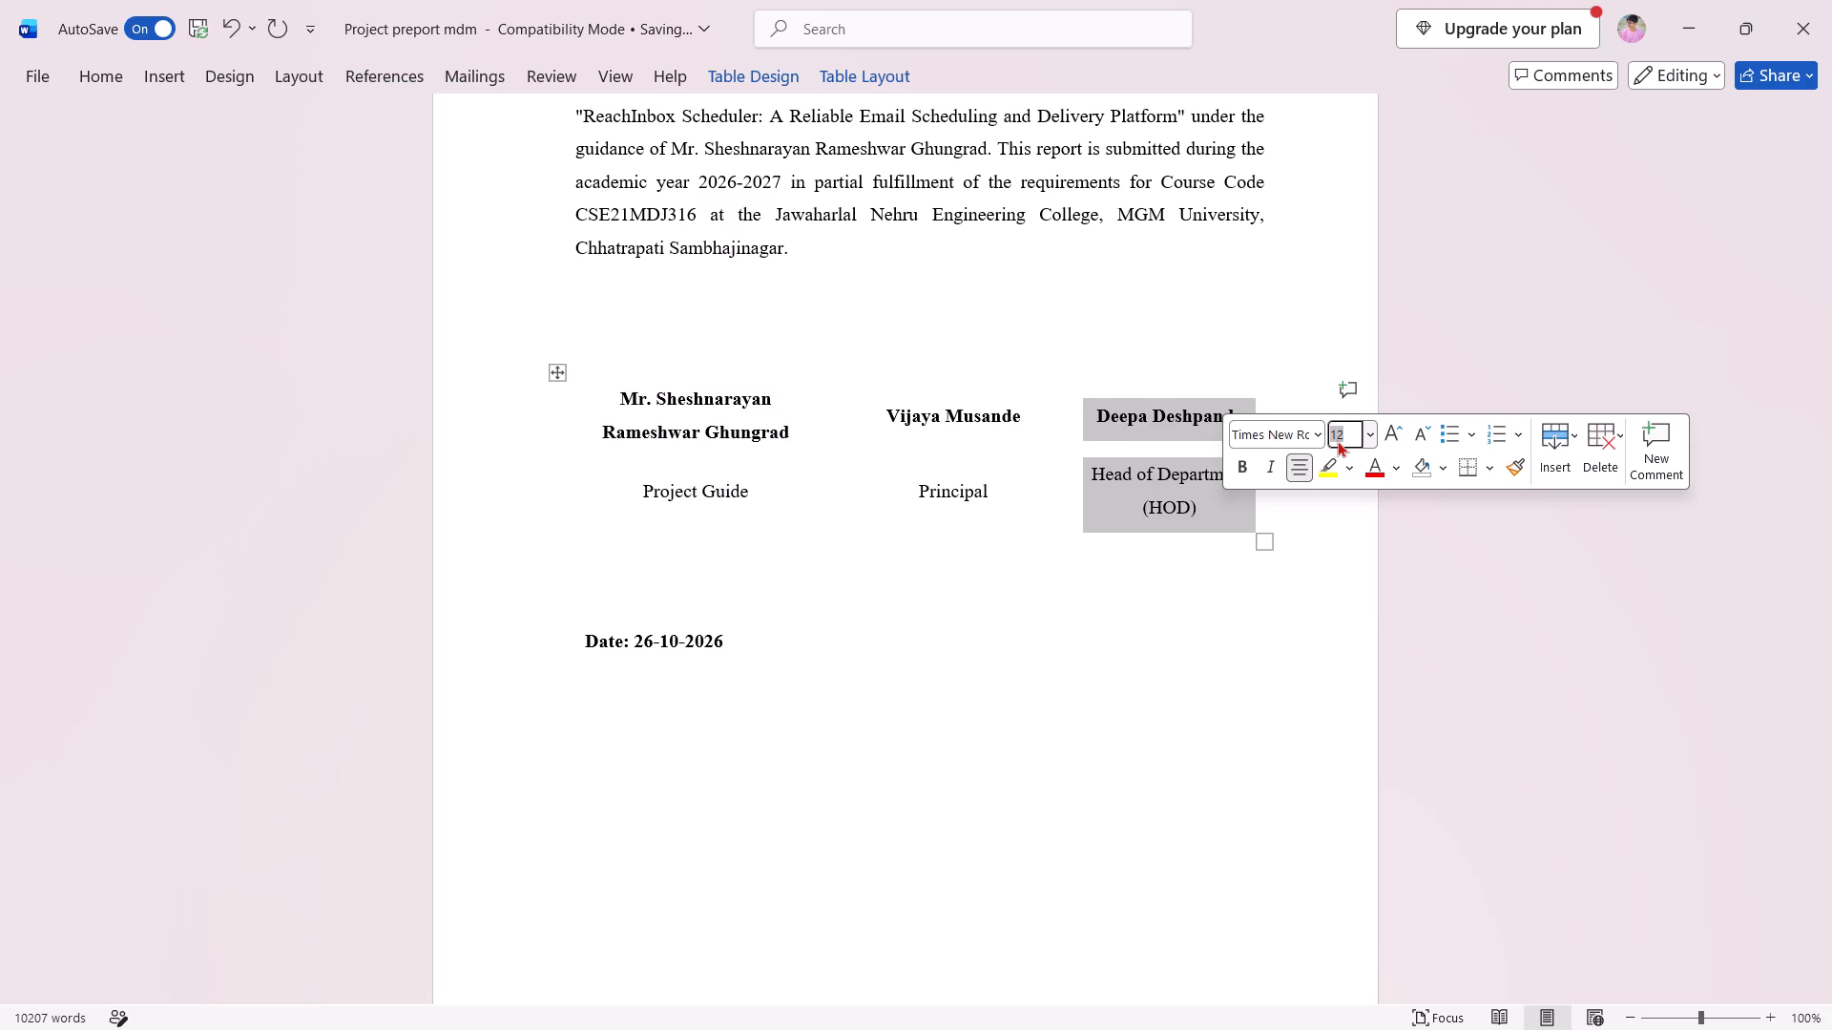
{"action": "left_click", "coordinate": [1173, 619]}
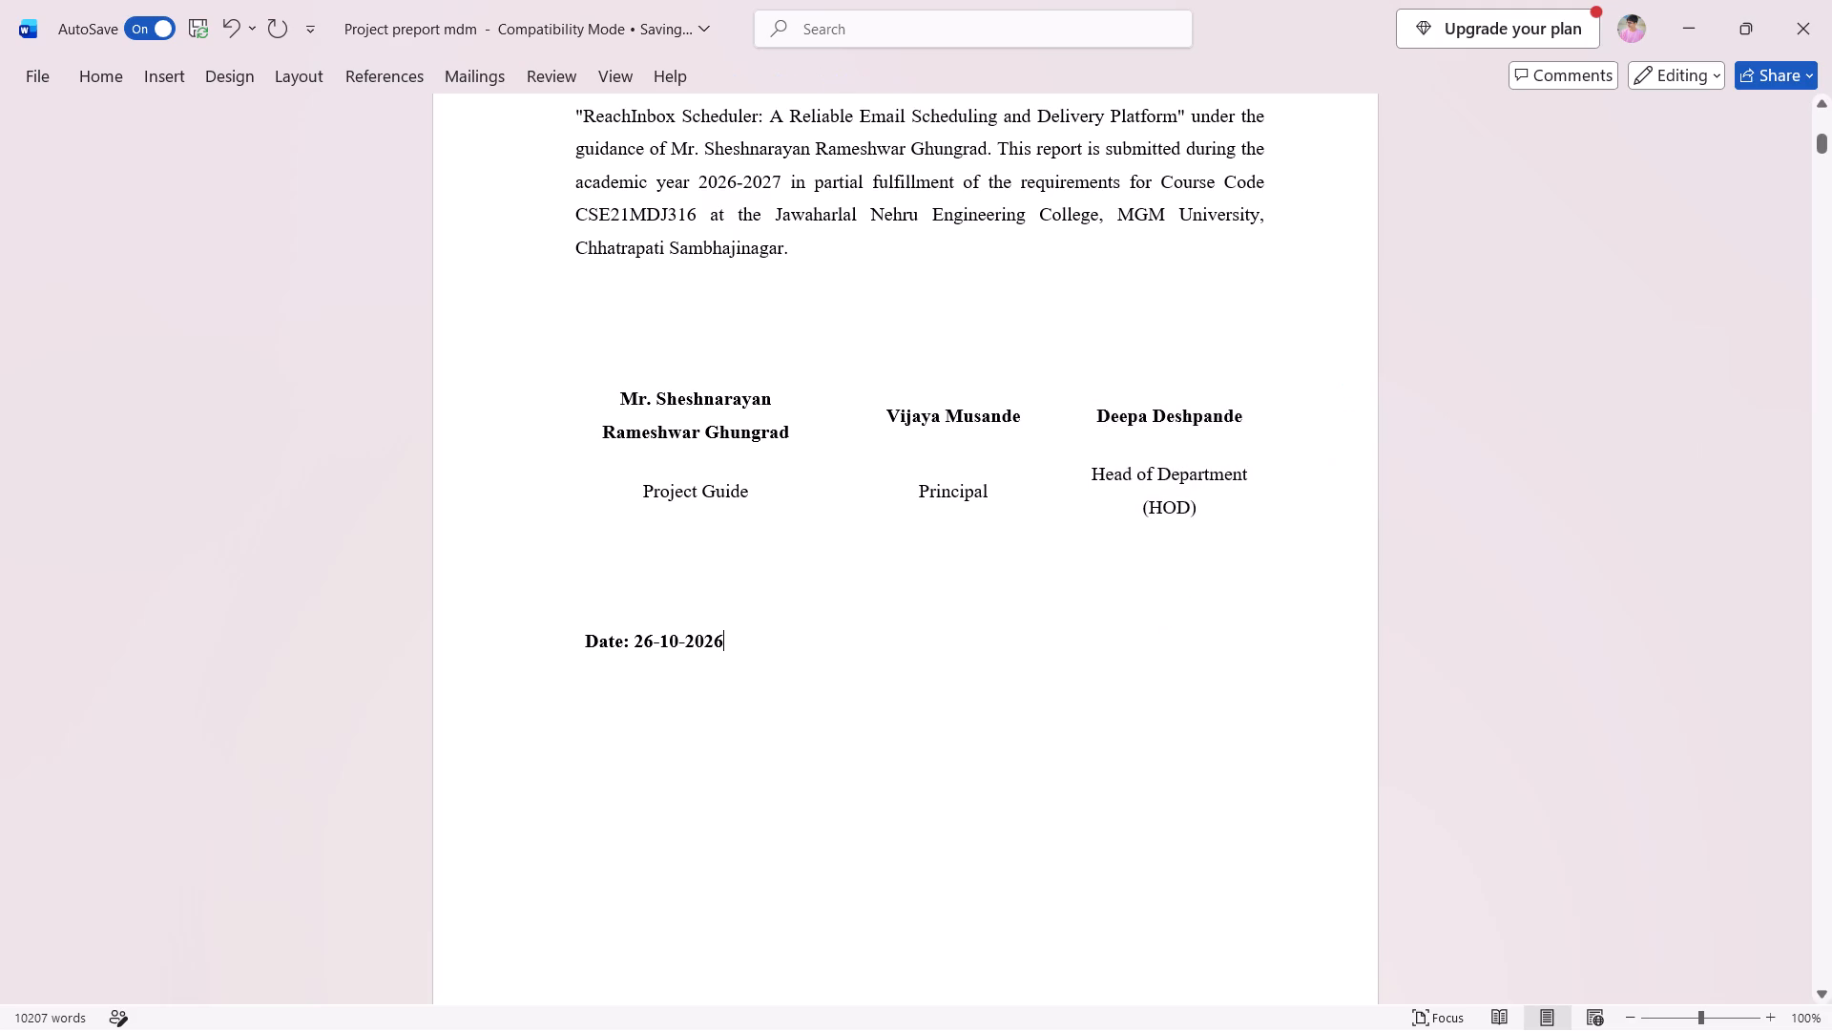
Copy the principal's name and title cells and remove that column from the signature table.
{"action": "scroll", "coordinate": [1017, 608], "scroll_direction": "up", "scroll_amount": 2}
{"action": "scroll", "coordinate": [1017, 608], "scroll_direction": "down", "scroll_amount": 1}
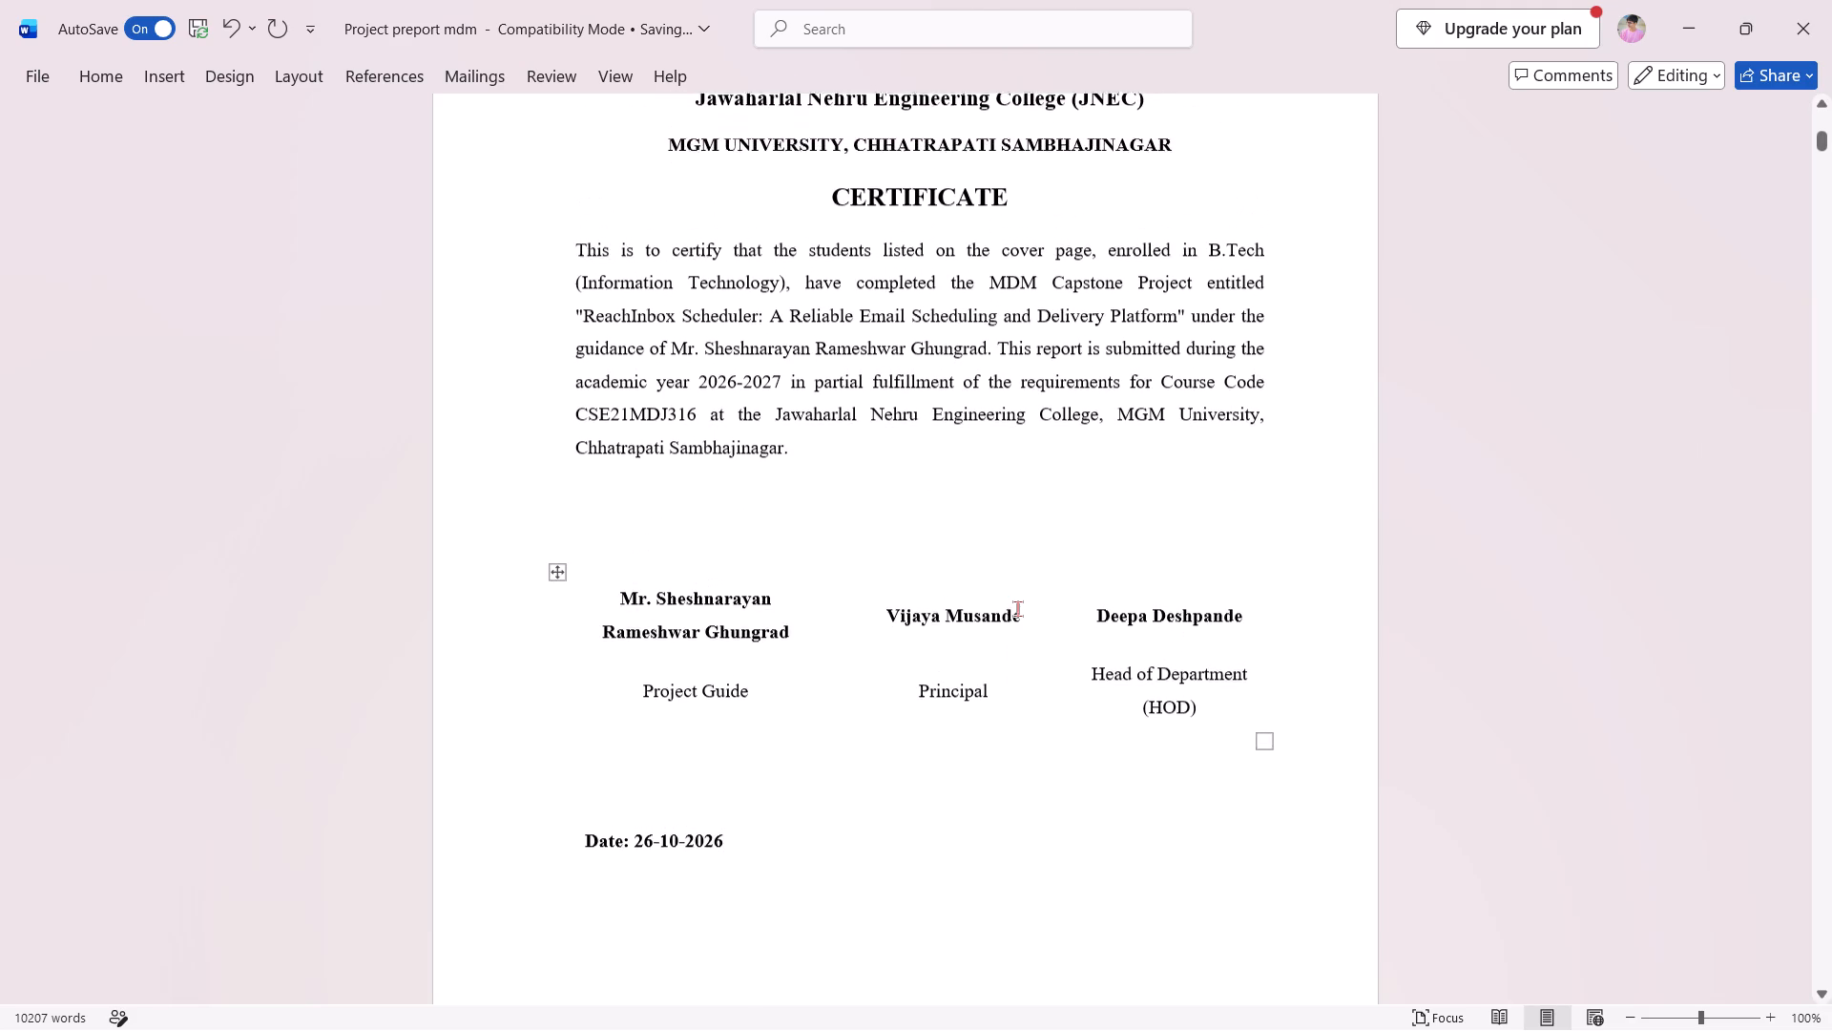
{"action": "scroll", "coordinate": [1017, 608], "scroll_direction": "down", "scroll_amount": 1}
{"action": "left_click", "coordinate": [702, 411]}
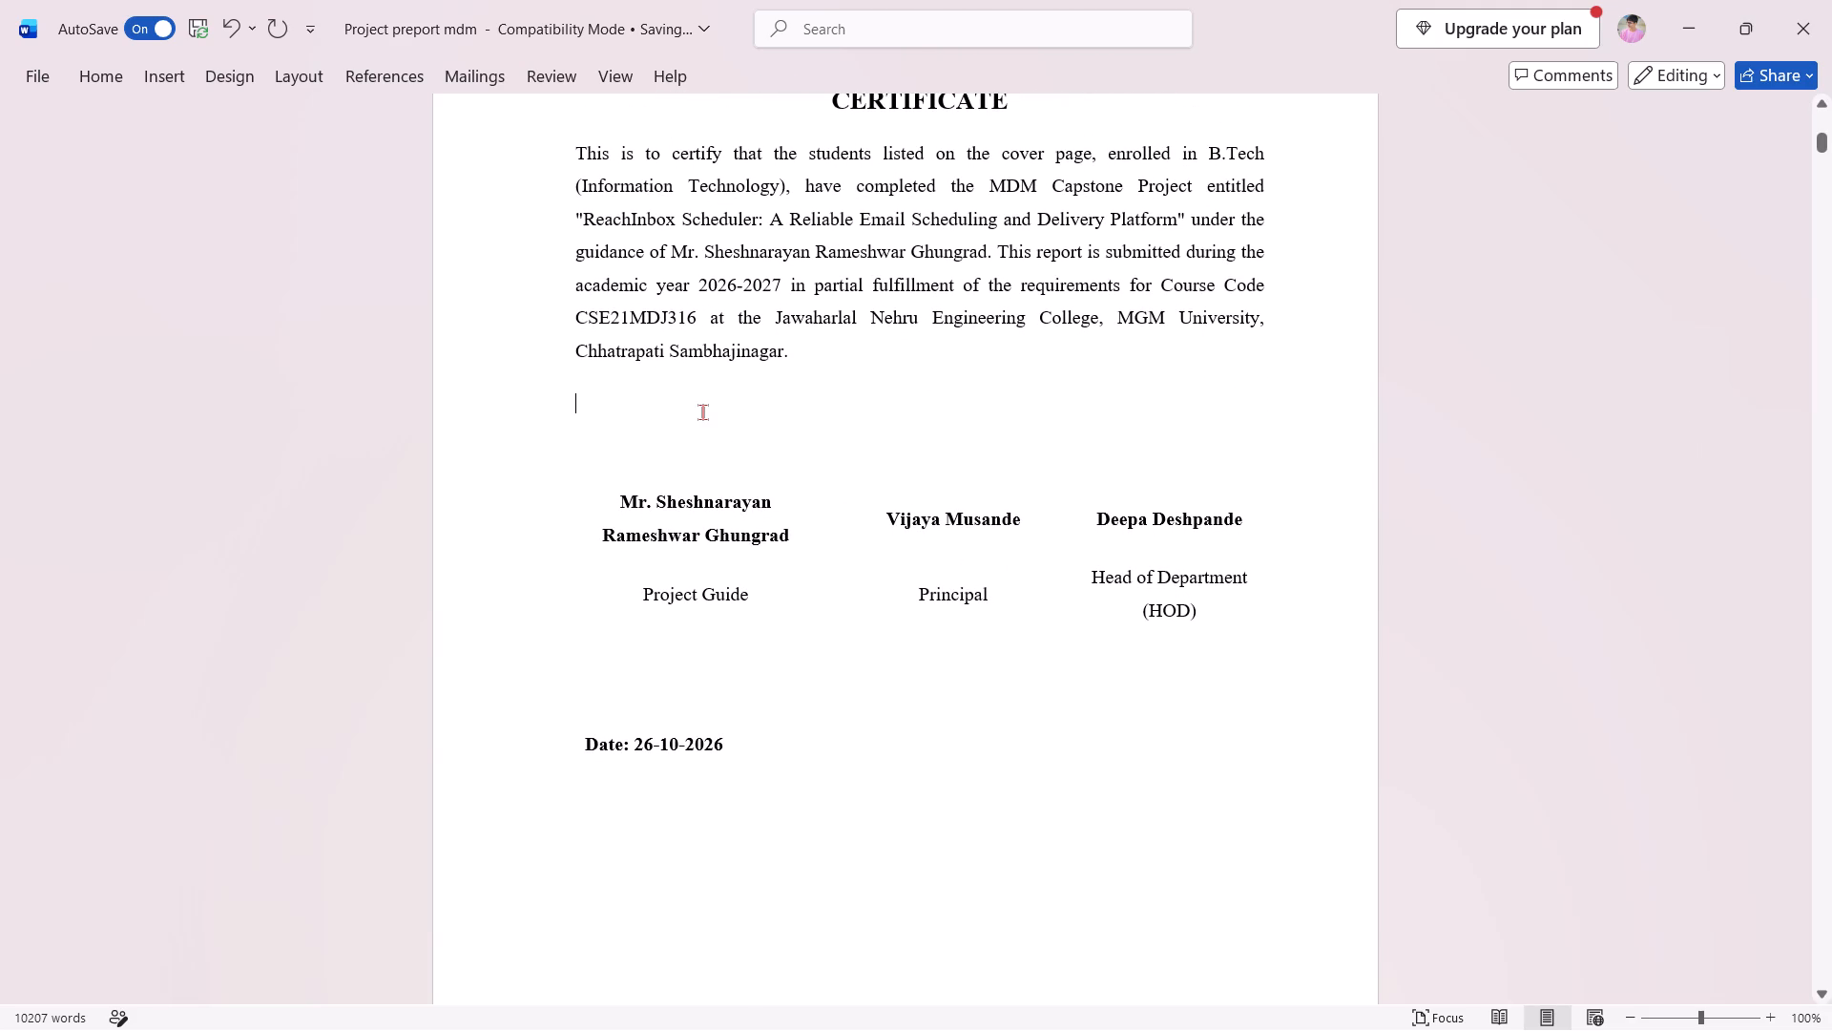
{"action": "scroll", "coordinate": [702, 411], "scroll_direction": "right", "scroll_amount": 1}
{"action": "scroll", "coordinate": [1021, 513], "scroll_direction": "down", "scroll_amount": 1}
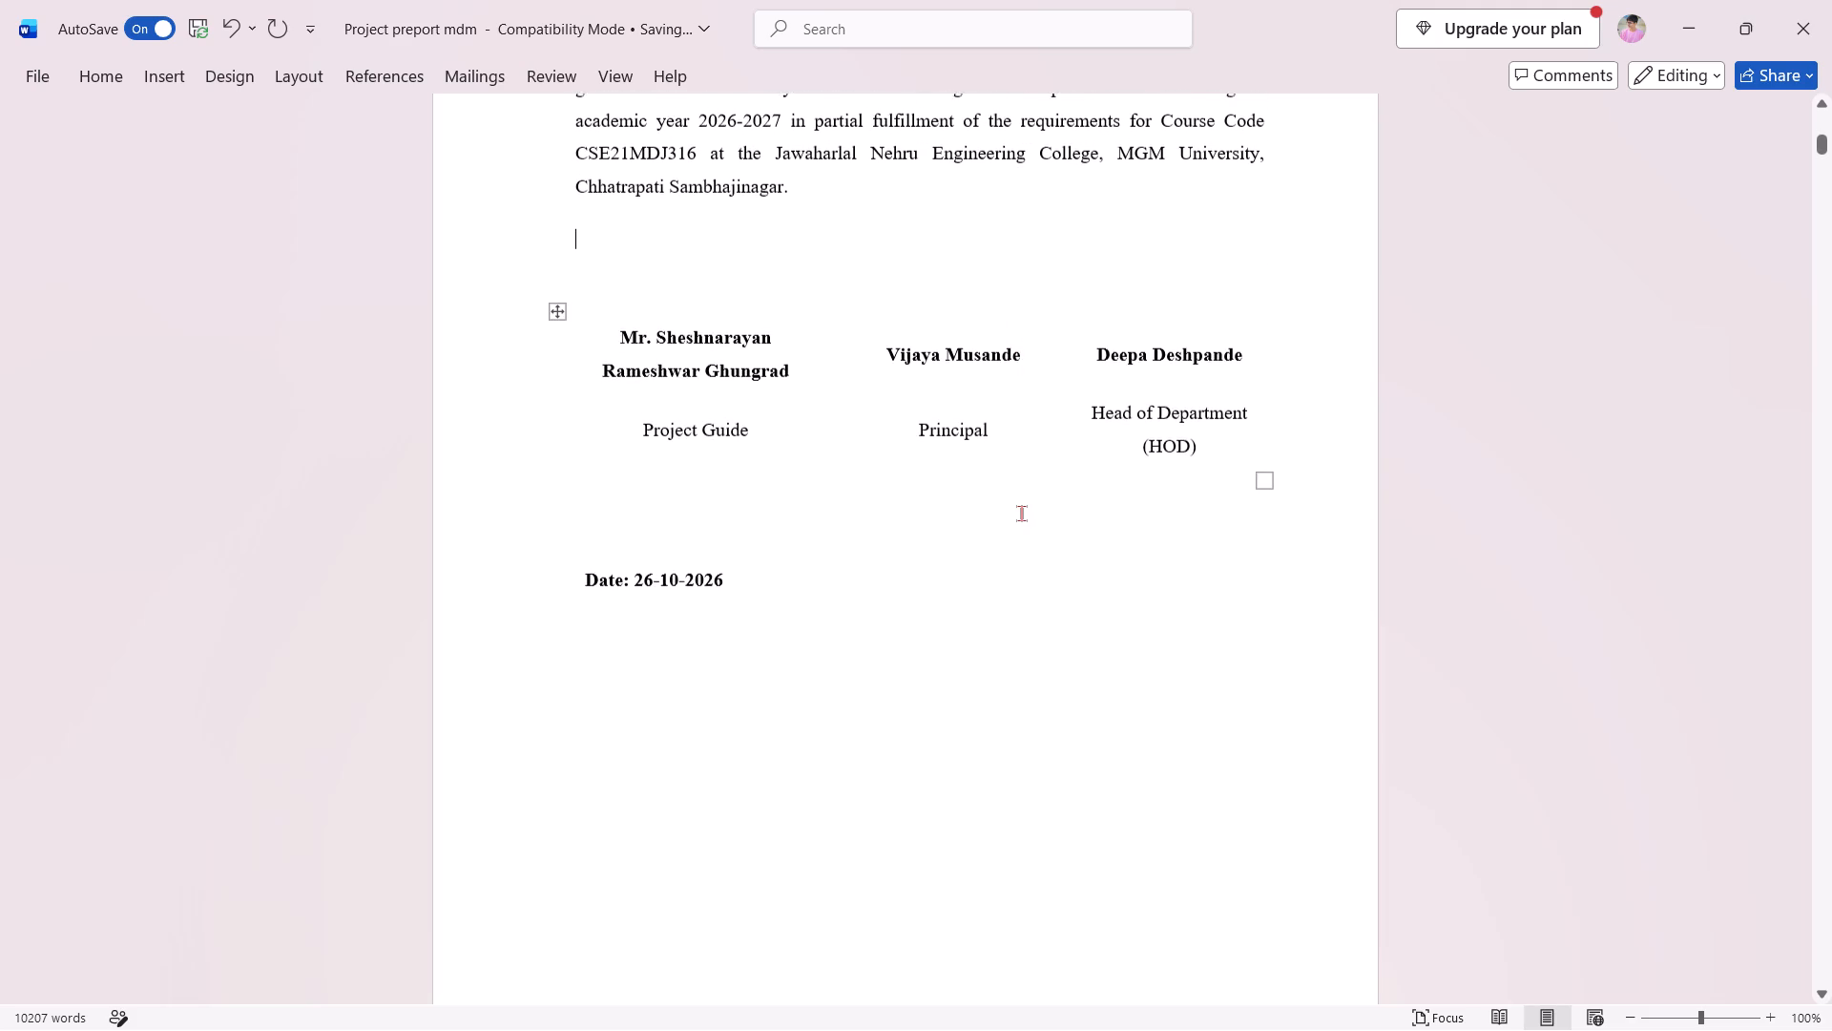
{"action": "scroll", "coordinate": [1021, 513], "scroll_direction": "down", "scroll_amount": 1}
{"action": "left_click_drag", "start_coordinate": [884, 316], "coordinate": [1049, 406]}
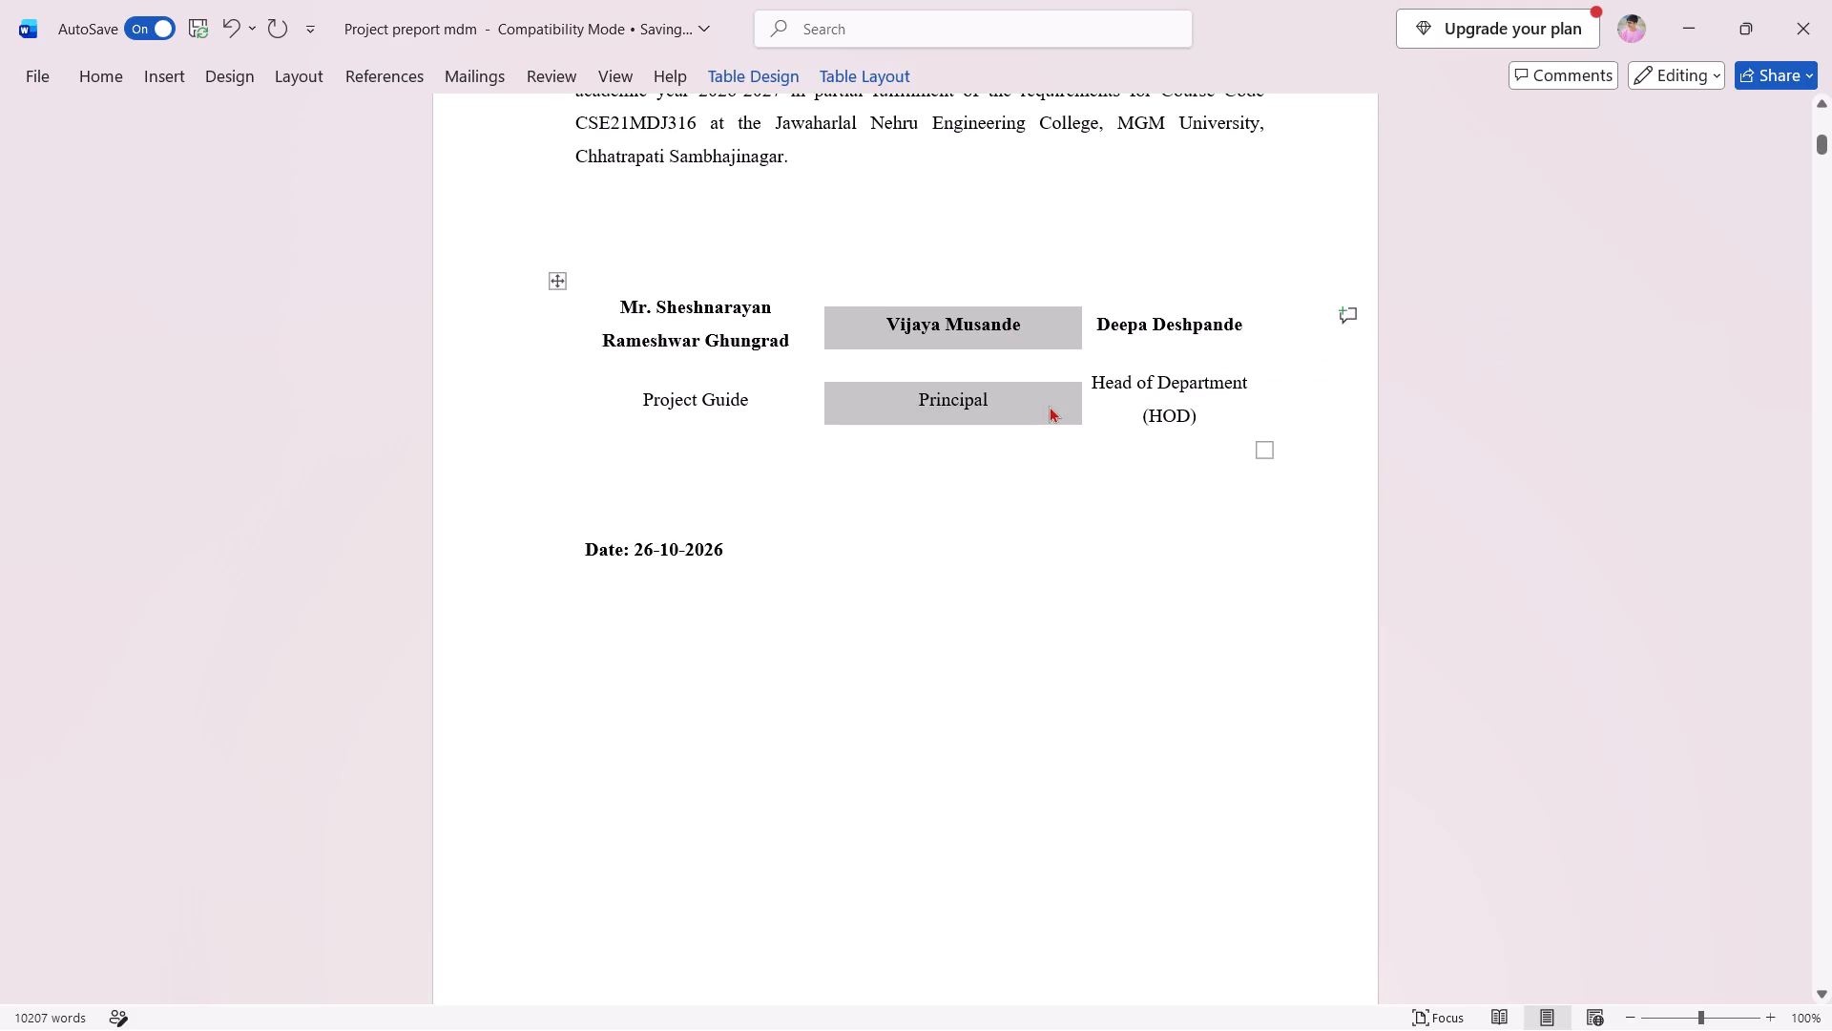
{"action": "key", "text": "ctrl+c"}
{"action": "key", "text": "BackSpace"}
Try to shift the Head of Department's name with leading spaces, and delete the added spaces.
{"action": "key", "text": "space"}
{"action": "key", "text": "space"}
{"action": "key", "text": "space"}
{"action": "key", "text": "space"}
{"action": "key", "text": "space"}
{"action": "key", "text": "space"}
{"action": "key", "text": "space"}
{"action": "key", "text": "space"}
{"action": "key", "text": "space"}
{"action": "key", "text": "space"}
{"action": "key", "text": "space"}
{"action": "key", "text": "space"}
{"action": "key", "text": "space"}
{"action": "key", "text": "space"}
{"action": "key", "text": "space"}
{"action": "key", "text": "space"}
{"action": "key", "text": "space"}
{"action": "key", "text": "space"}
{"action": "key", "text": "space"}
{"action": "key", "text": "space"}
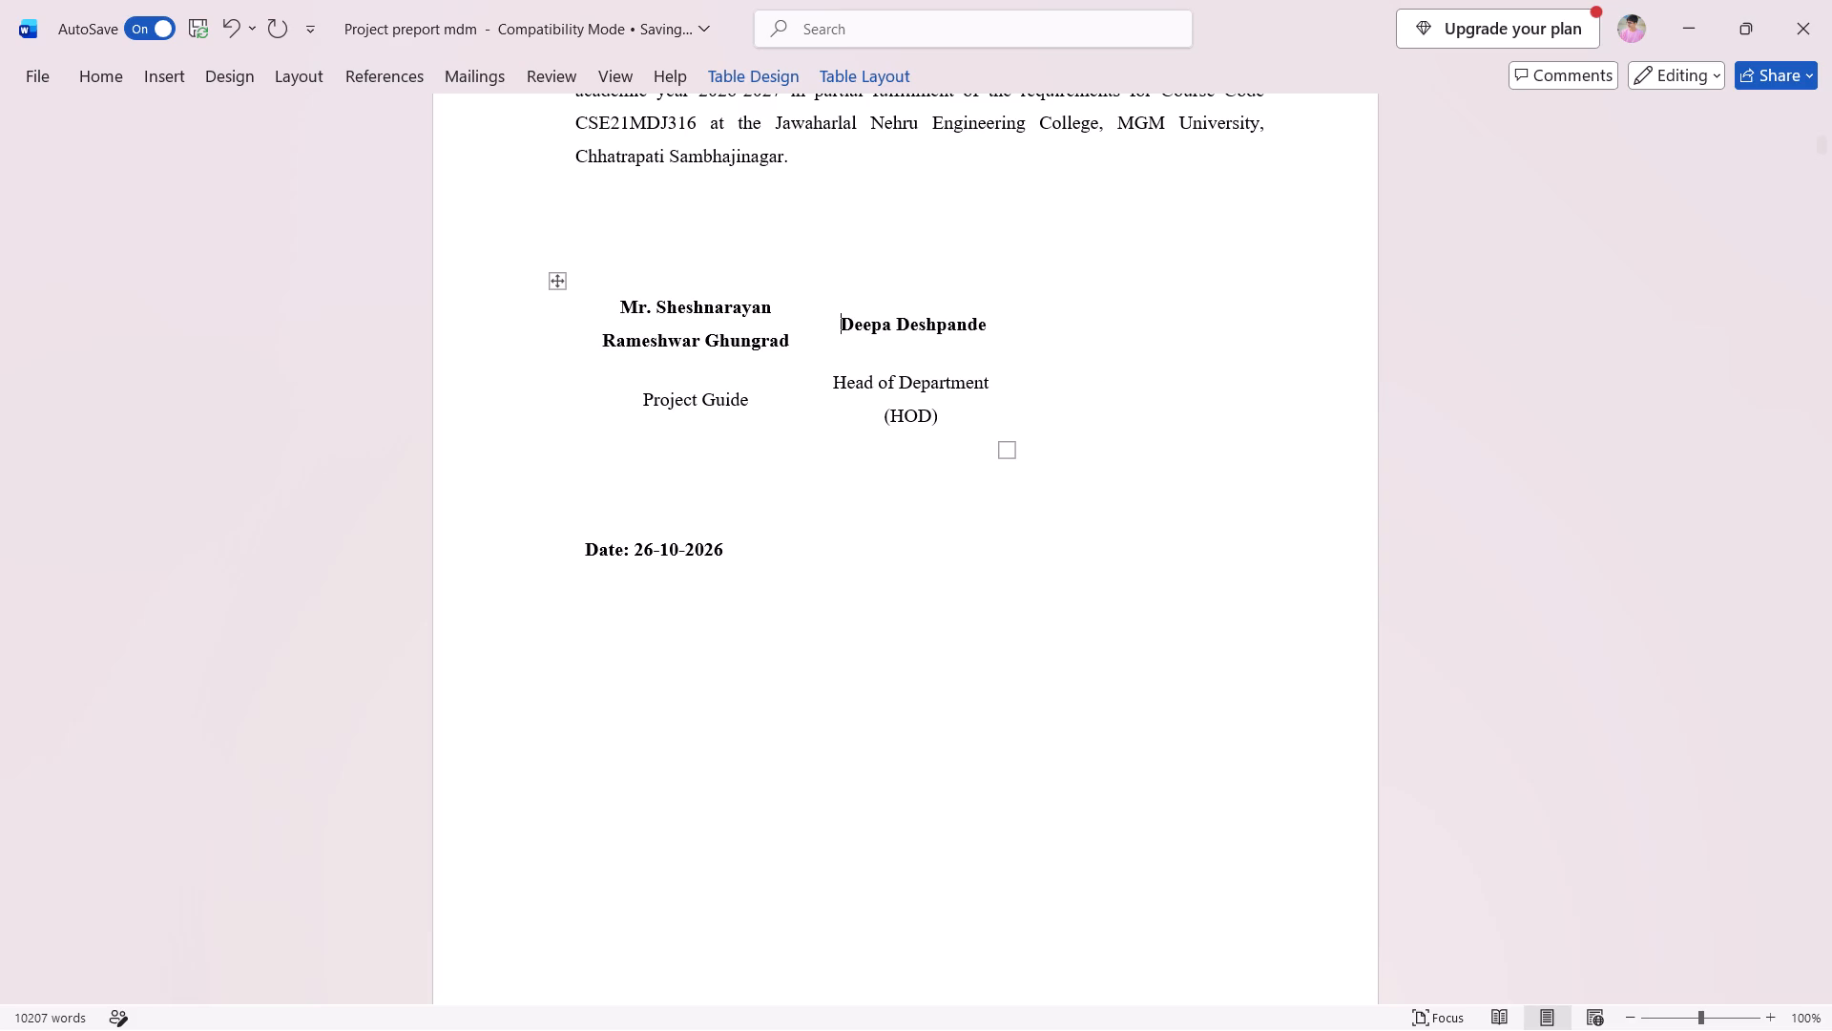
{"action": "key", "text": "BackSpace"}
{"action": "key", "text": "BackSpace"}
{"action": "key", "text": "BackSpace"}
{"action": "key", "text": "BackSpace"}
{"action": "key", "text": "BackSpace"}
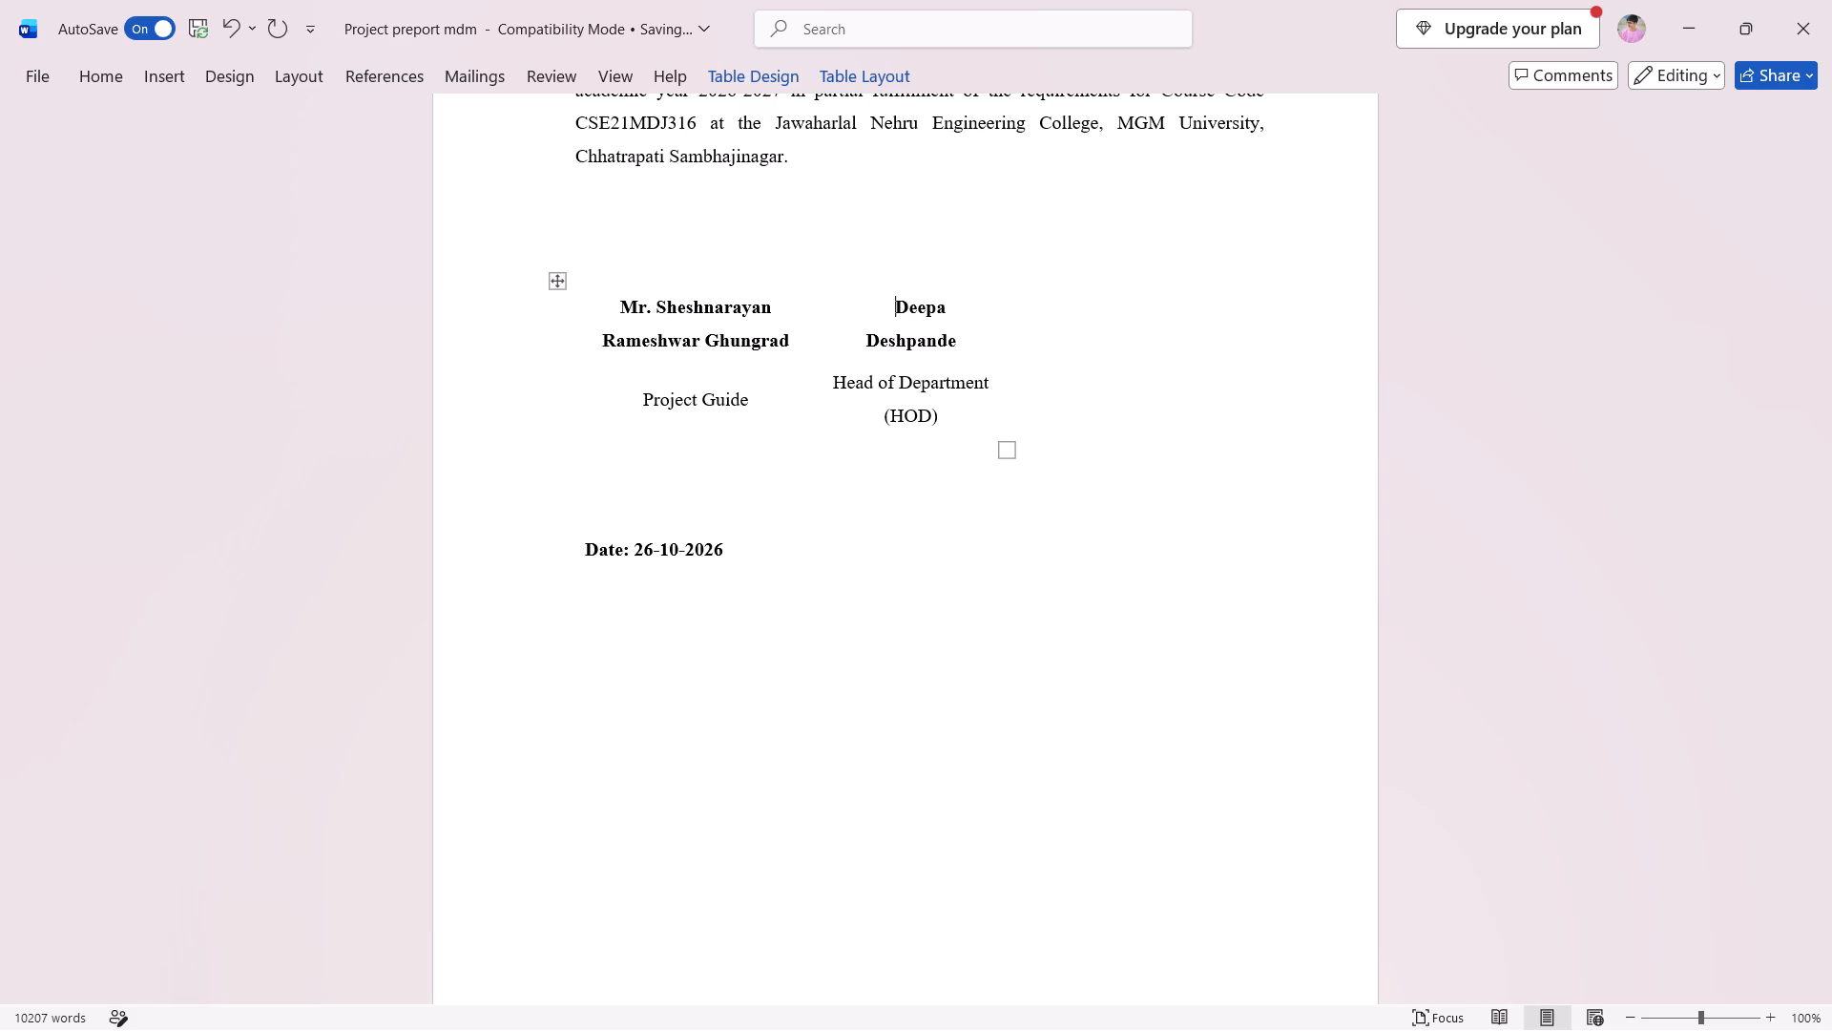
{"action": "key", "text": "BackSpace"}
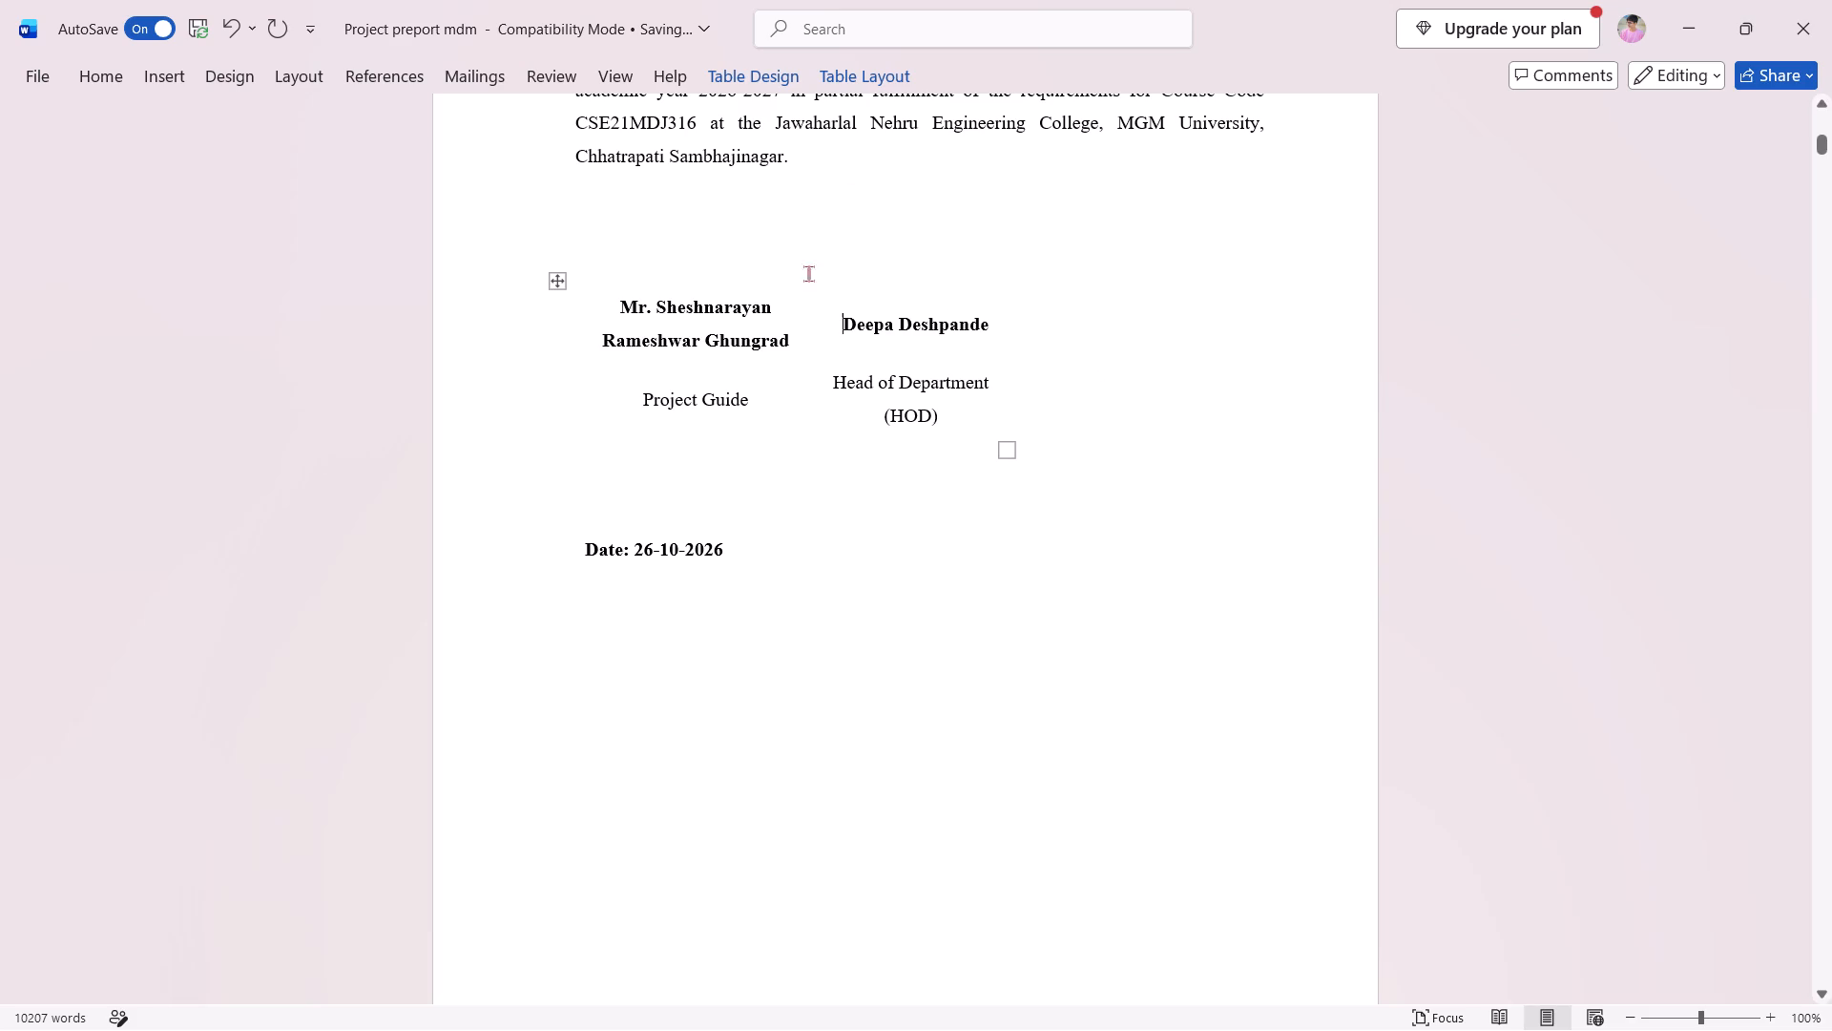
Insert an empty column between the project guide and Head of Department columns of the signature table.
{"action": "left_click", "coordinate": [825, 280]}
{"action": "left_click", "coordinate": [823, 279]}
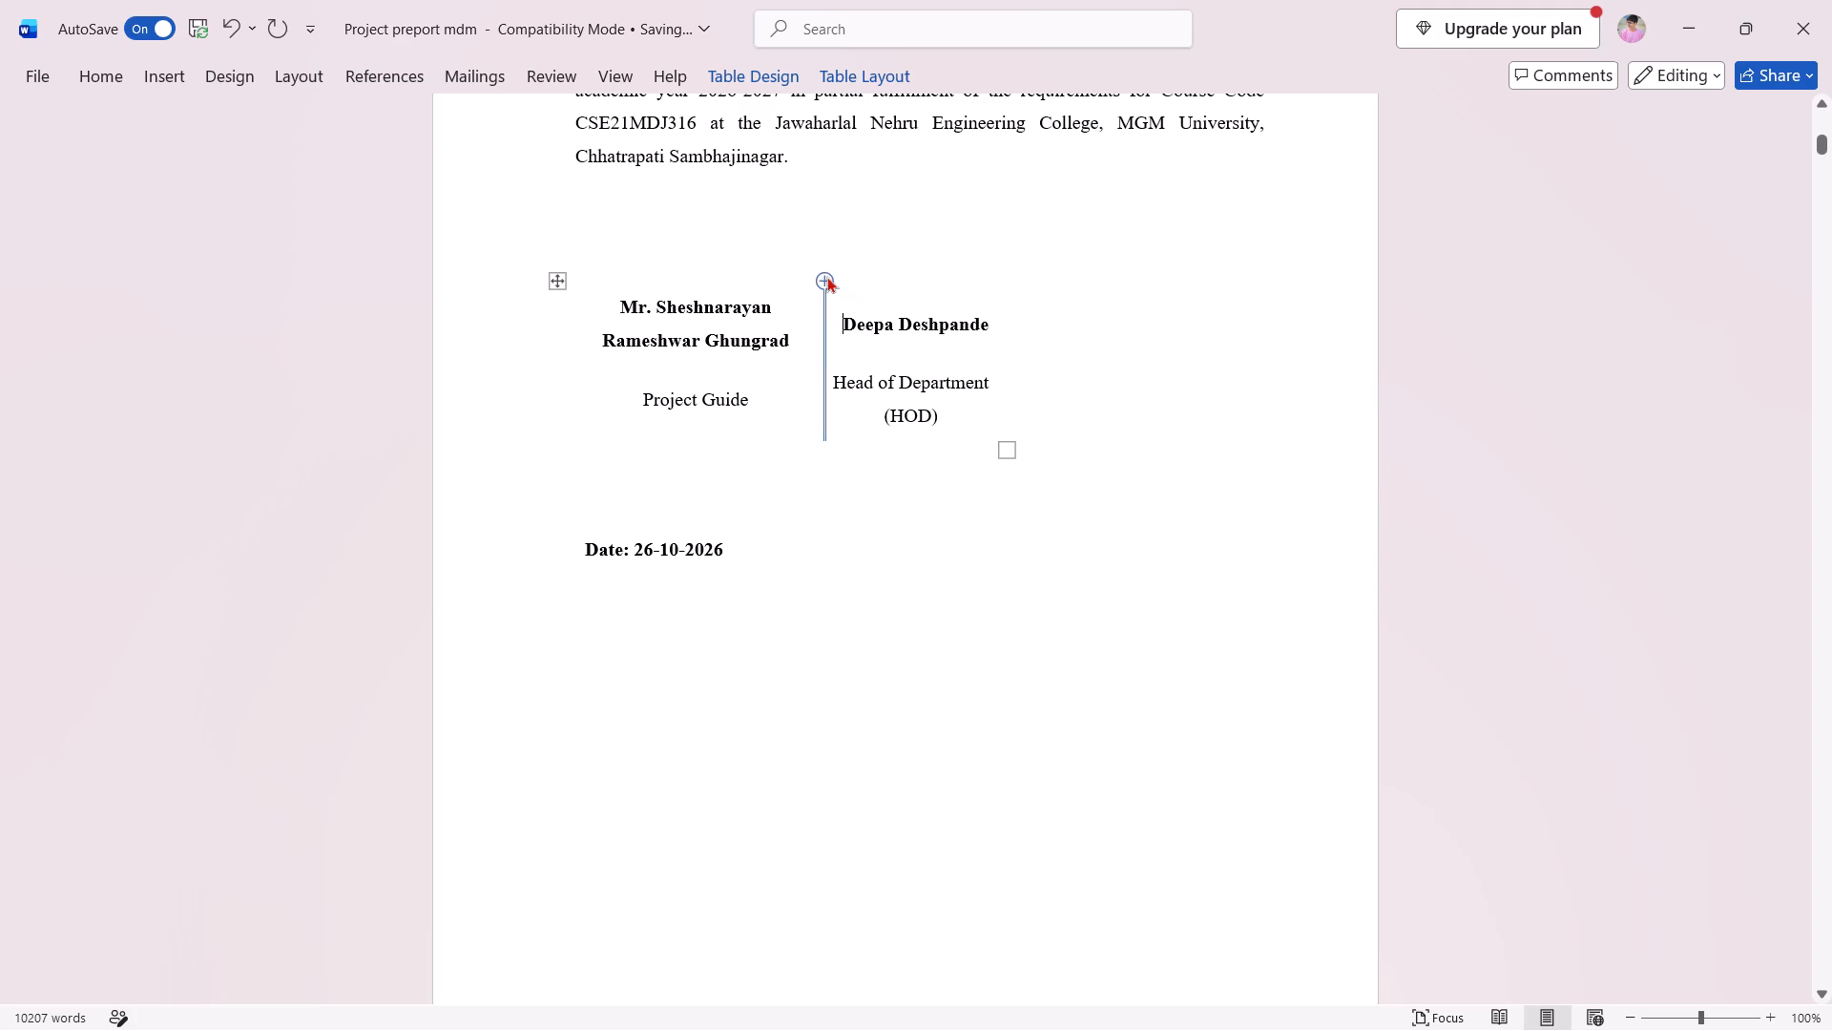
{"action": "left_click", "coordinate": [826, 276]}
{"action": "left_click", "coordinate": [826, 276]}
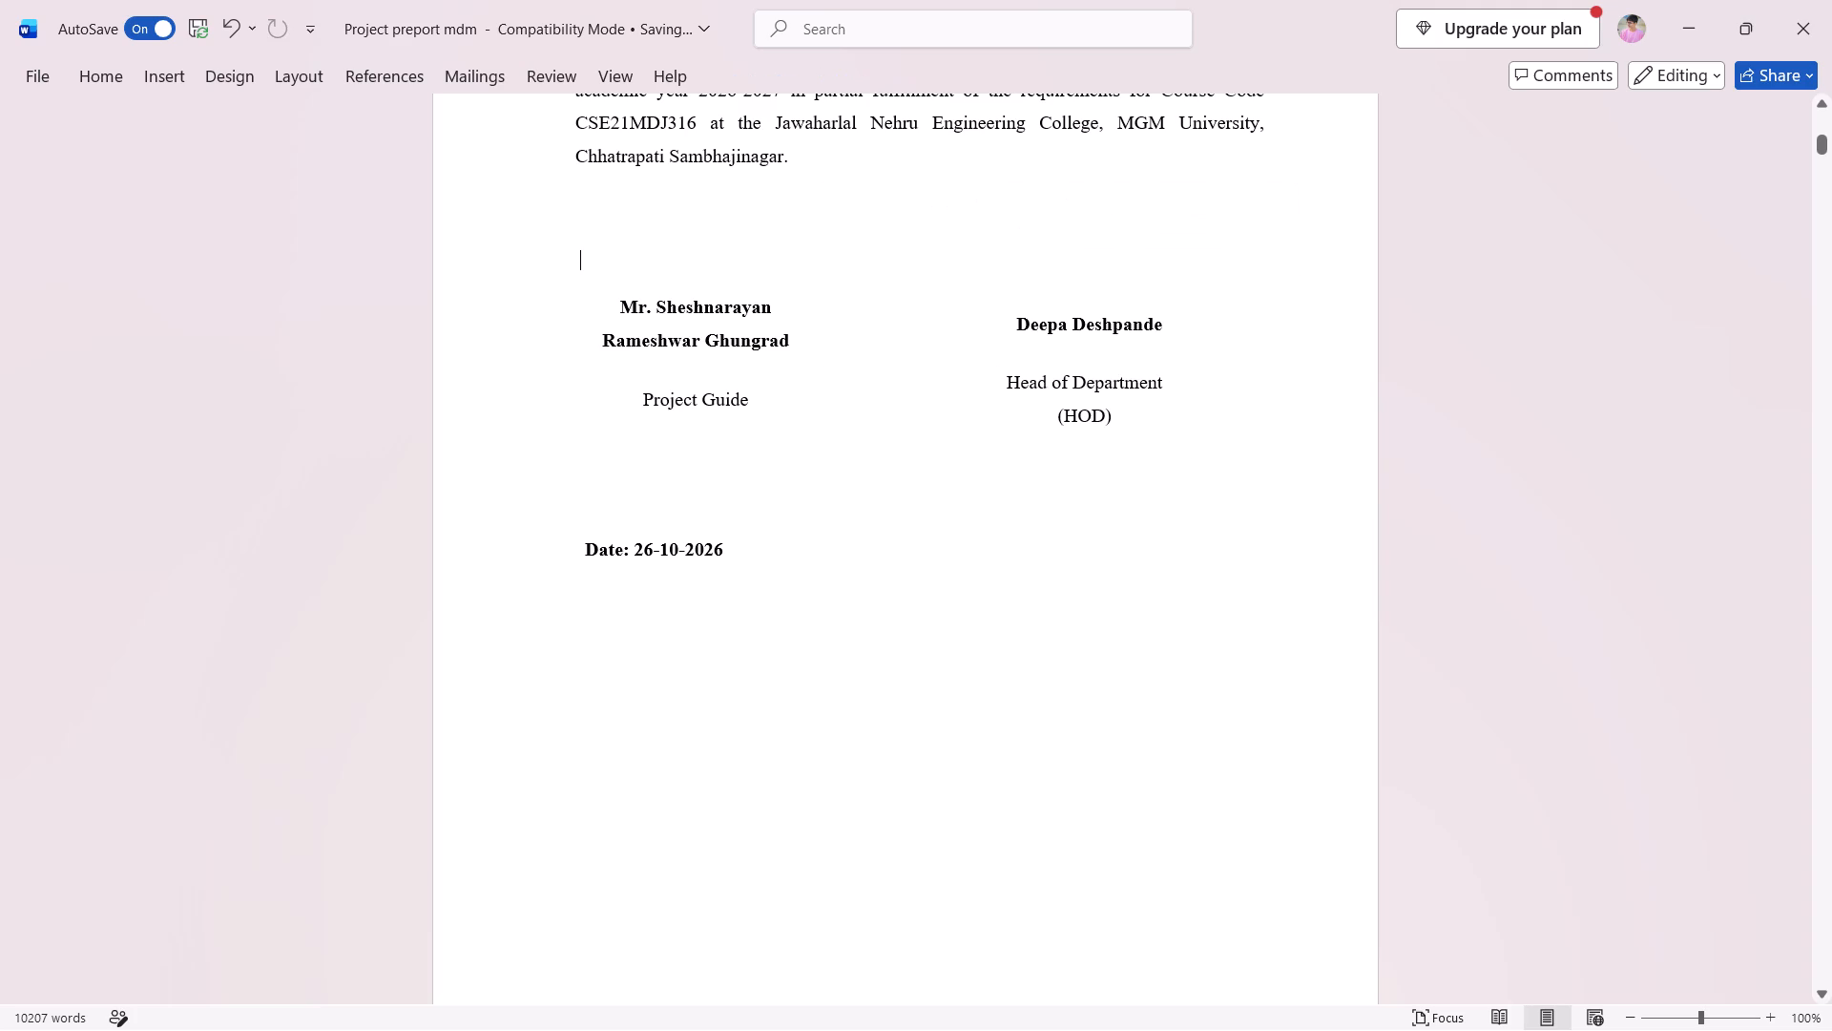
Paste the copied principal's name and title cells below the signature table, just above the date line.
{"action": "left_click", "coordinate": [1002, 305]}
{"action": "left_click", "coordinate": [793, 312]}
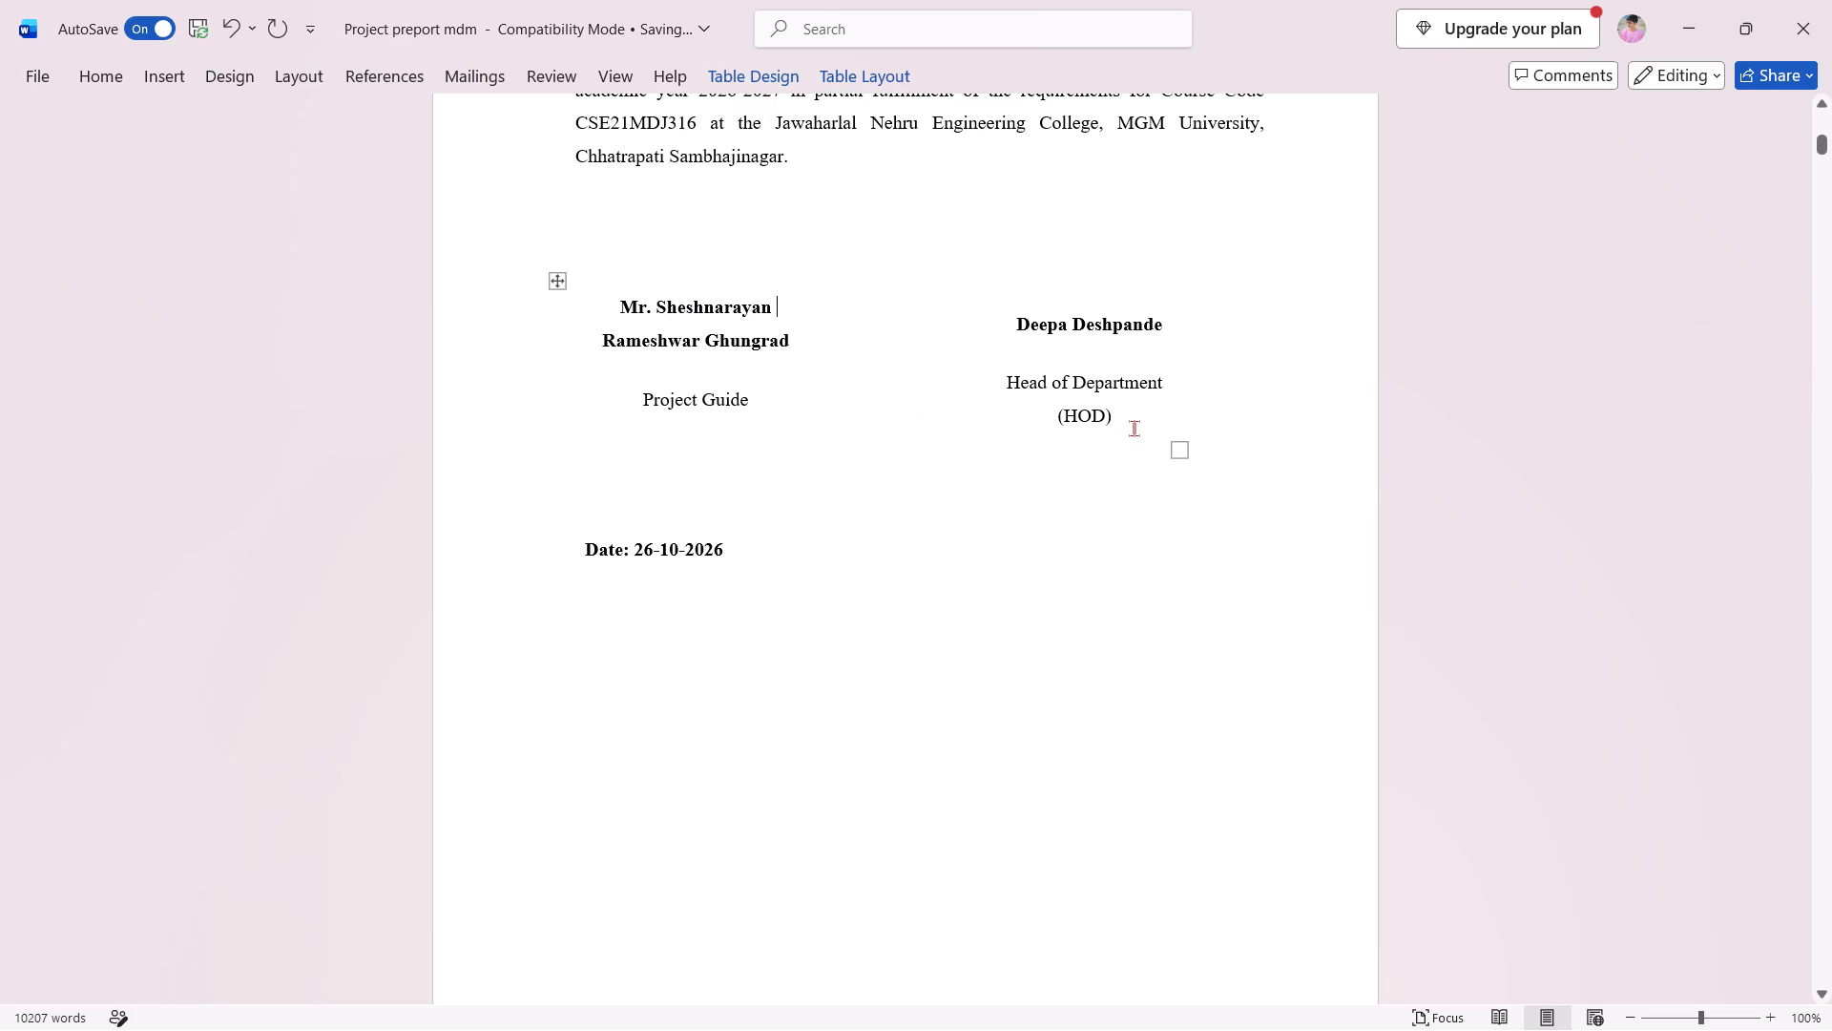
{"action": "left_click", "coordinate": [1134, 426]}
{"action": "left_click", "coordinate": [947, 507]}
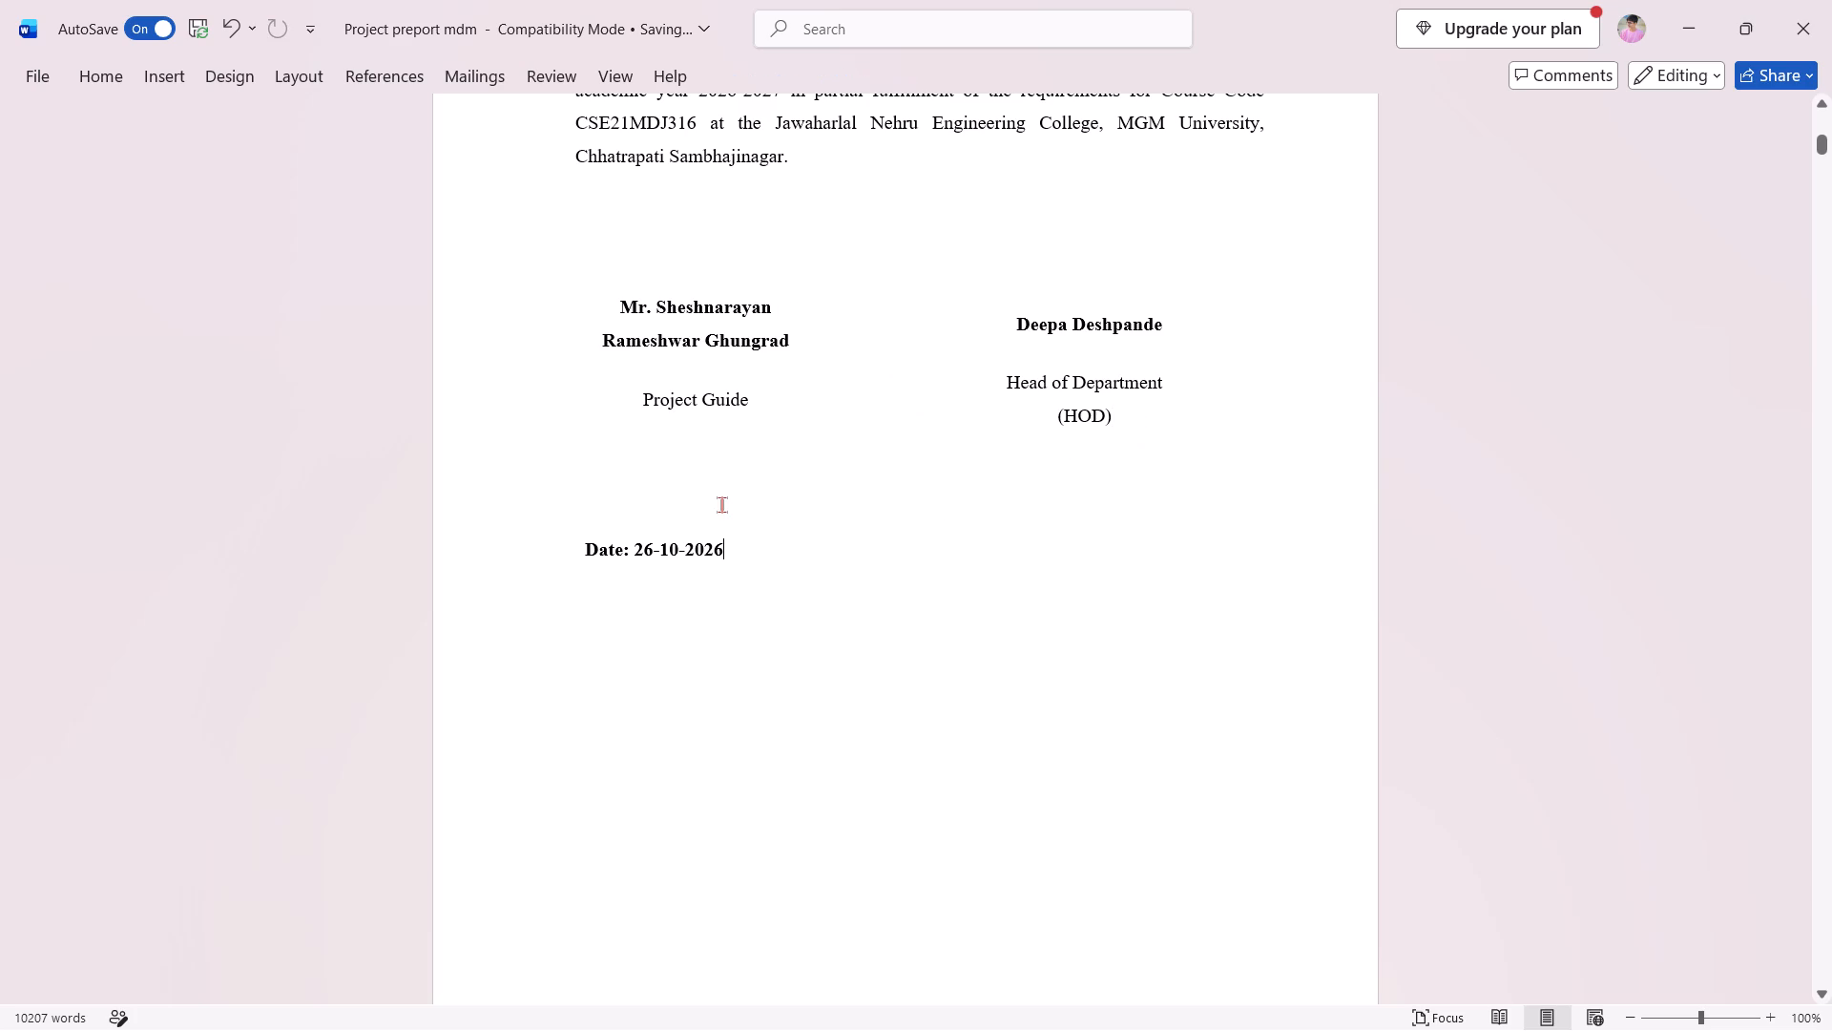
{"action": "left_click", "coordinate": [720, 504]}
{"action": "key", "text": "Up"}
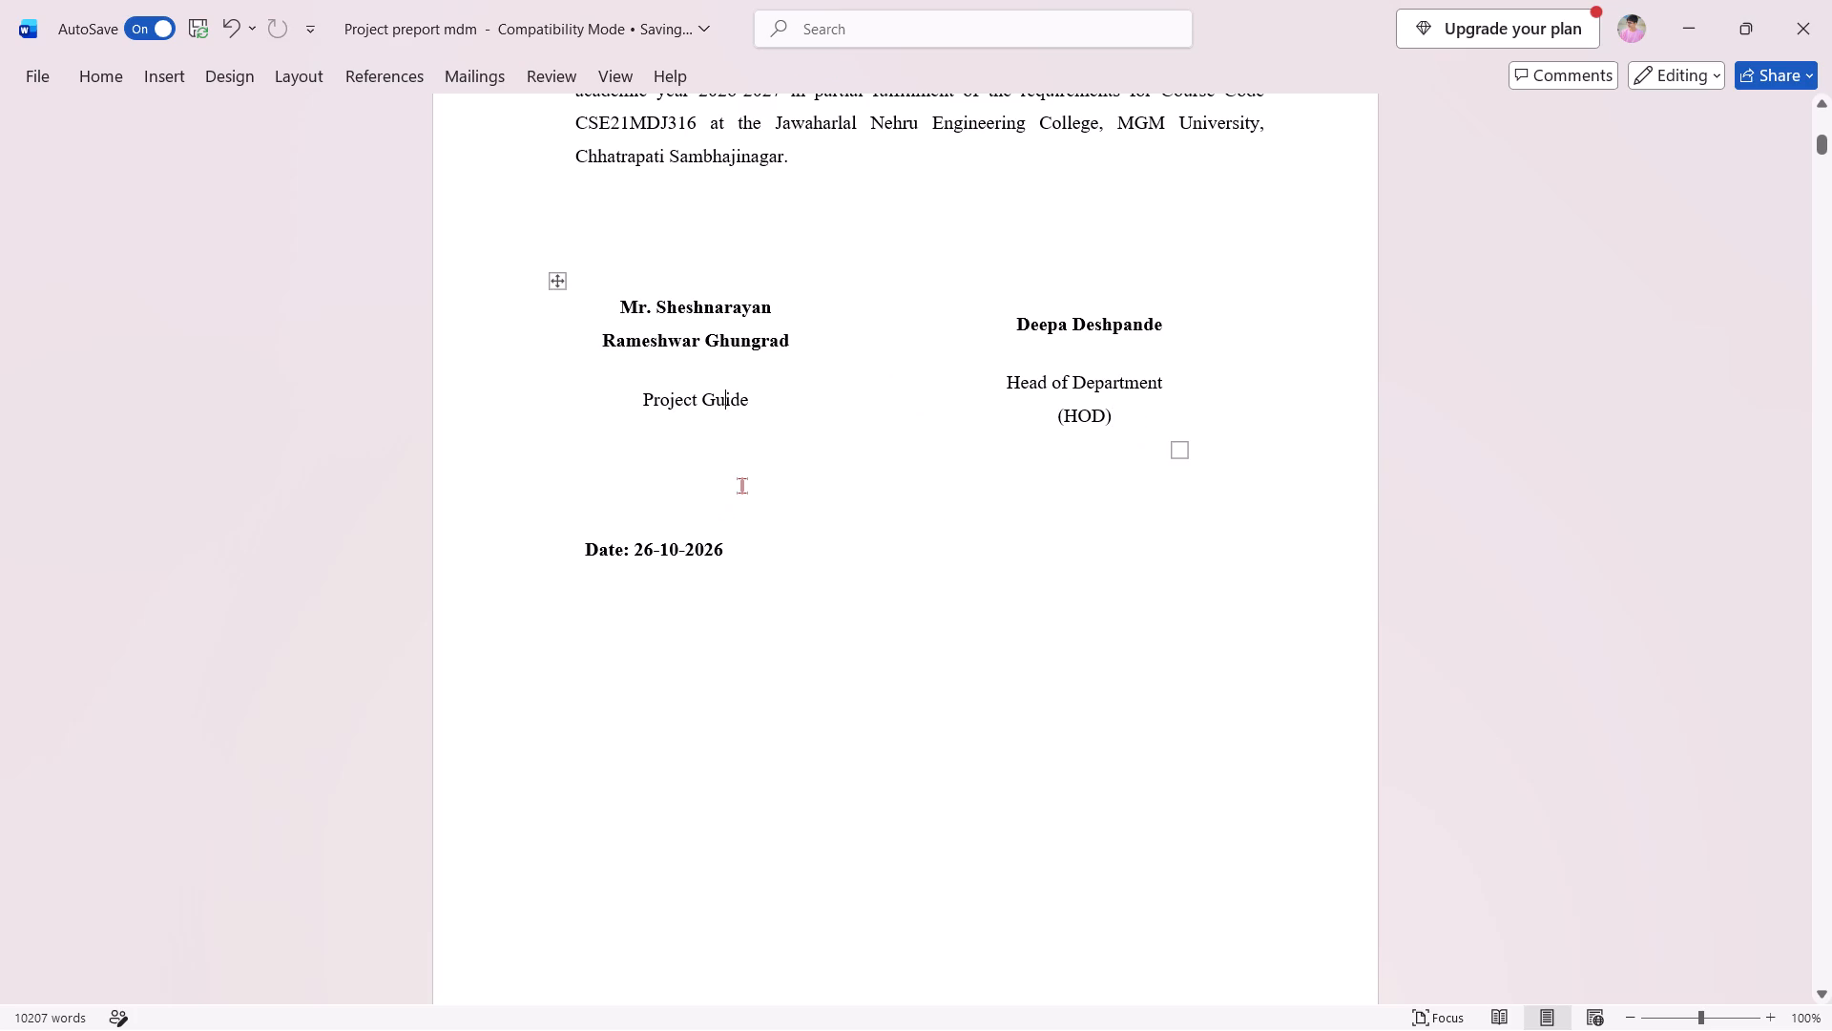
{"action": "left_click", "coordinate": [744, 482]}
{"action": "left_click", "coordinate": [580, 555]}
{"action": "key", "text": "ctrl+v"}
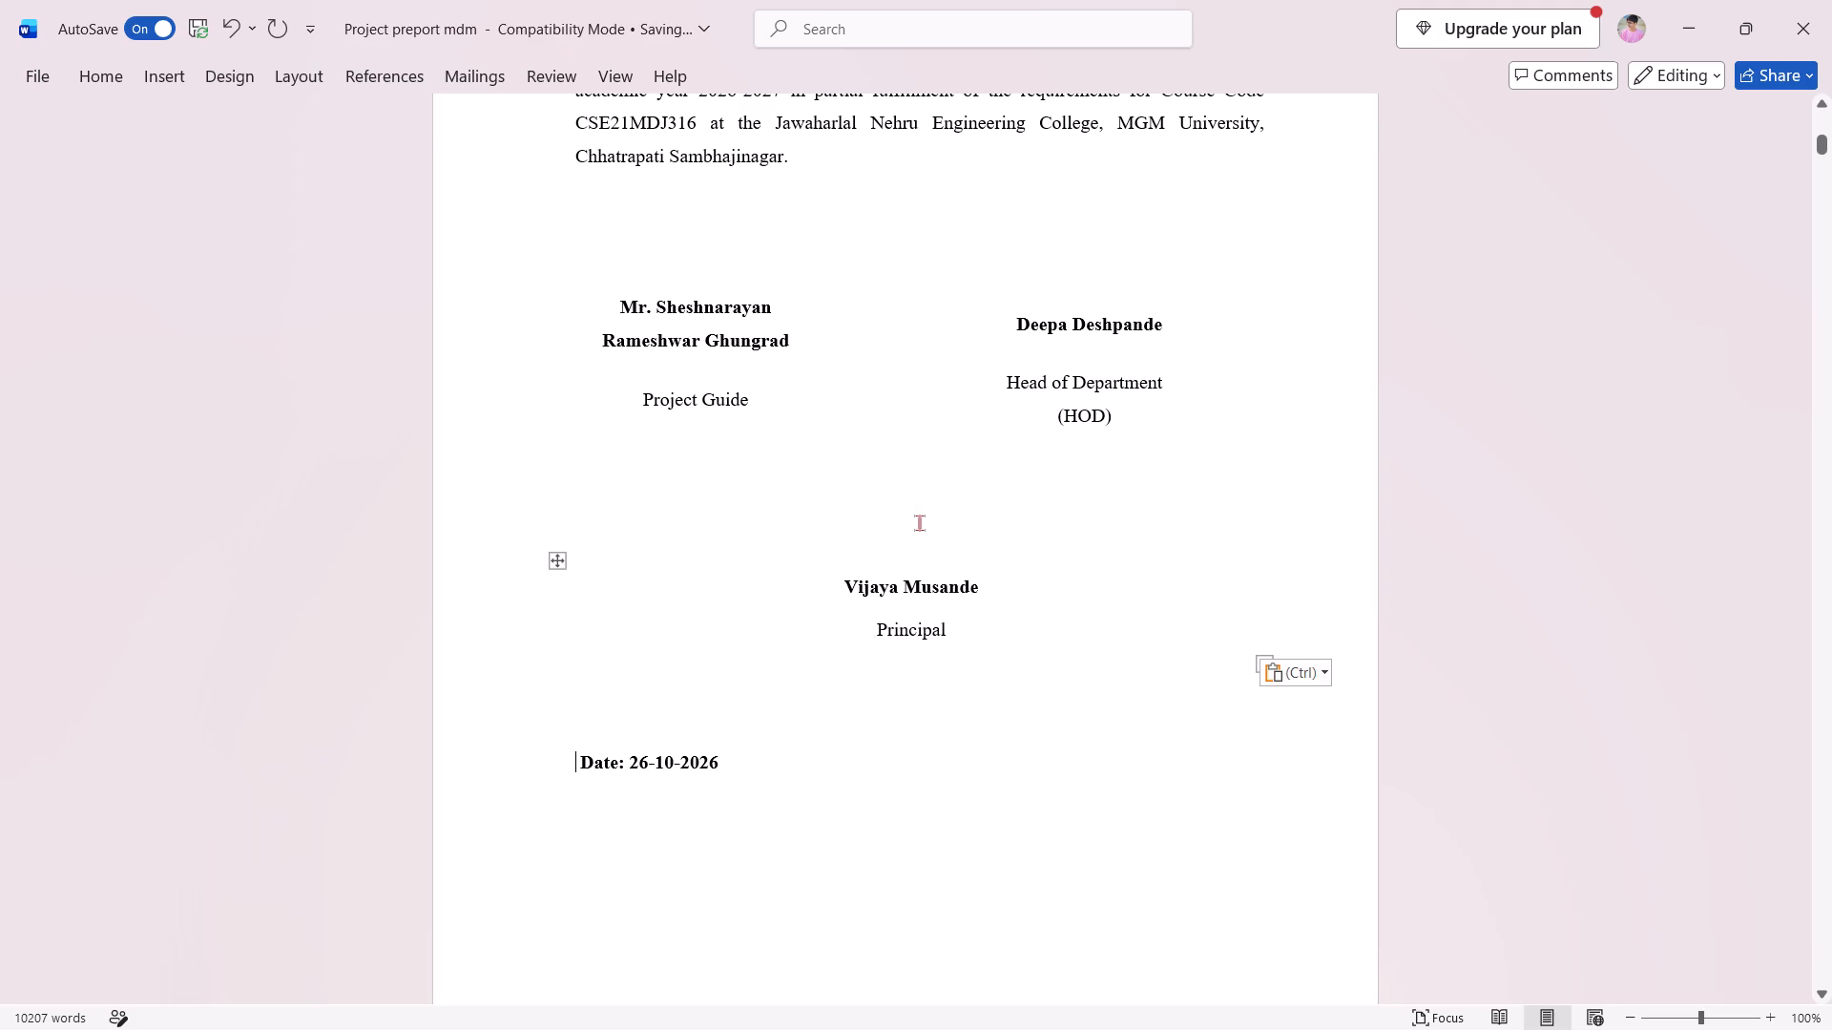
{"action": "left_click", "coordinate": [919, 522]}
{"action": "left_click_drag", "start_coordinate": [846, 583], "coordinate": [902, 604]}
{"action": "left_click_drag", "start_coordinate": [902, 604], "coordinate": [959, 632]}
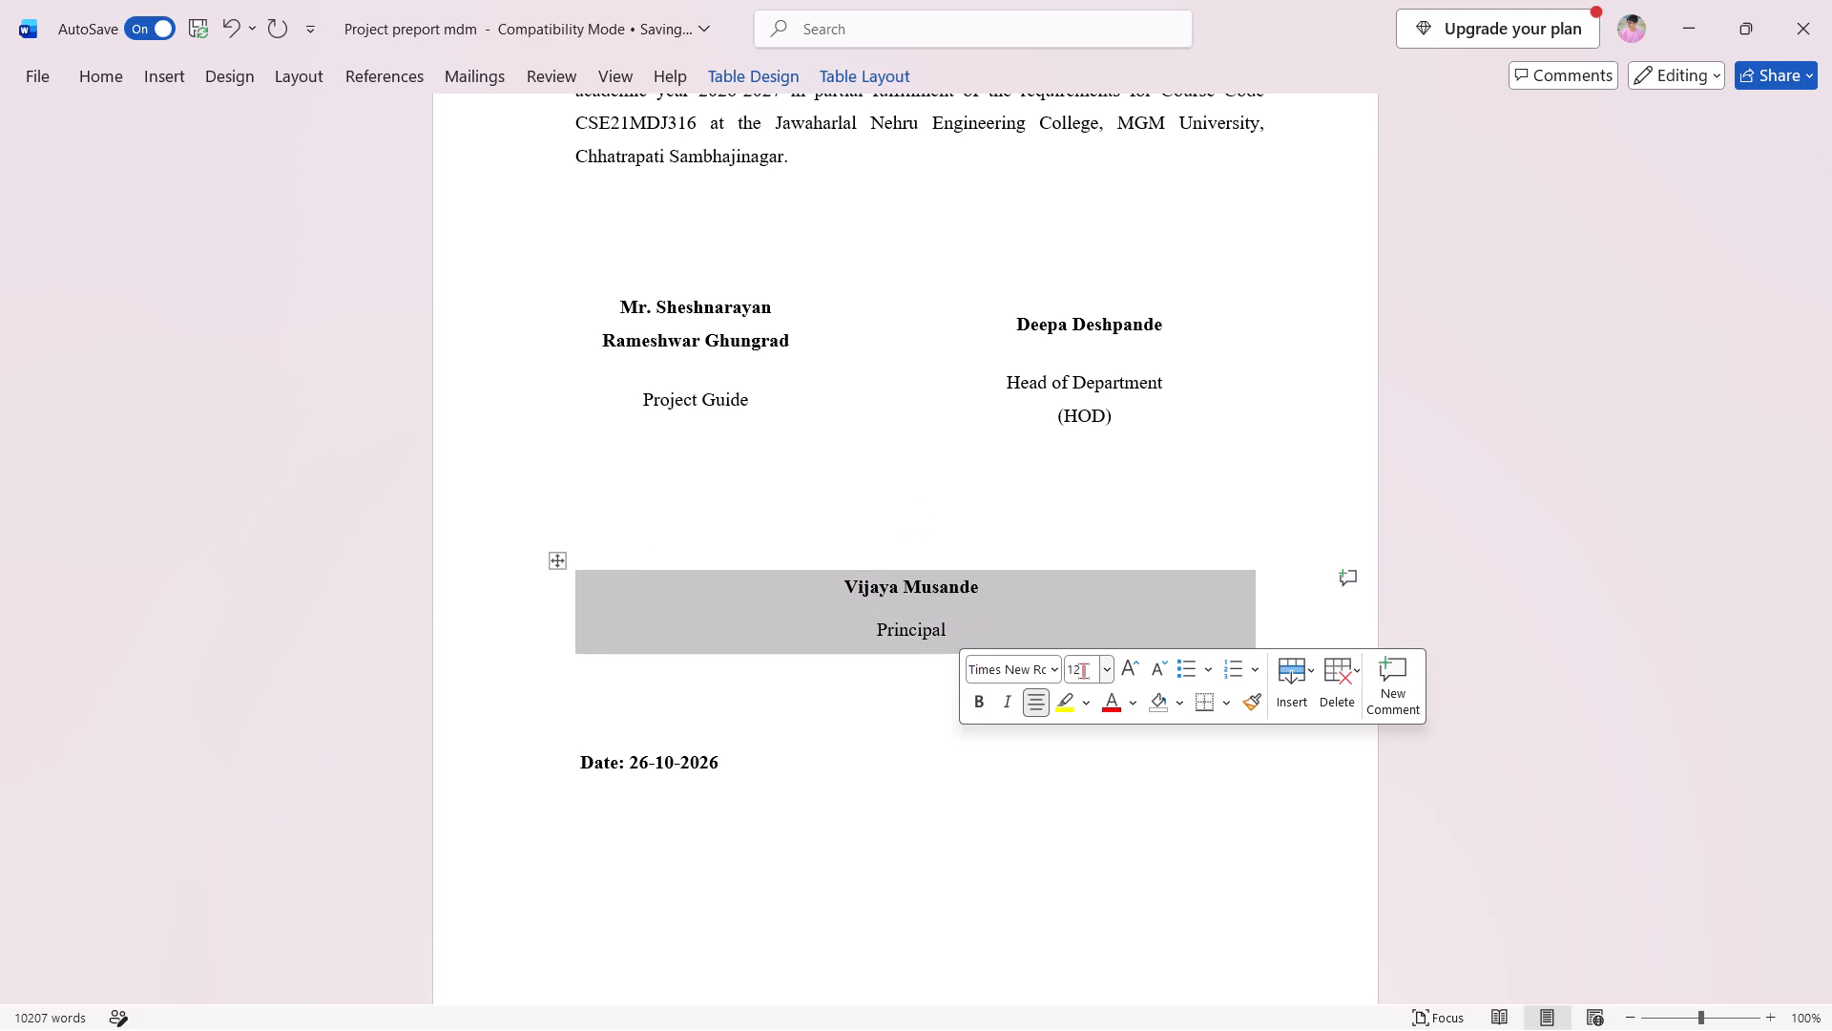
{"action": "left_click", "coordinate": [809, 539]}
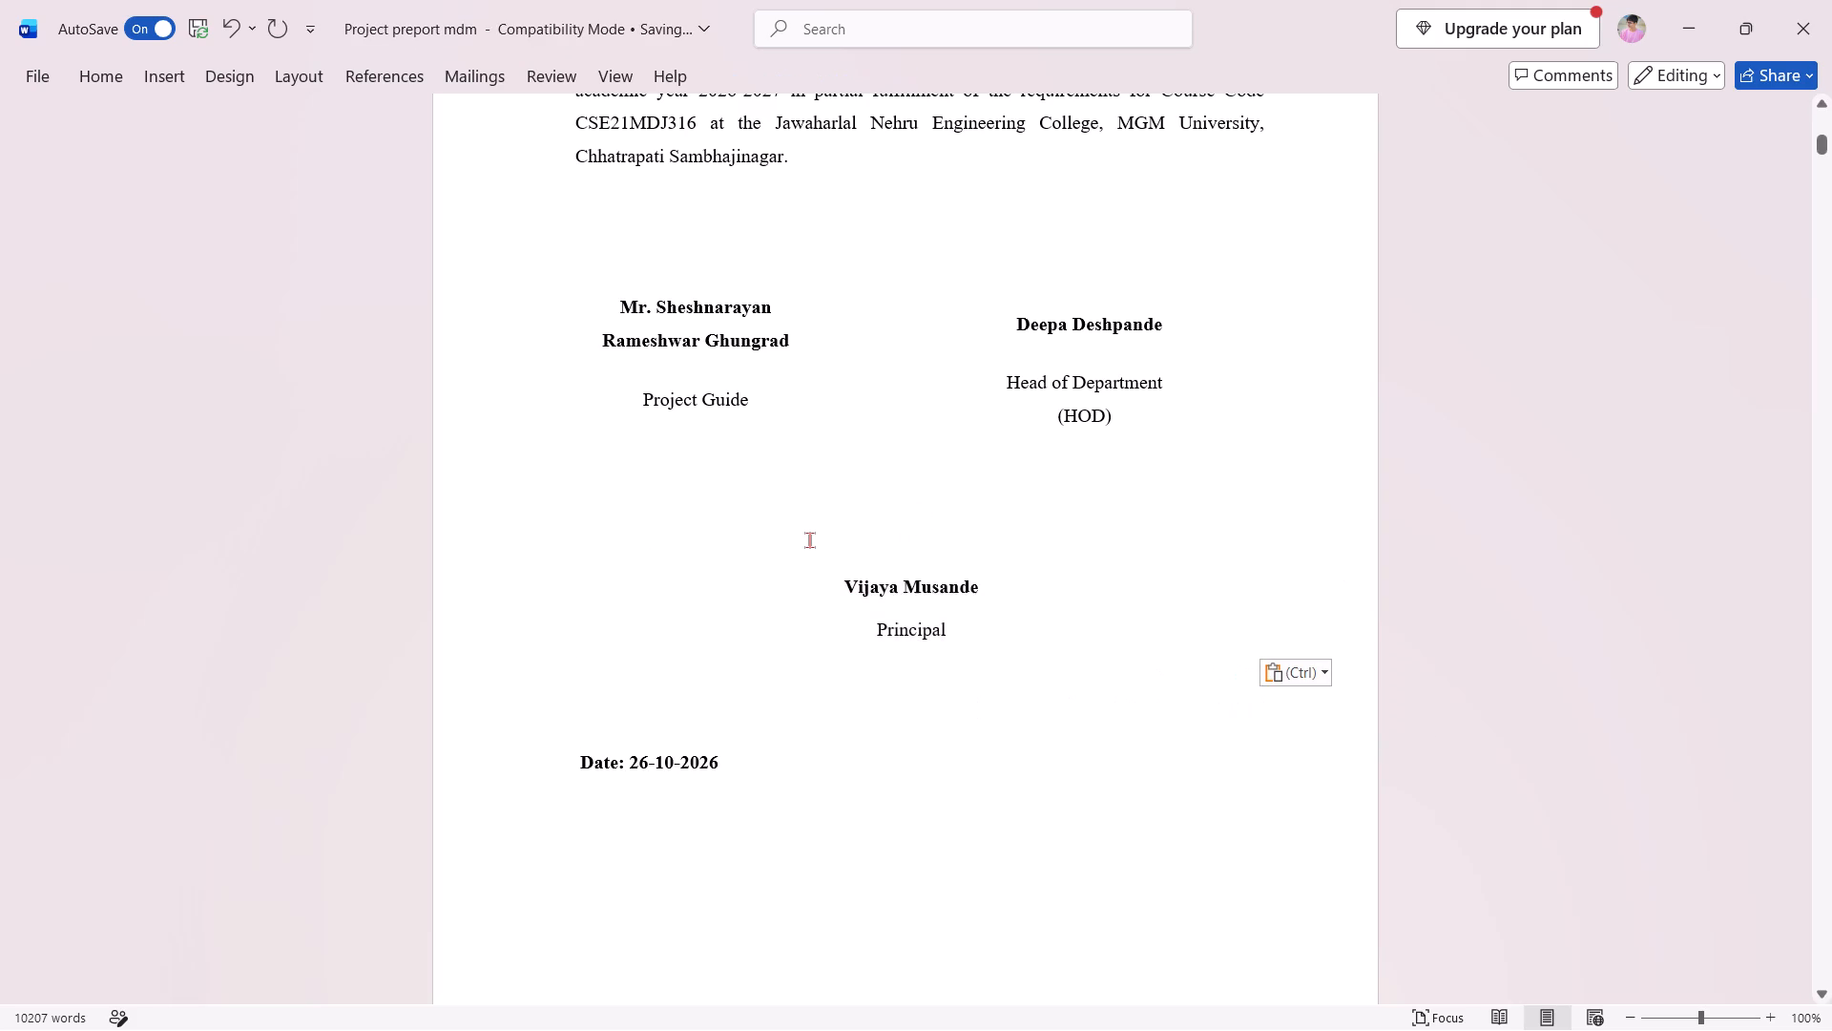
Clear the leading spaces before the Head of Department's name, keeping only a single space.
{"action": "scroll", "coordinate": [809, 539], "scroll_direction": "up", "scroll_amount": 3, "text": "ctrl"}
{"action": "scroll", "coordinate": [809, 539], "scroll_direction": "down", "scroll_amount": 7, "text": "ctrl"}
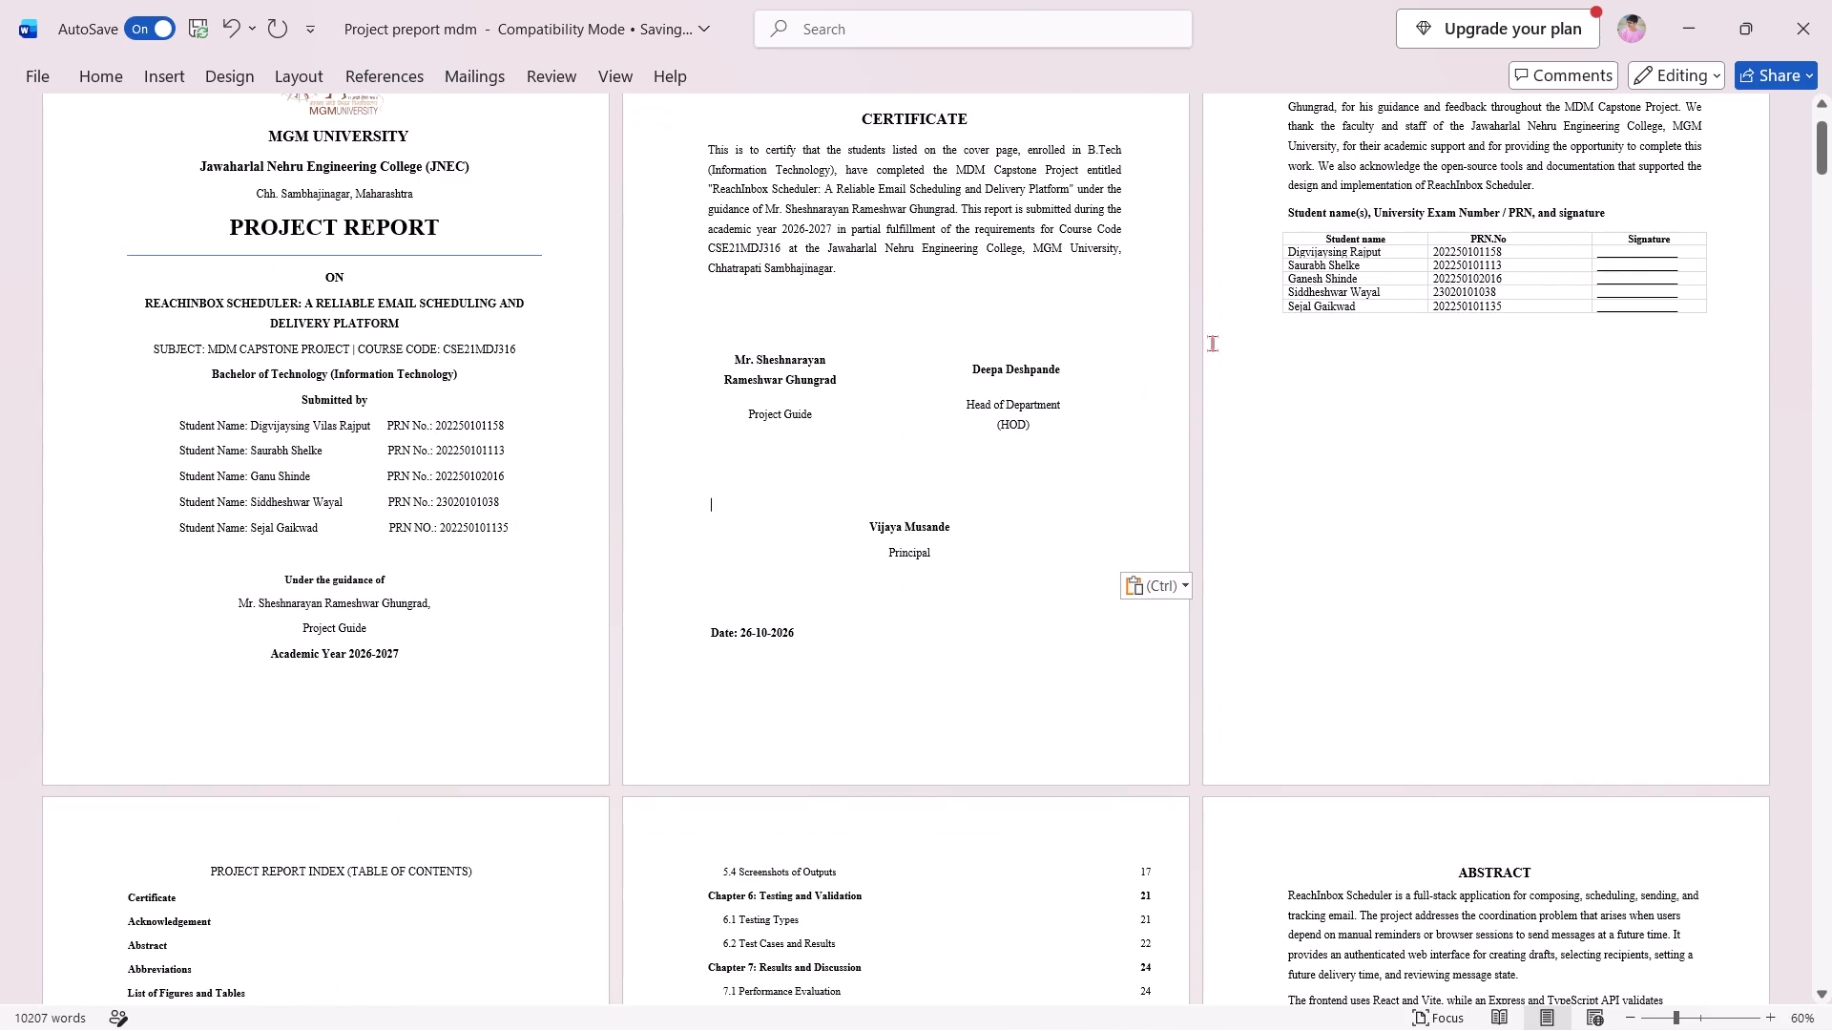
{"action": "left_click", "coordinate": [975, 363]}
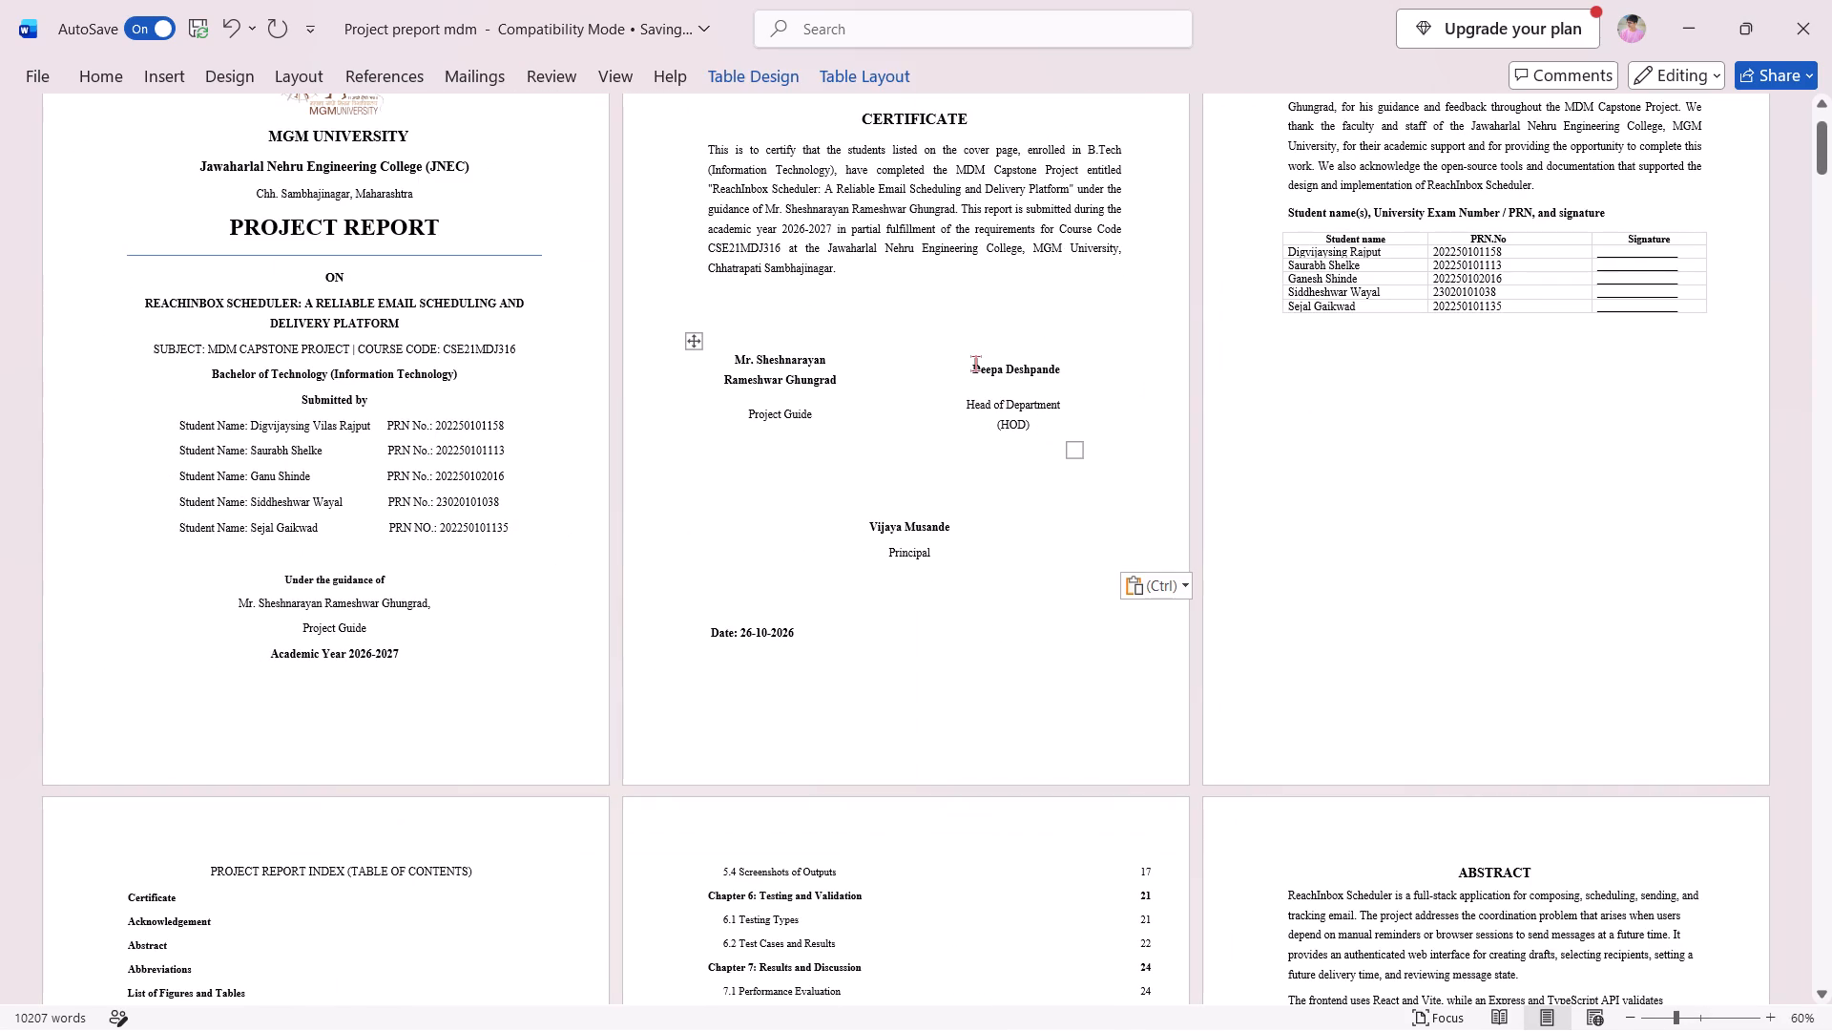
{"action": "key", "text": "BackSpace"}
{"action": "key", "text": "BackSpace"}
{"action": "key", "text": "BackSpace"}
{"action": "key", "text": "BackSpace"}
{"action": "key", "text": "BackSpace"}
{"action": "key", "text": "BackSpace"}
{"action": "key", "text": "BackSpace"}
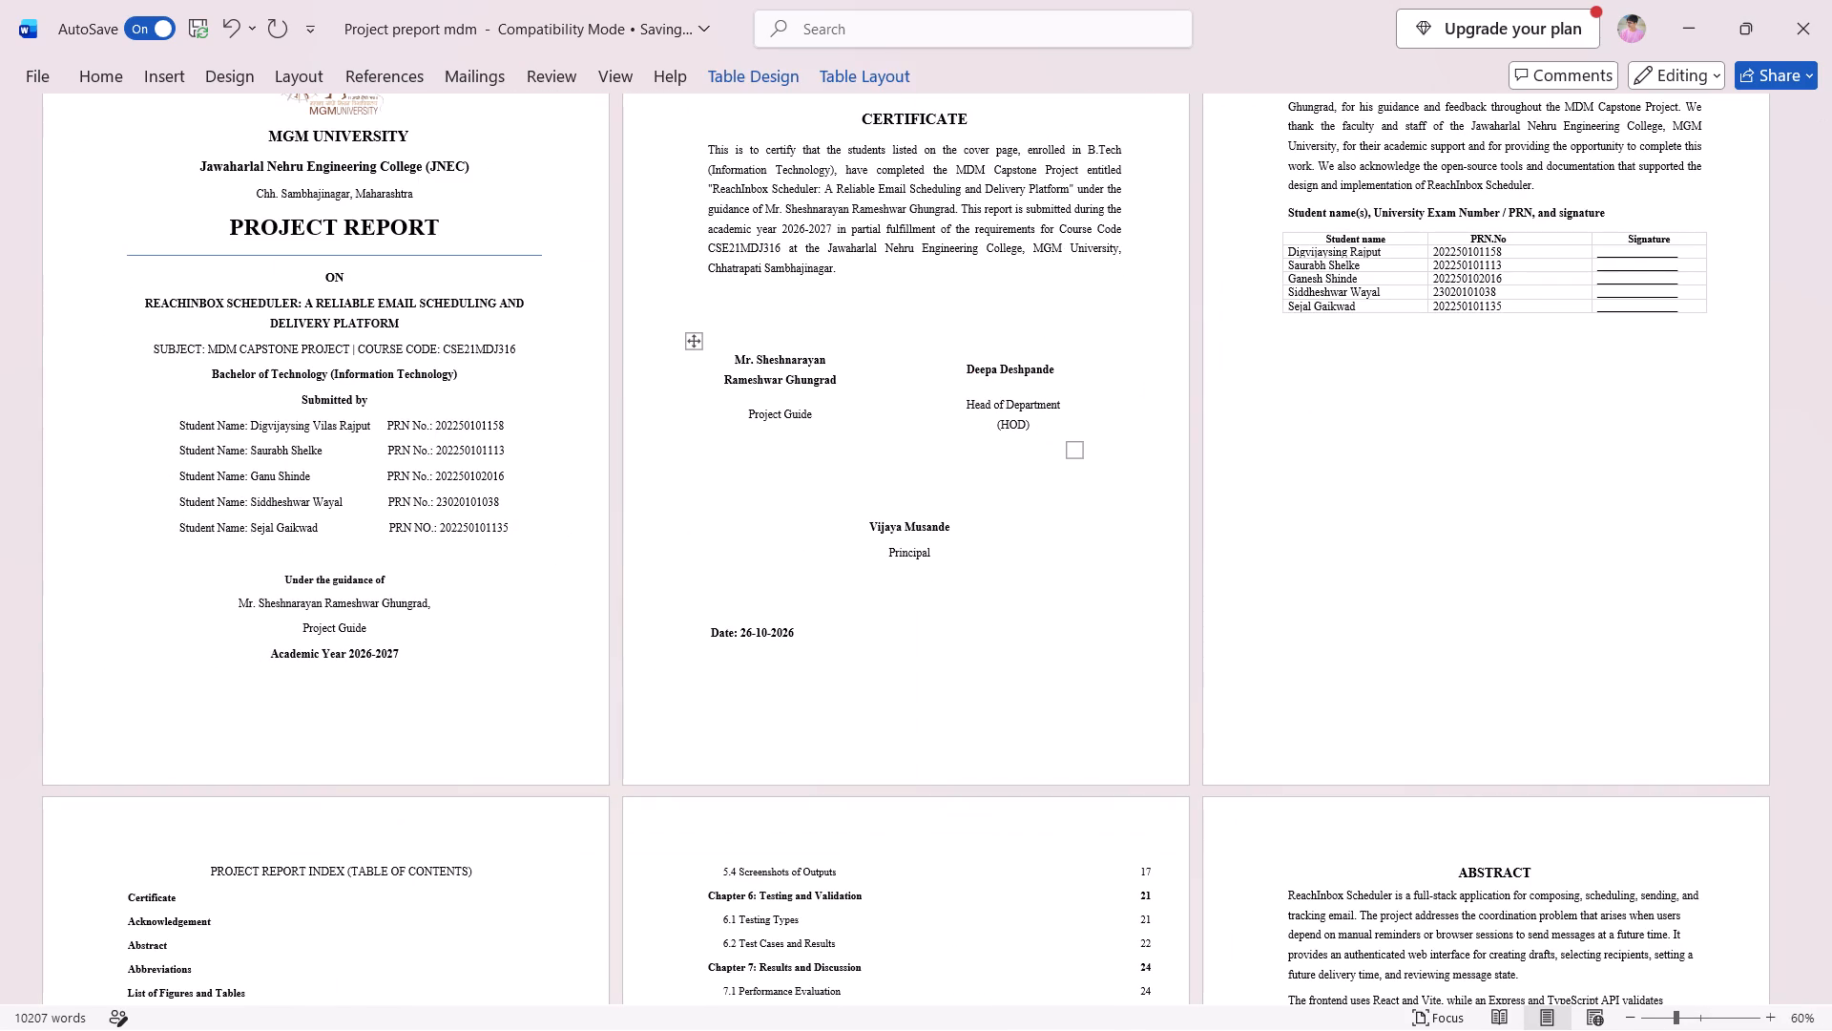
{"action": "key", "text": "BackSpace"}
{"action": "key", "text": "BackSpace"}
{"action": "key", "text": "Up"}
{"action": "key", "text": "Down"}
{"action": "scroll", "coordinate": [863, 369], "scroll_direction": "up", "scroll_amount": 1, "text": "ctrl"}
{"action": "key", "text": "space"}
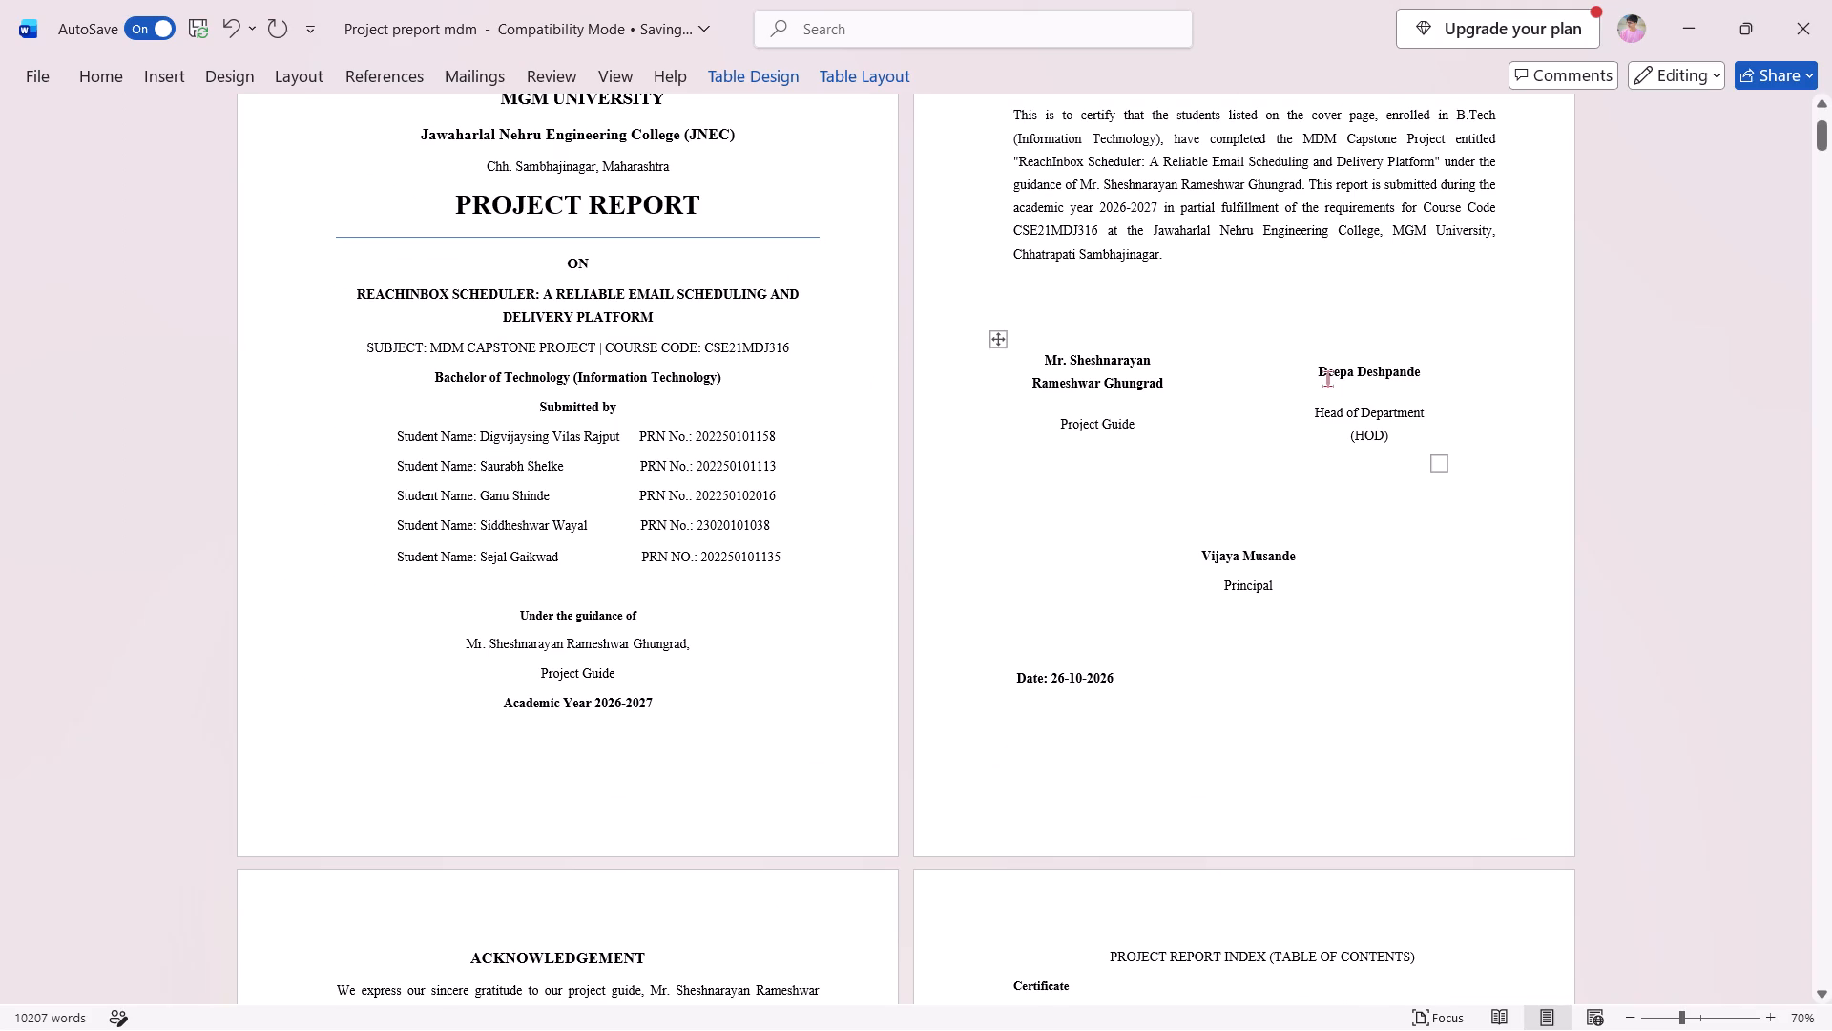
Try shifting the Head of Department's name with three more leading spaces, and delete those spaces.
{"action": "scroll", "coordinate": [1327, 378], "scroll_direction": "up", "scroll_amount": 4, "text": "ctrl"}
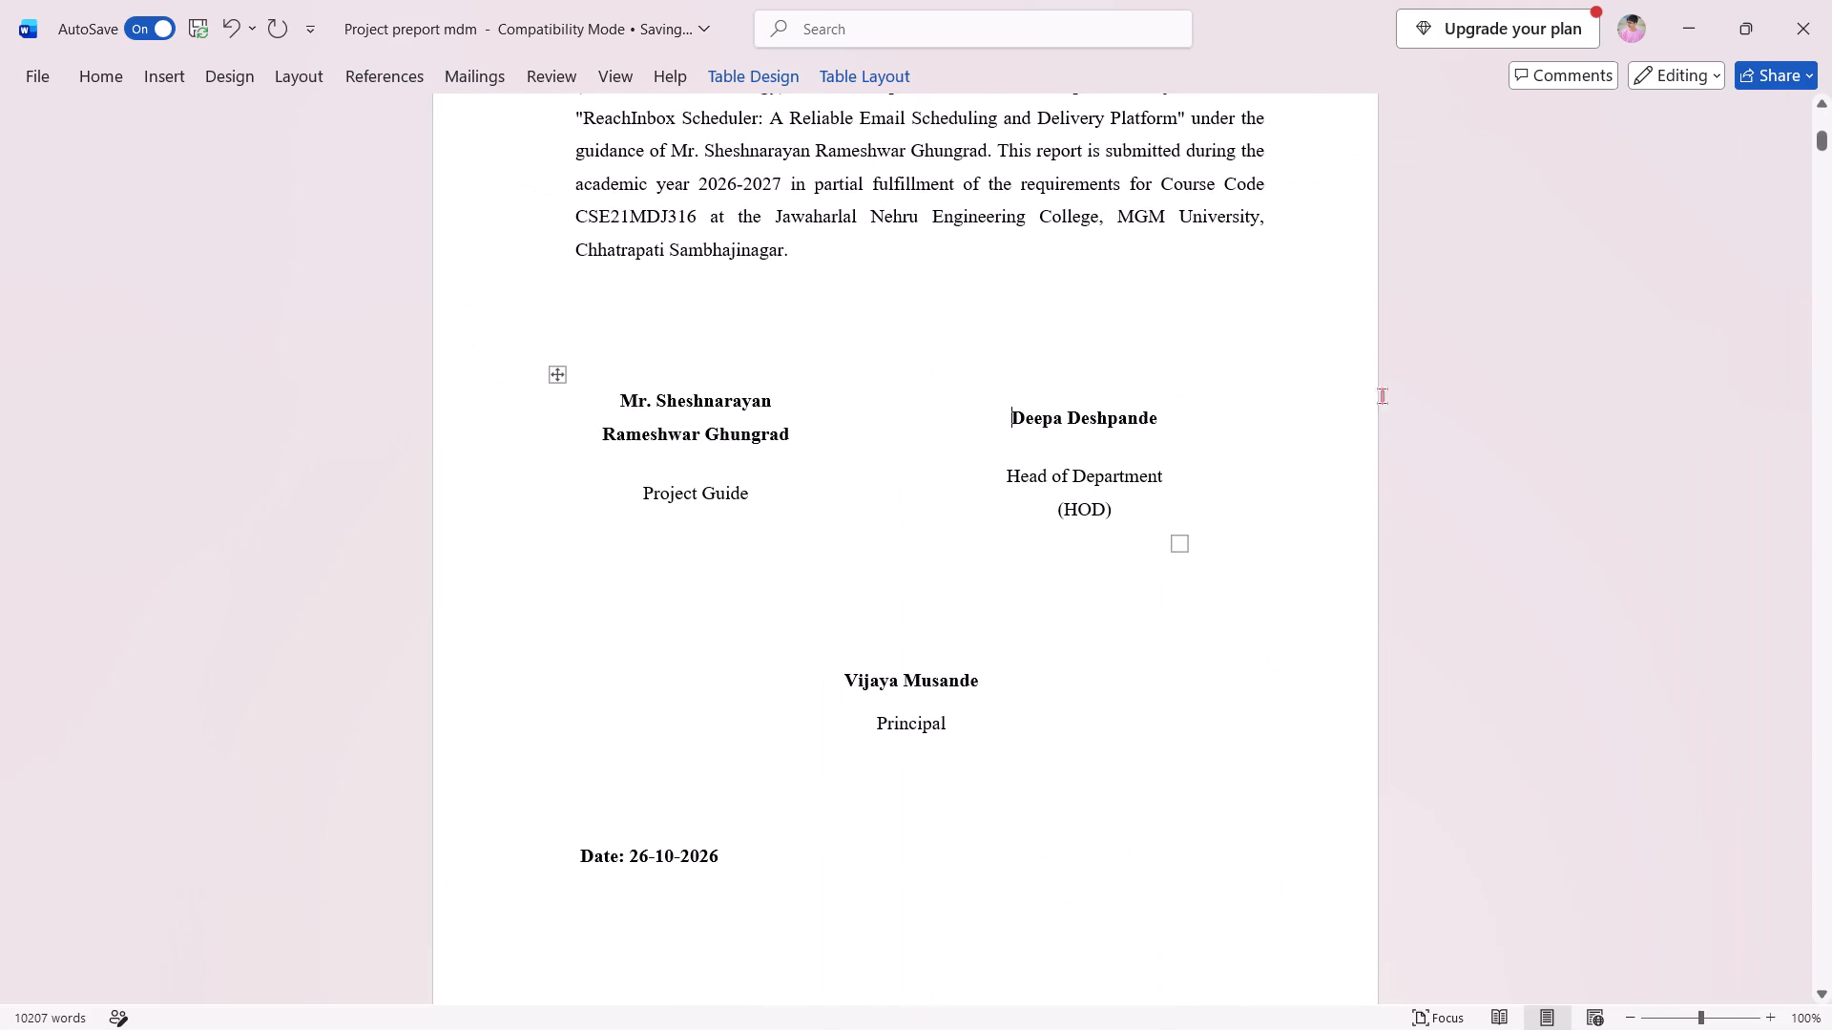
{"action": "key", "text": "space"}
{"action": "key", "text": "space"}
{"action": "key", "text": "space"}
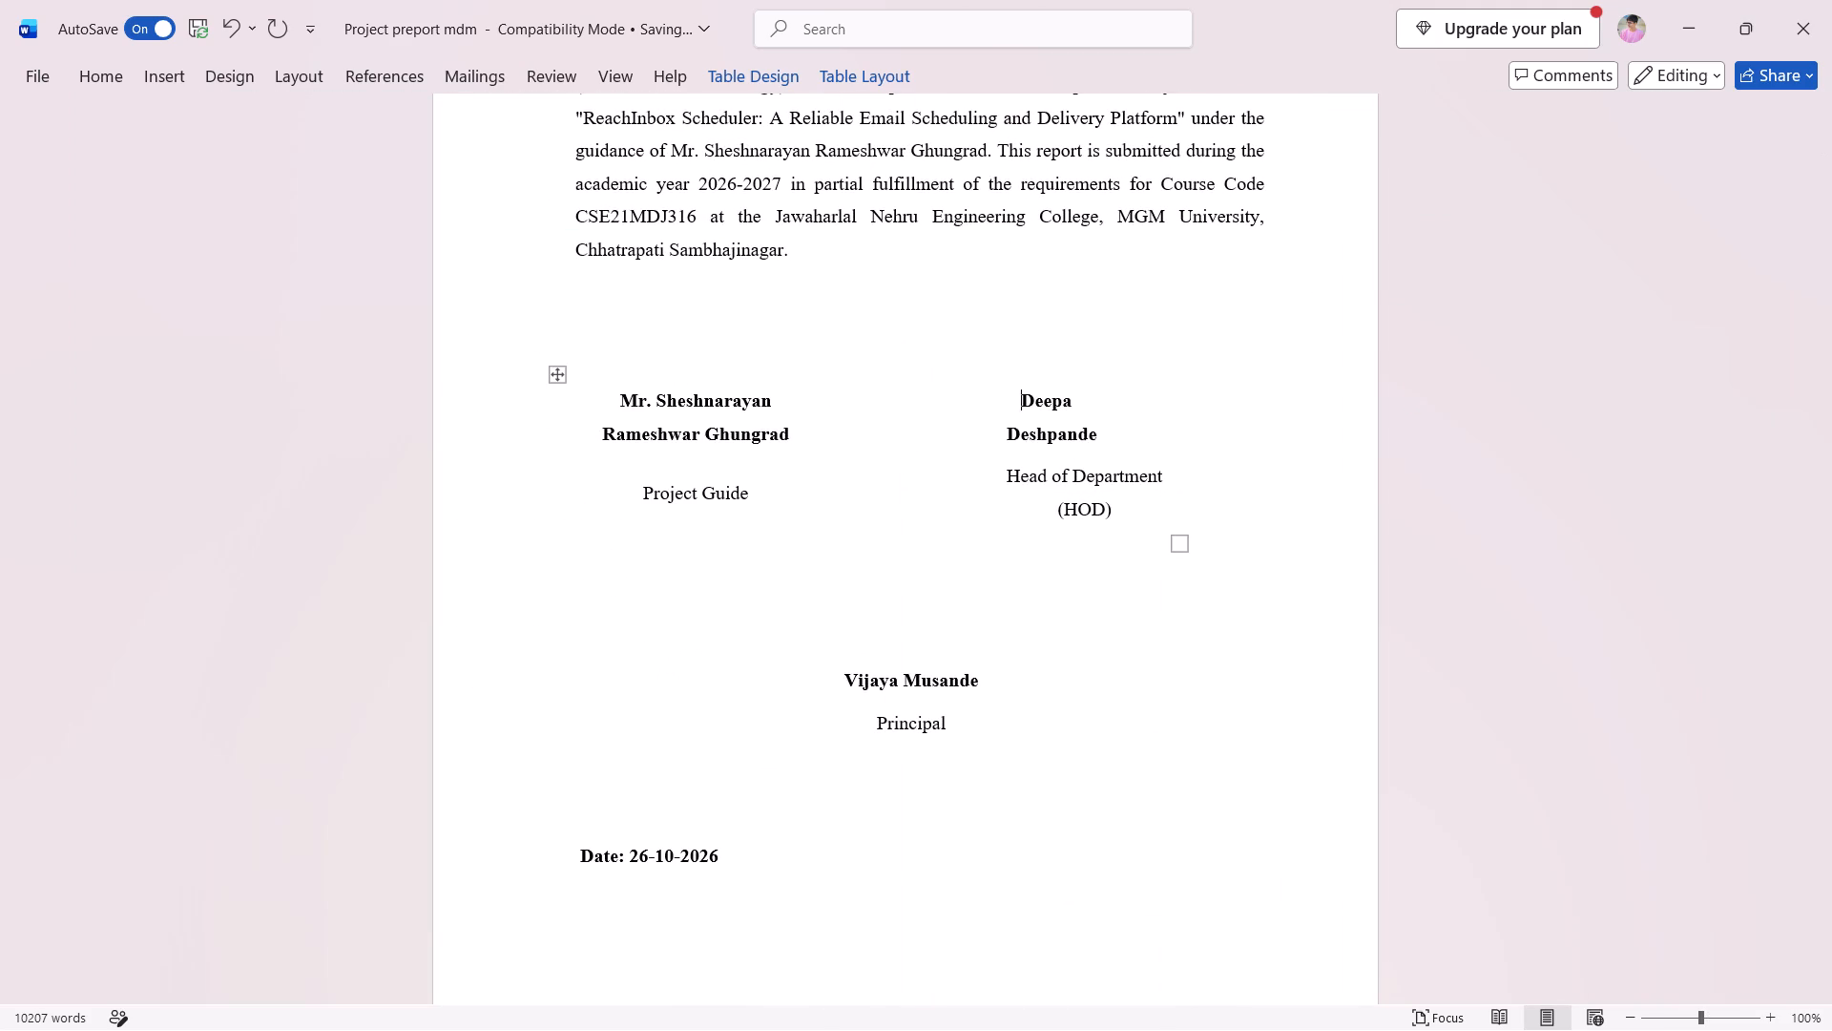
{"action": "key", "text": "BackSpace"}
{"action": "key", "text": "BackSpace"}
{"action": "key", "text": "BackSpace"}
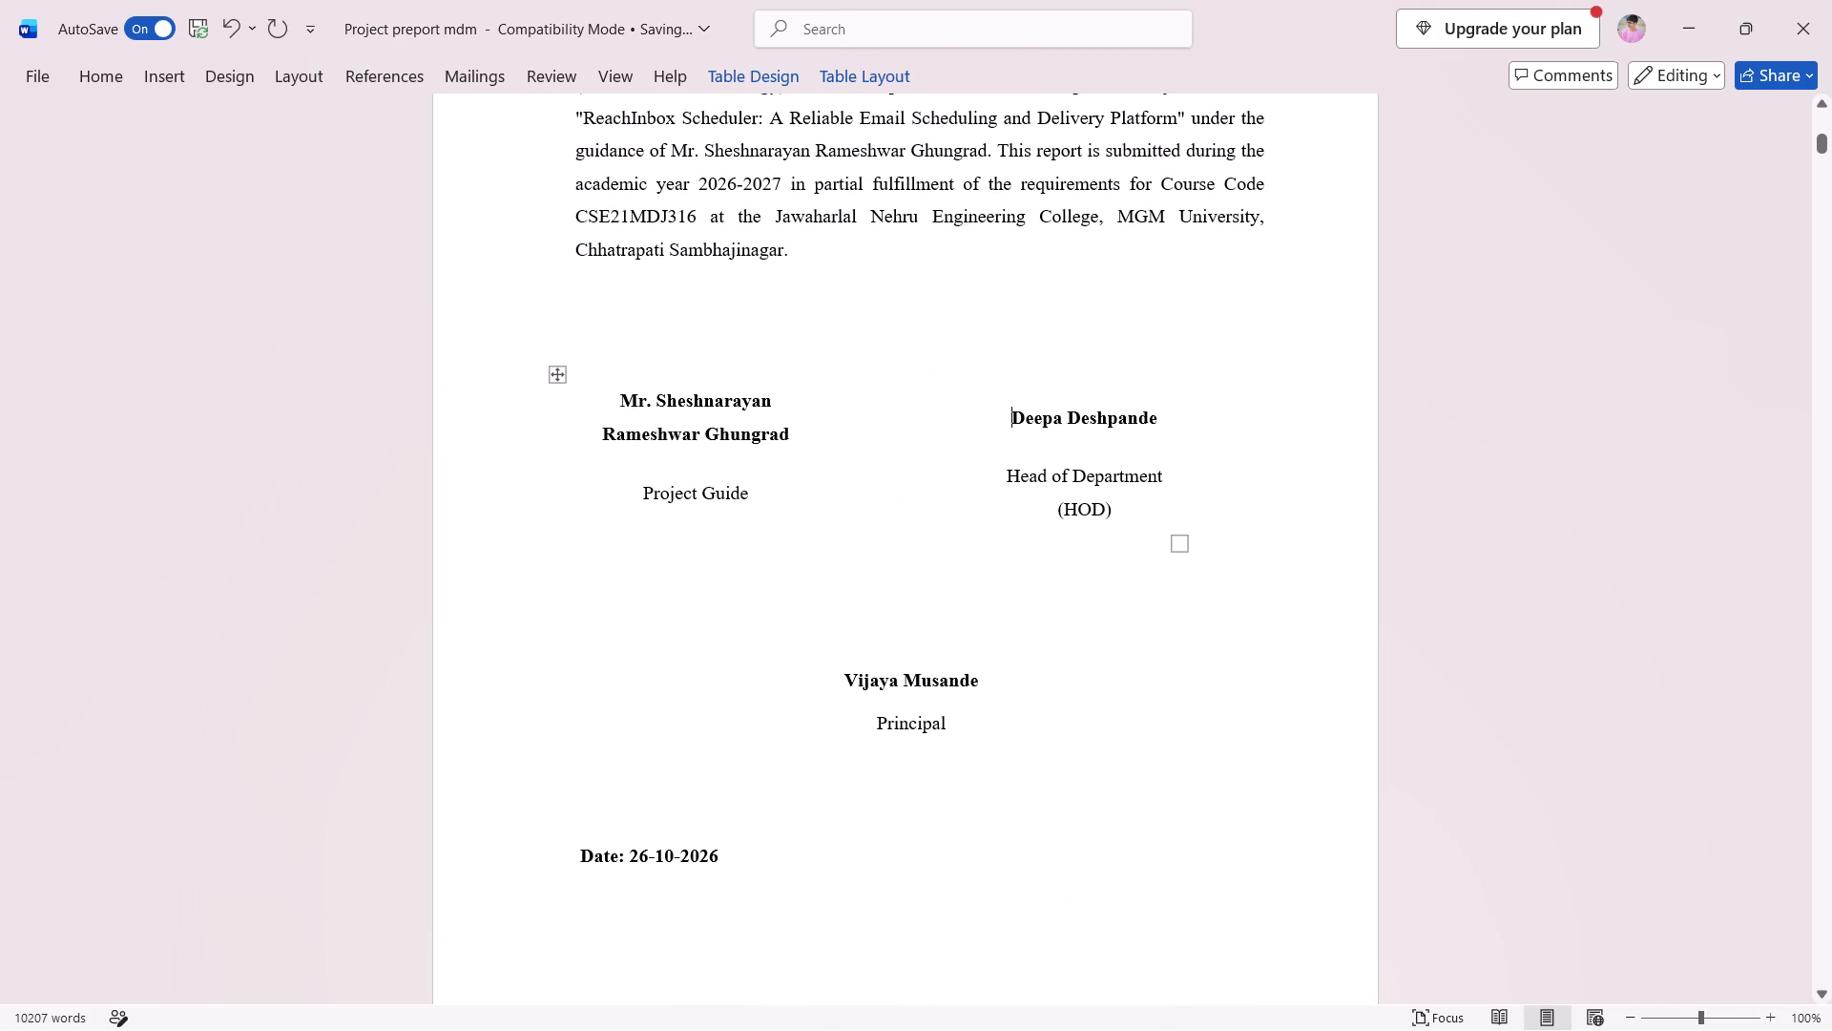
Enlarge the guide and Head of Department table so its right edge reaches about the text margin.
{"action": "left_click", "coordinate": [1183, 550]}
{"action": "left_click_drag", "start_coordinate": [1179, 543], "coordinate": [1237, 559]}
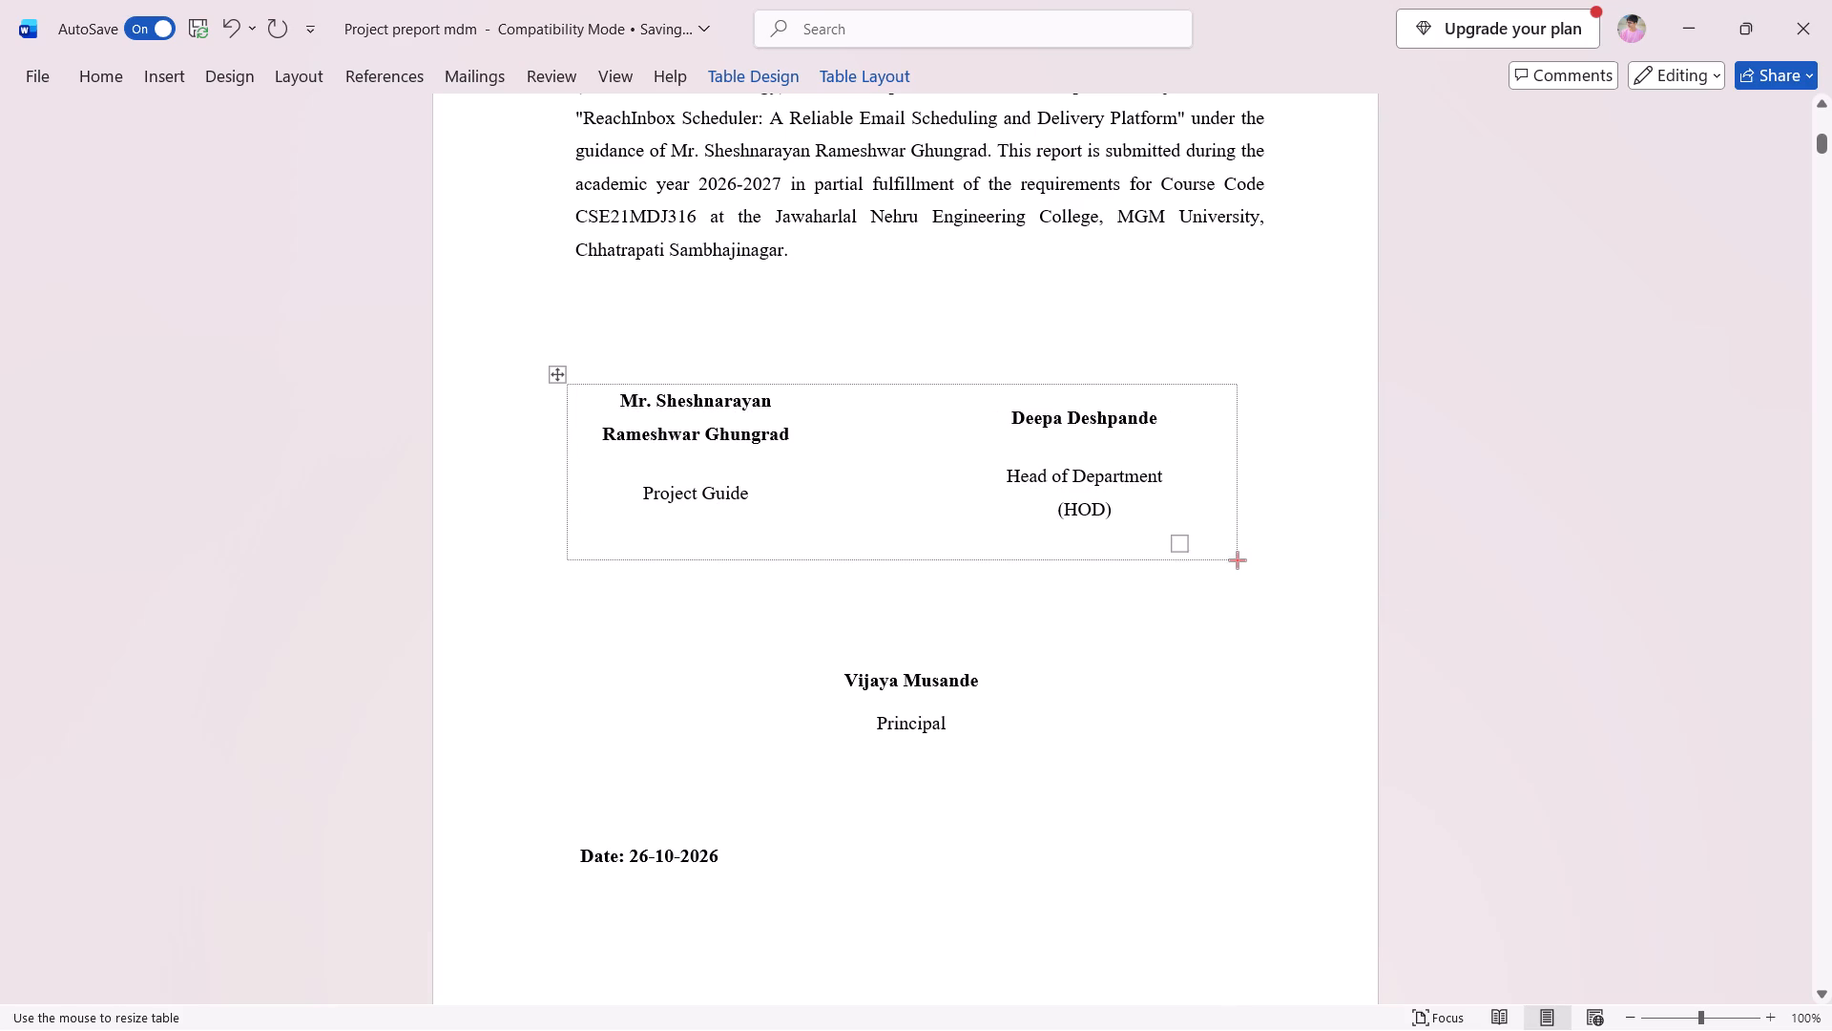
{"action": "left_click_drag", "start_coordinate": [1237, 559], "coordinate": [1259, 561]}
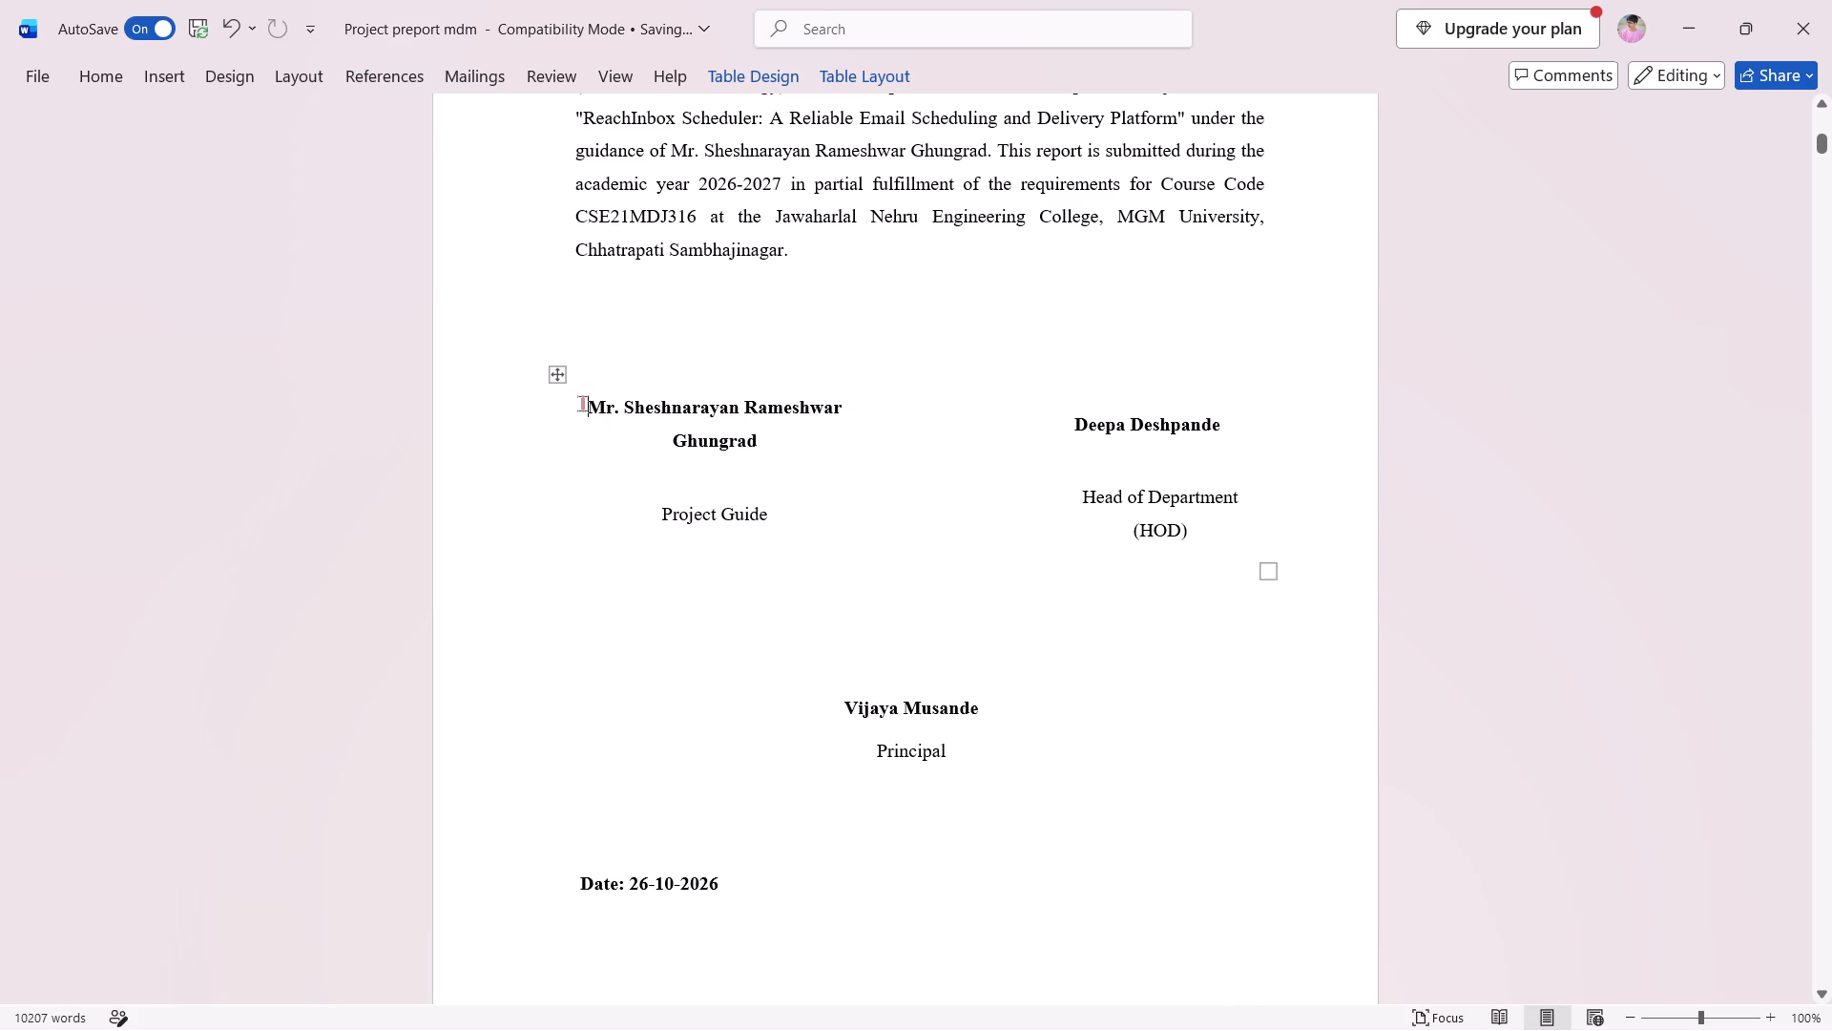
{"action": "left_click", "coordinate": [968, 478]}
Delete the middle name from the project guide's name in the signature table.
{"action": "scroll", "coordinate": [968, 478], "scroll_direction": "down", "scroll_amount": 5, "text": "ctrl"}
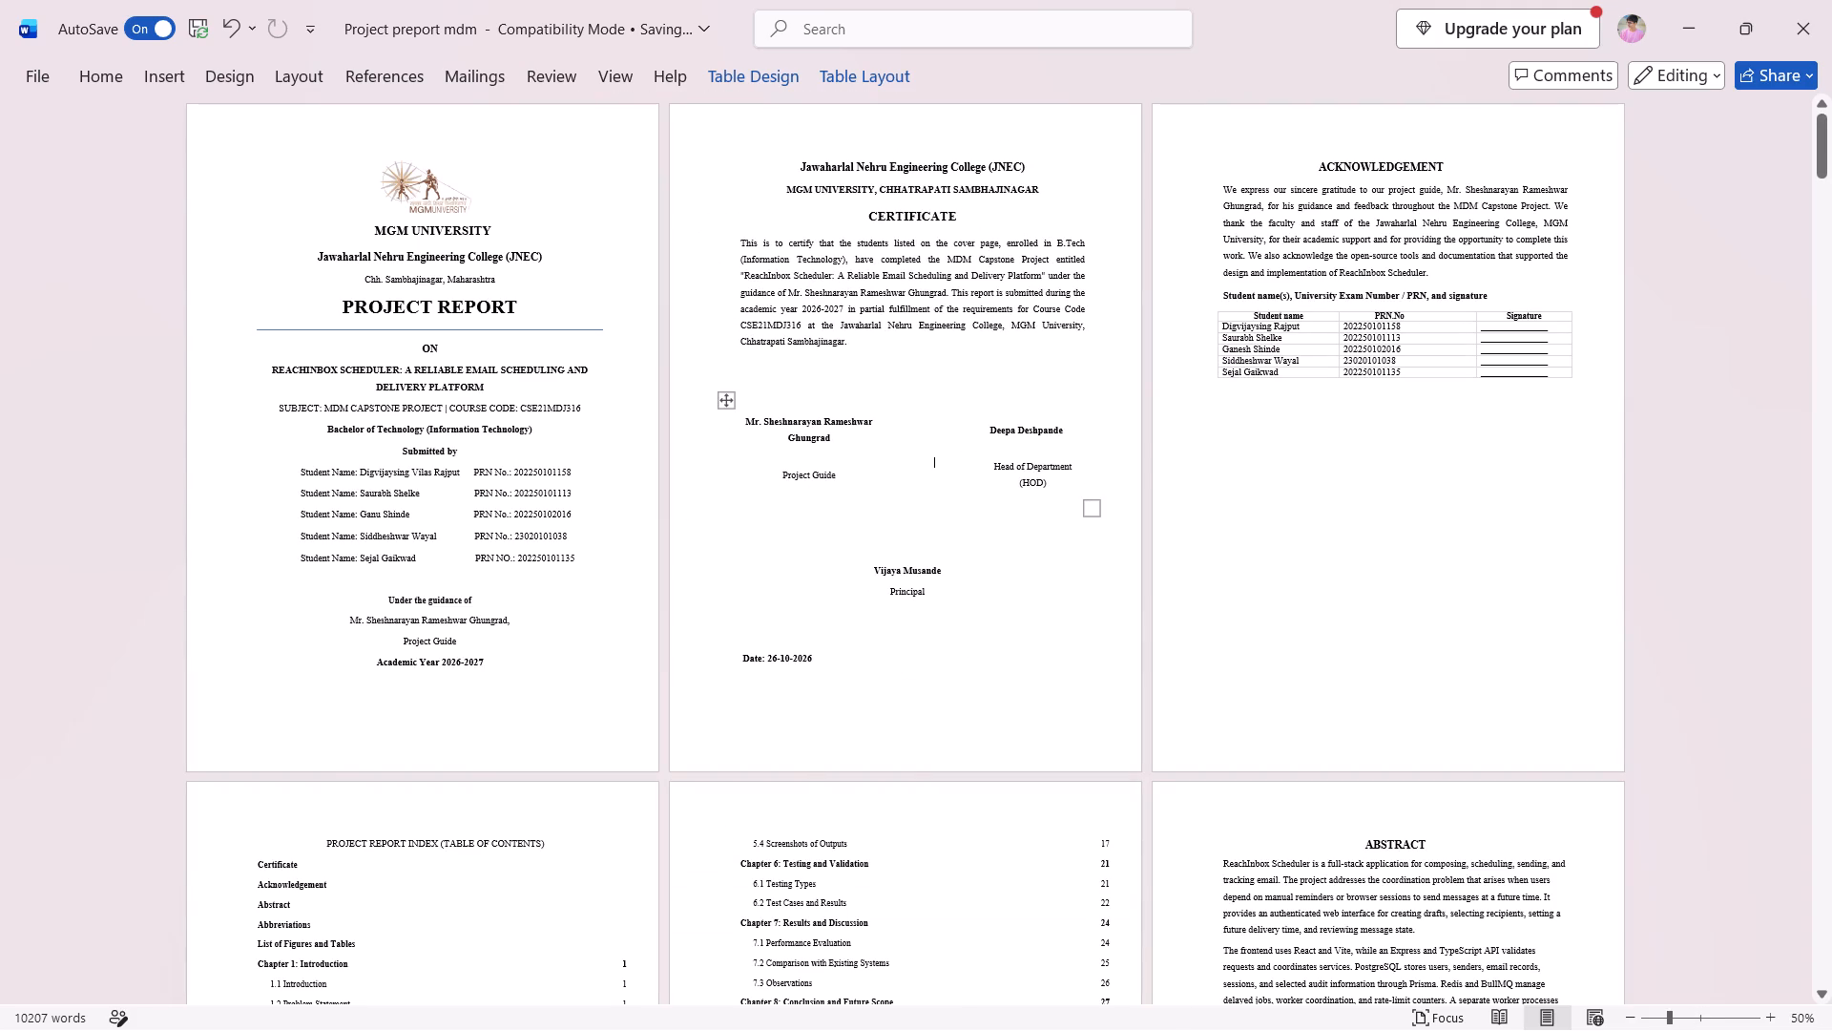
{"action": "left_click", "coordinate": [994, 462]}
{"action": "scroll", "coordinate": [1044, 477], "scroll_direction": "up", "scroll_amount": 5, "text": "ctrl"}
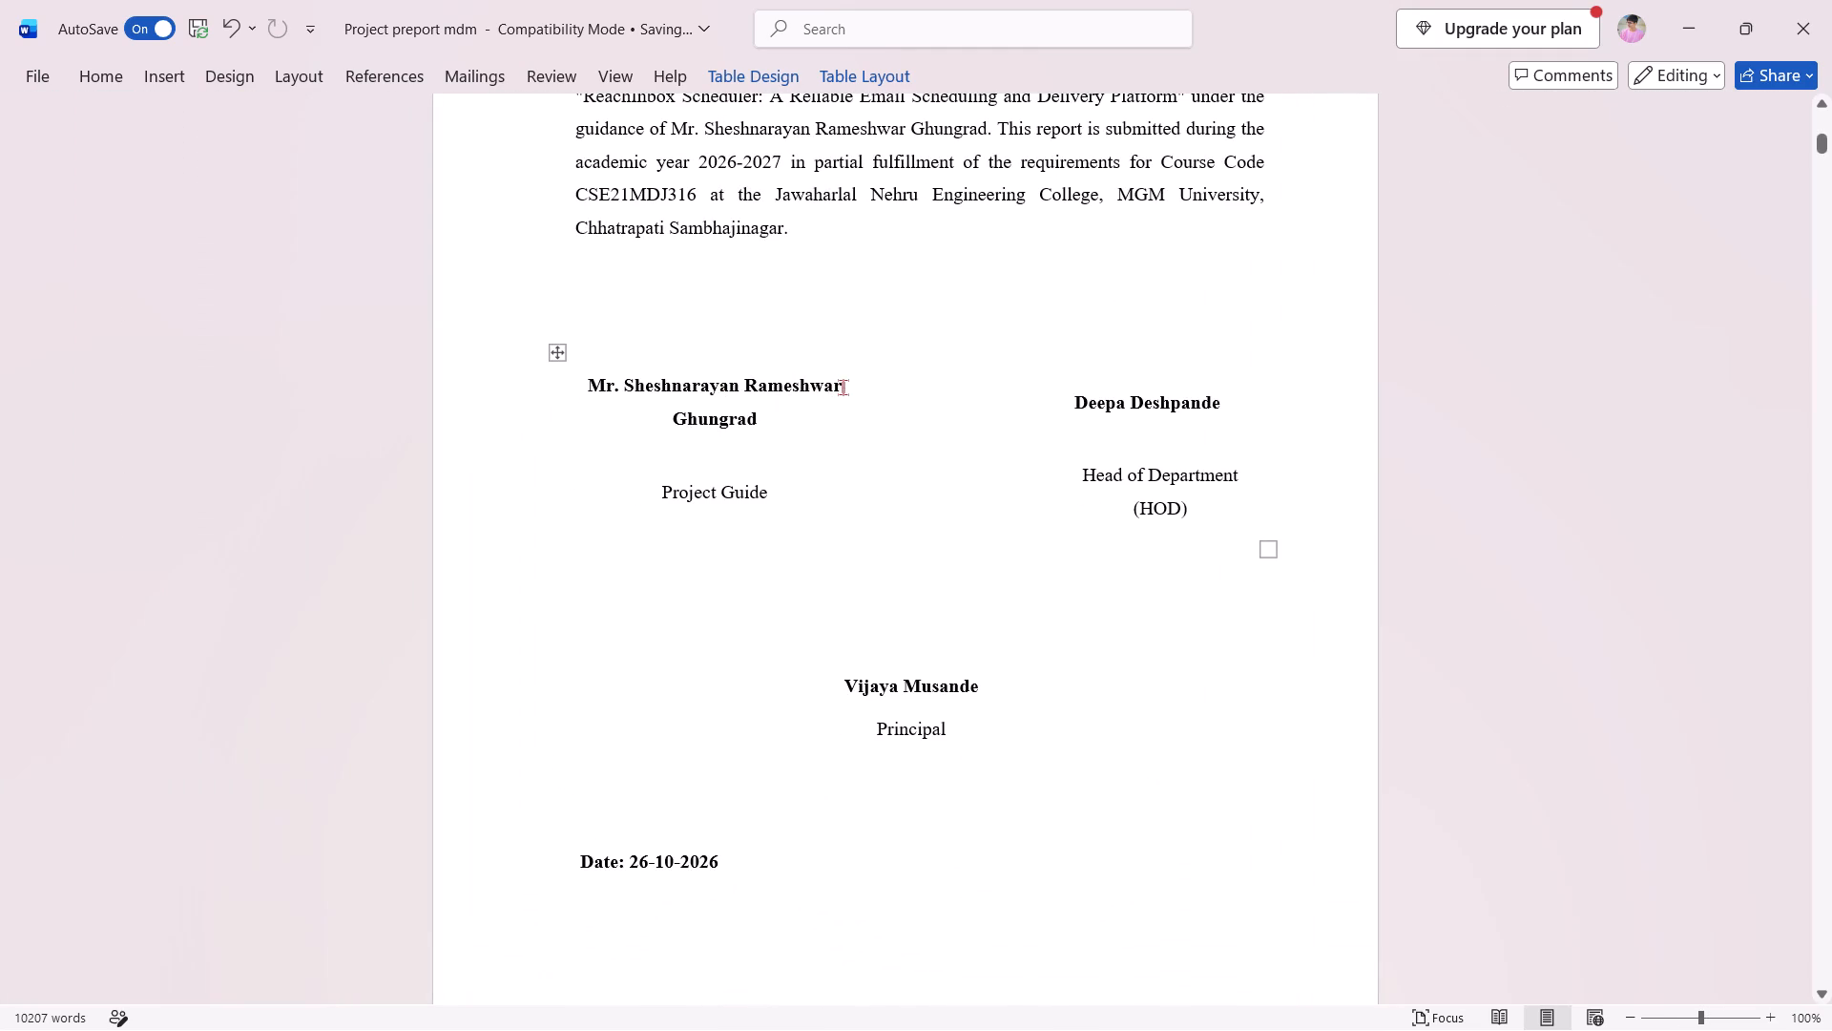
{"action": "left_click", "coordinate": [843, 387]}
{"action": "key", "text": "BackSpace"}
{"action": "key", "text": "BackSpace"}
{"action": "key", "text": "BackSpace"}
{"action": "key", "text": "BackSpace"}
{"action": "key", "text": "BackSpace"}
{"action": "key", "text": "BackSpace"}
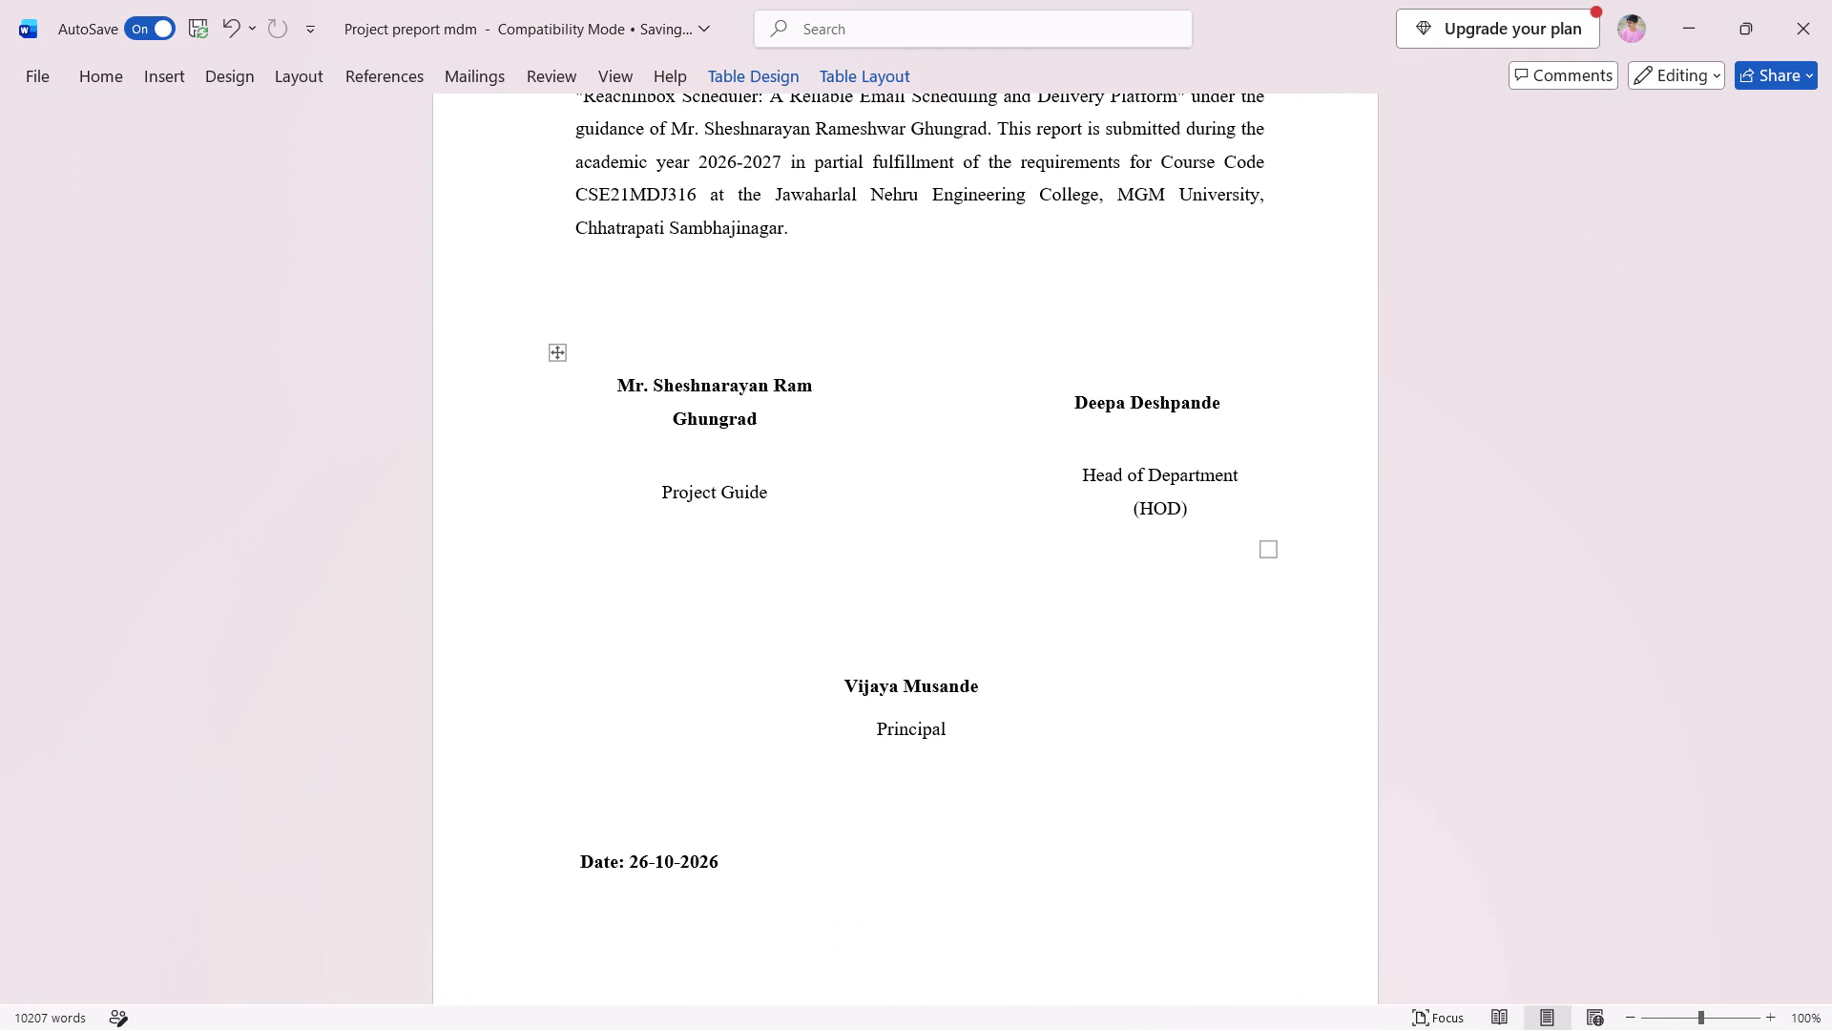
{"action": "key", "text": "BackSpace"}
{"action": "key", "text": "BackSpace"}
{"action": "key", "text": "BackSpace"}
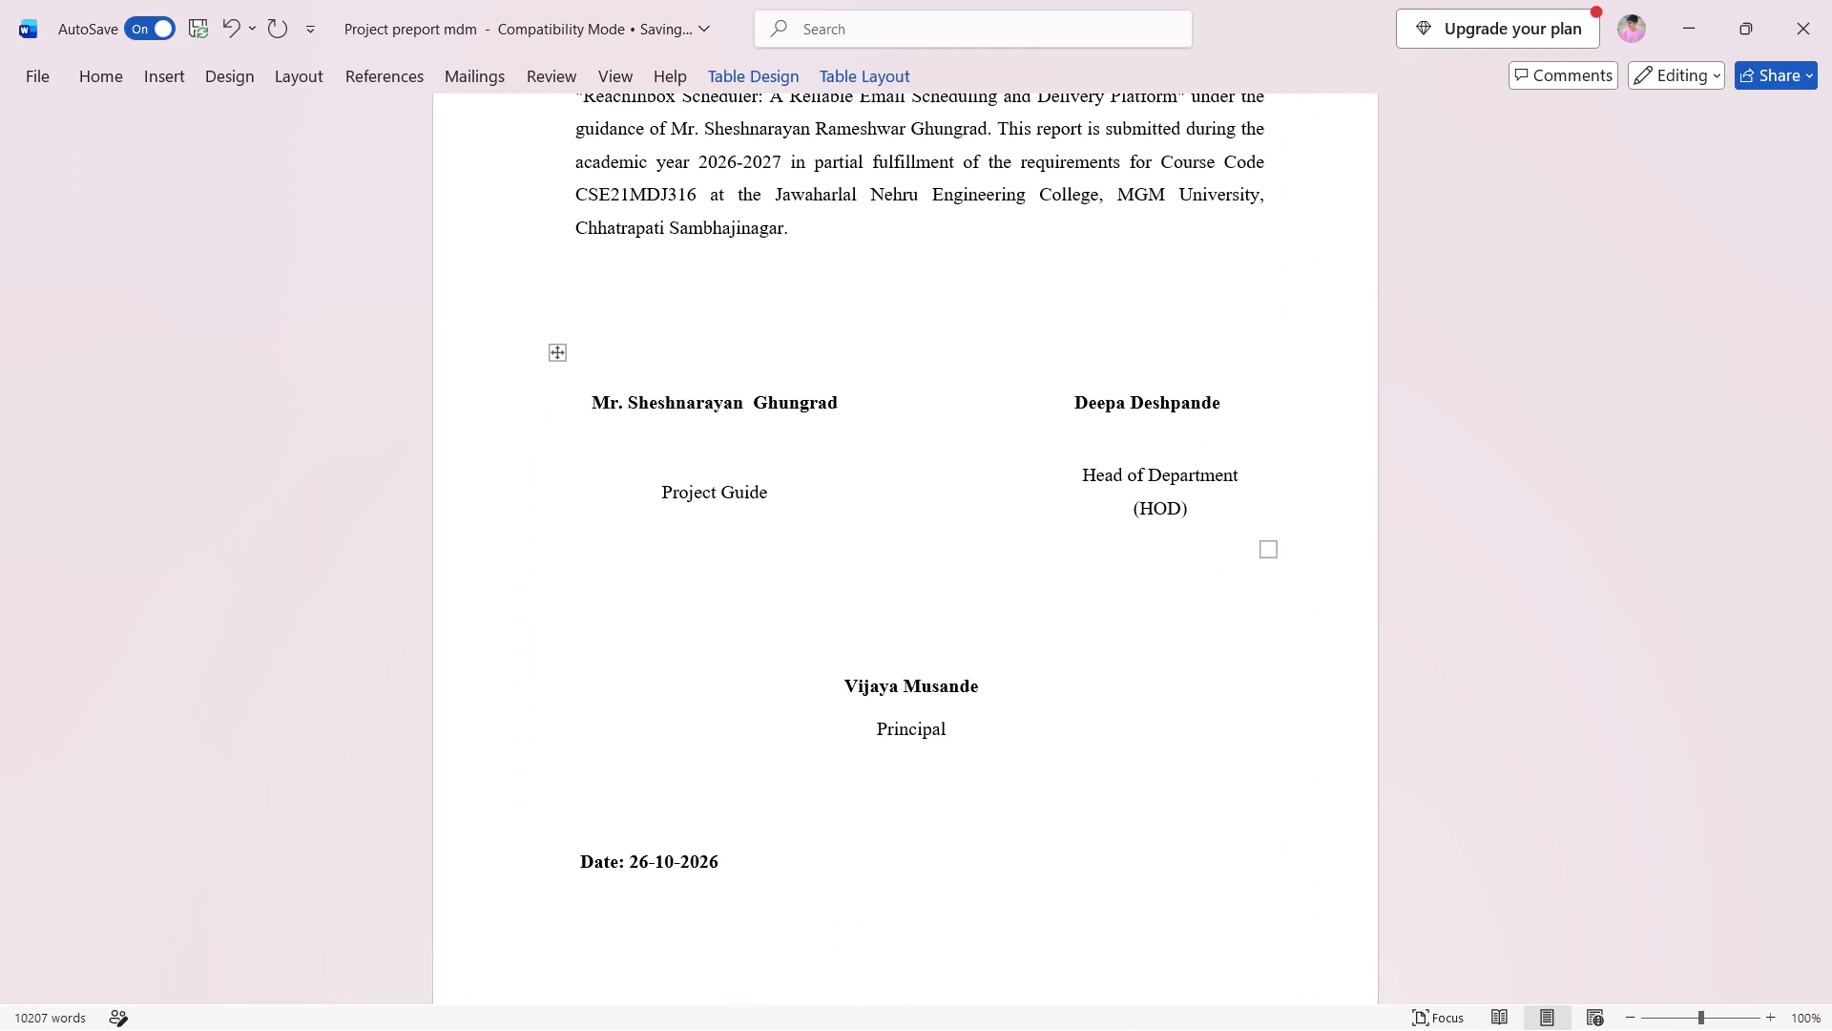
Remove the centring of the "Project Guide" title so it aligns to the left edge of its cell.
{"action": "left_click", "coordinate": [659, 463]}
{"action": "key", "text": "BackSpace"}
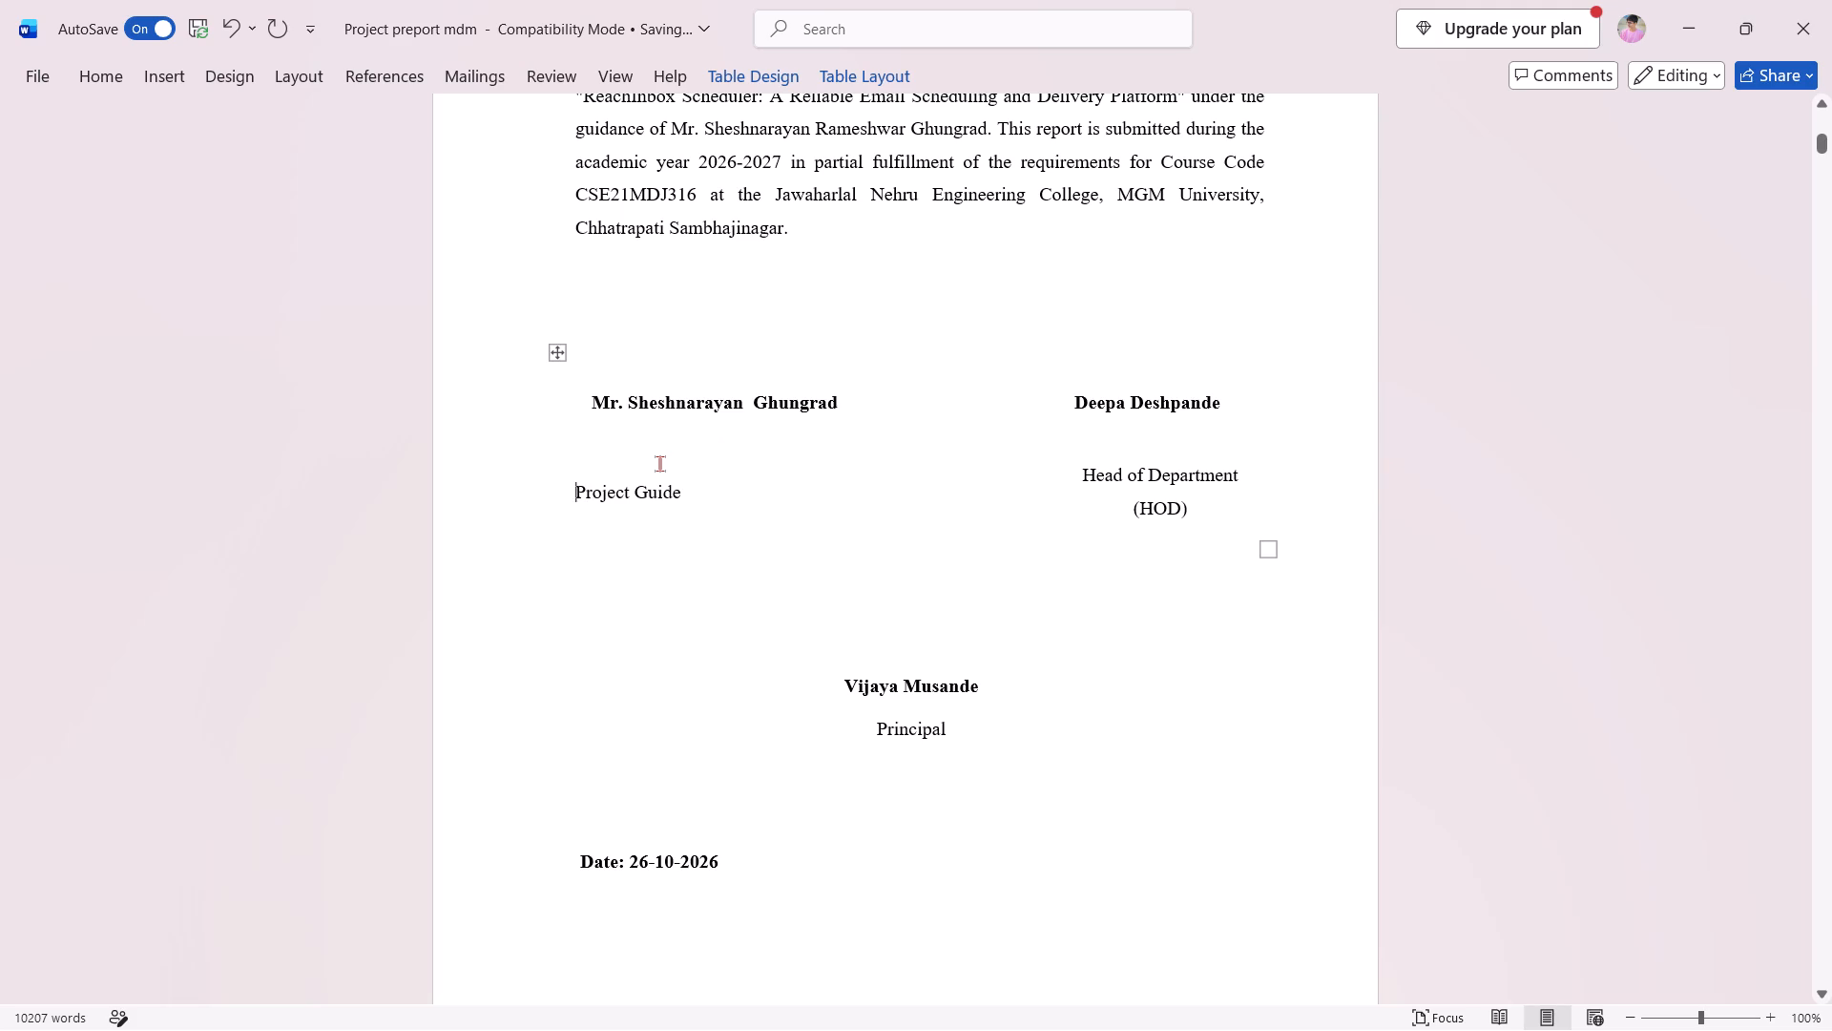
{"action": "key", "text": "BackSpace"}
{"action": "key", "text": "BackSpace"}
Add an empty line below the project guide's name inside its cell.
{"action": "left_click", "coordinate": [716, 434]}
{"action": "left_click", "coordinate": [849, 405]}
{"action": "key", "text": "Return"}
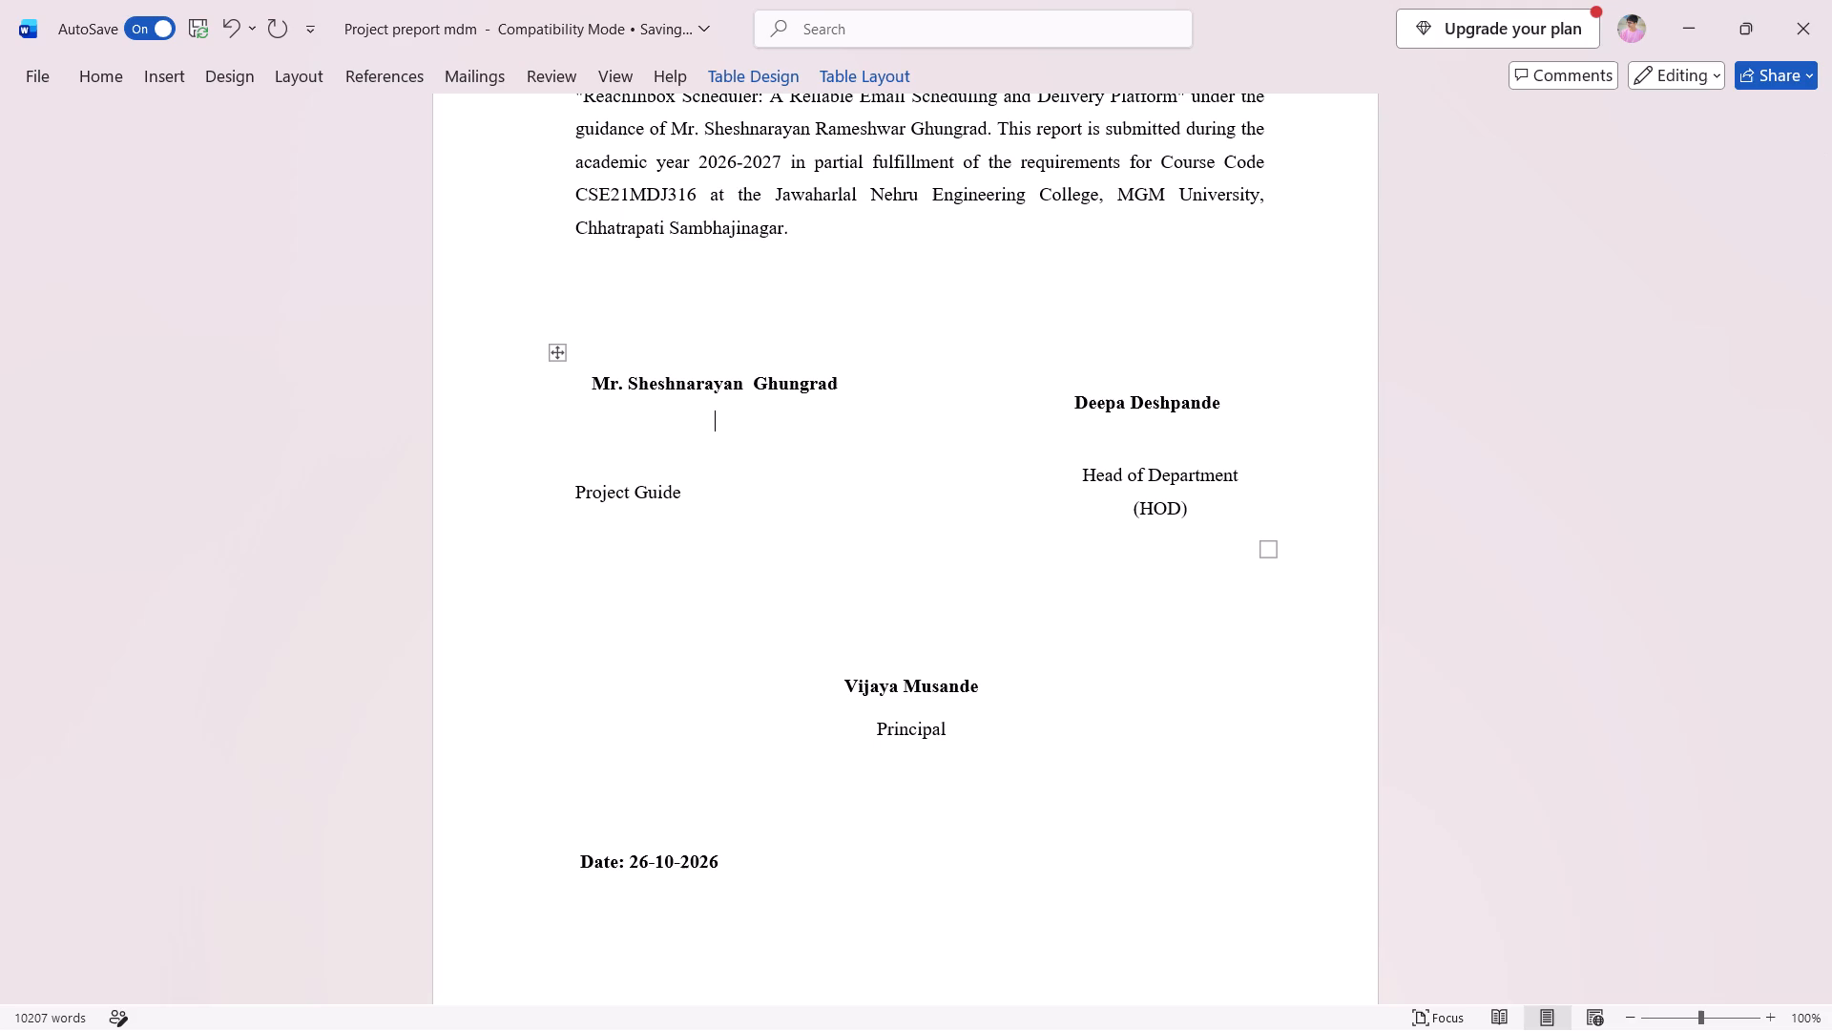
Enter "Project Guide" on the empty line below the guide's name and make it regular instead of bold.
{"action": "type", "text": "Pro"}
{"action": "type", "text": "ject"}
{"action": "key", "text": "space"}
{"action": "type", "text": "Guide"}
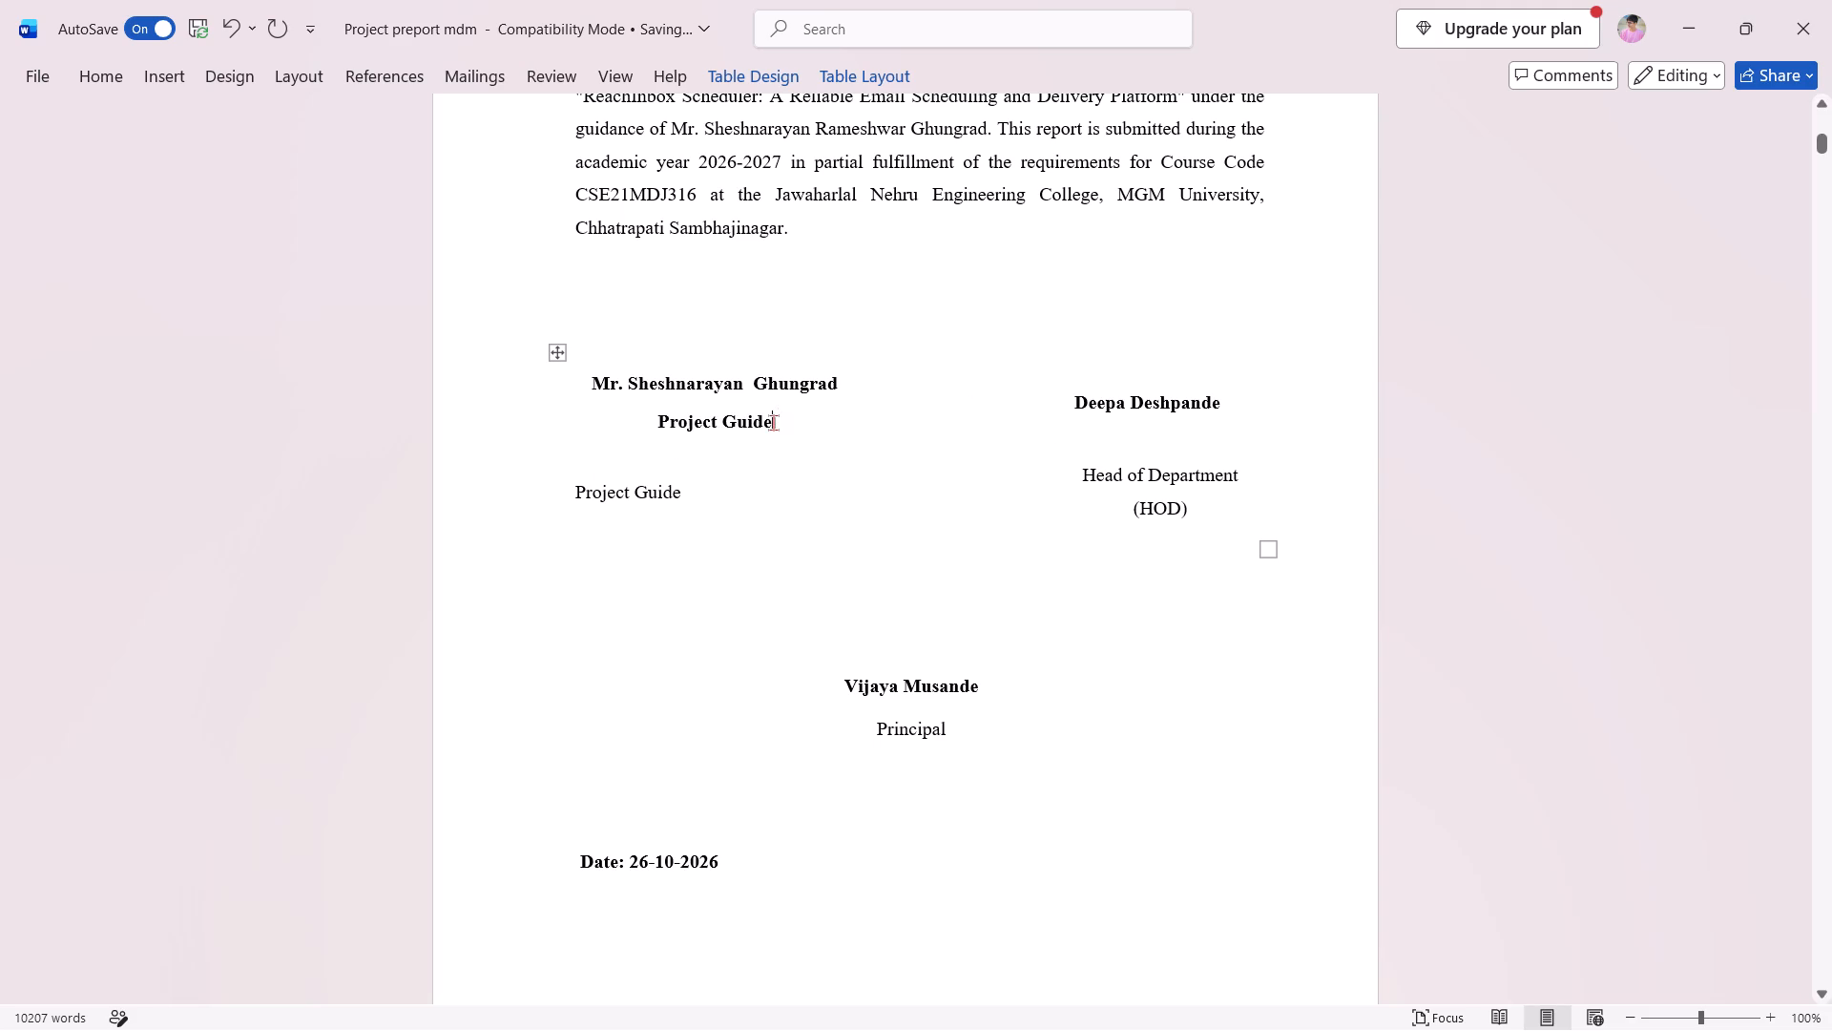
{"action": "left_click_drag", "start_coordinate": [773, 422], "coordinate": [648, 419]}
{"action": "left_click", "coordinate": [653, 419]}
{"action": "left_click_drag", "start_coordinate": [653, 419], "coordinate": [778, 424]}
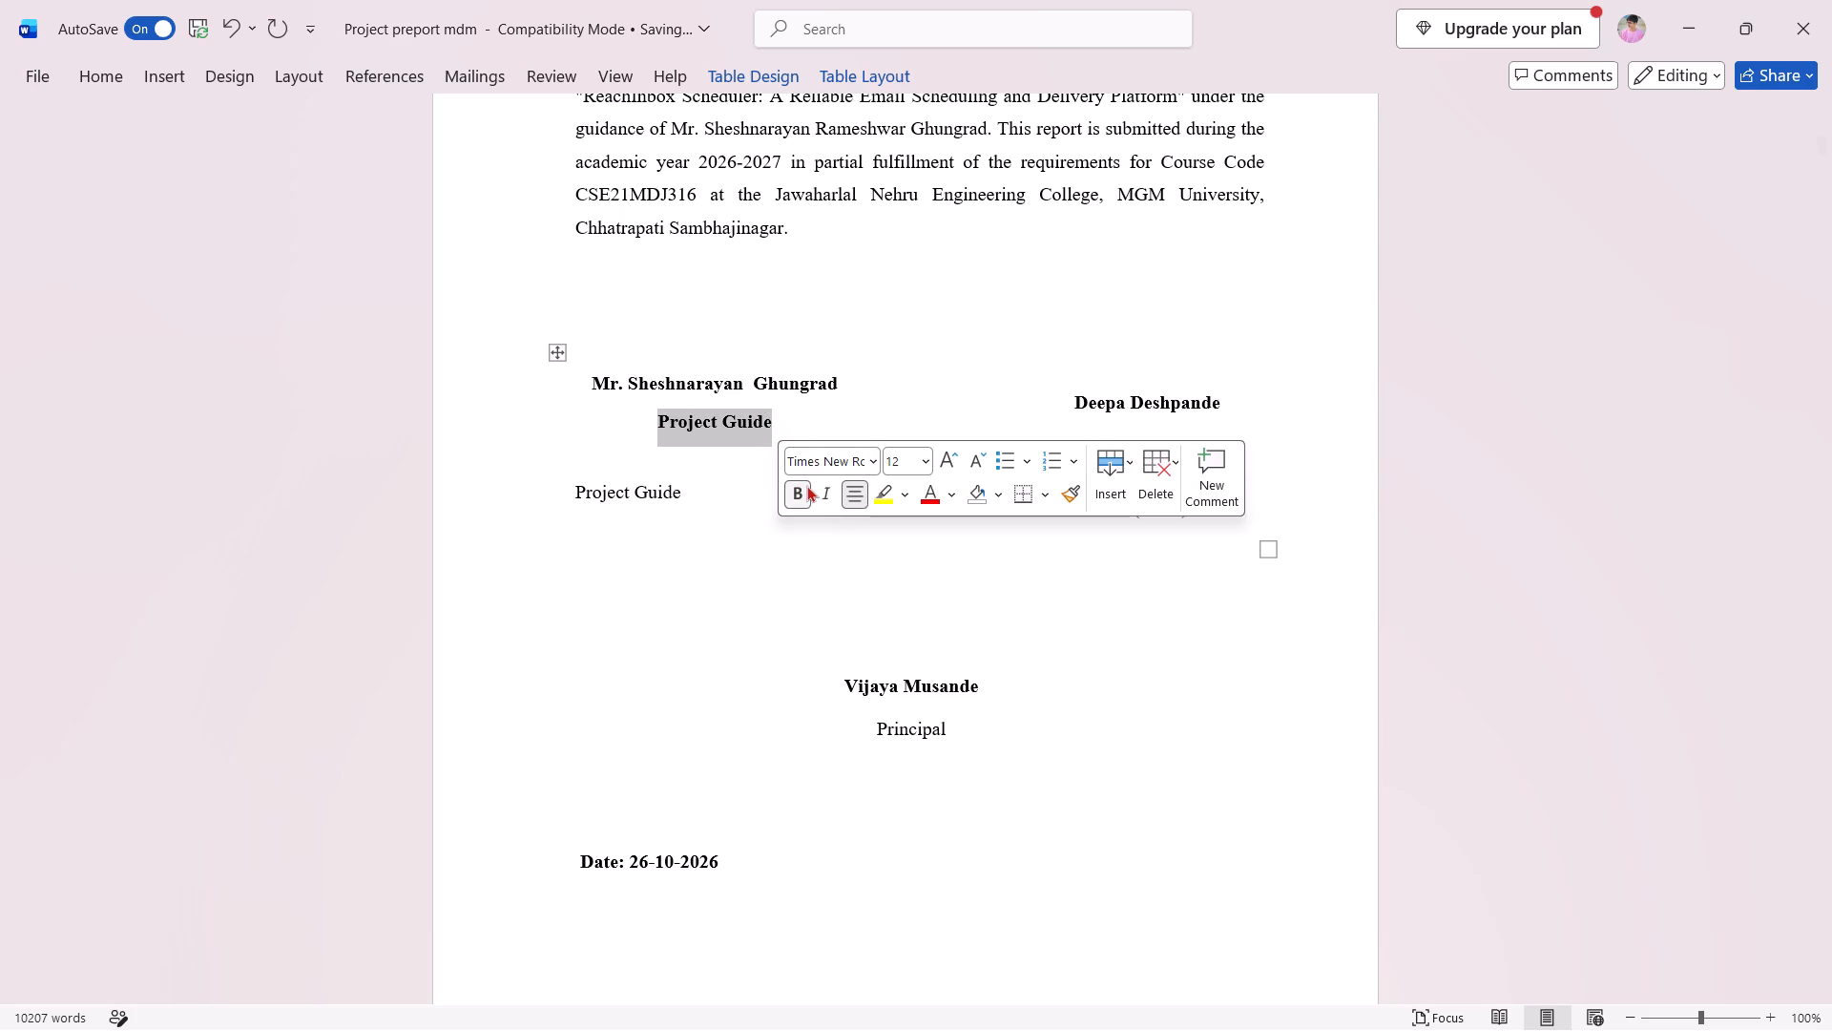
{"action": "left_click", "coordinate": [806, 485]}
Delete the old left-aligned "Project Guide" title from the lower cell of the signature table.
{"action": "left_click", "coordinate": [712, 486]}
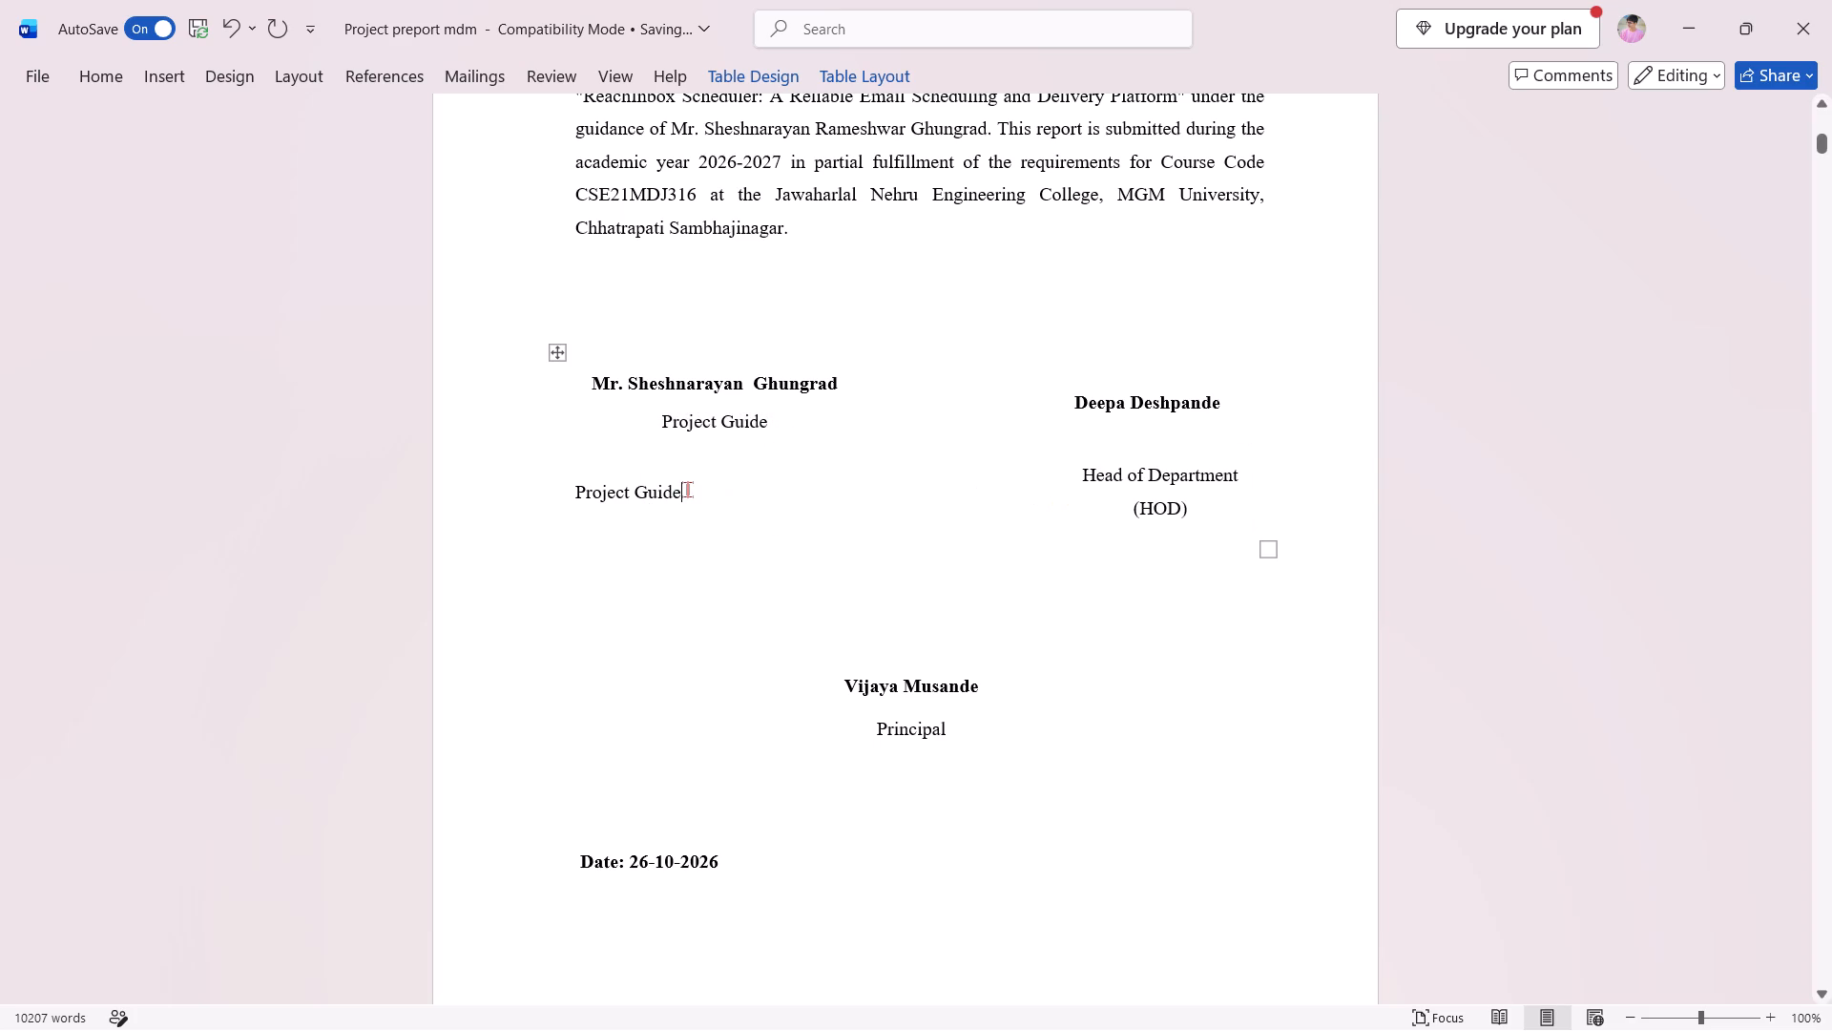
{"action": "left_click_drag", "start_coordinate": [687, 489], "coordinate": [570, 491]}
{"action": "key", "text": "BackSpace"}
Move the "Head of Department (HOD)" title from the lower cell to a new line directly below the Head of Department's name.
{"action": "left_click_drag", "start_coordinate": [1082, 475], "coordinate": [1201, 511]}
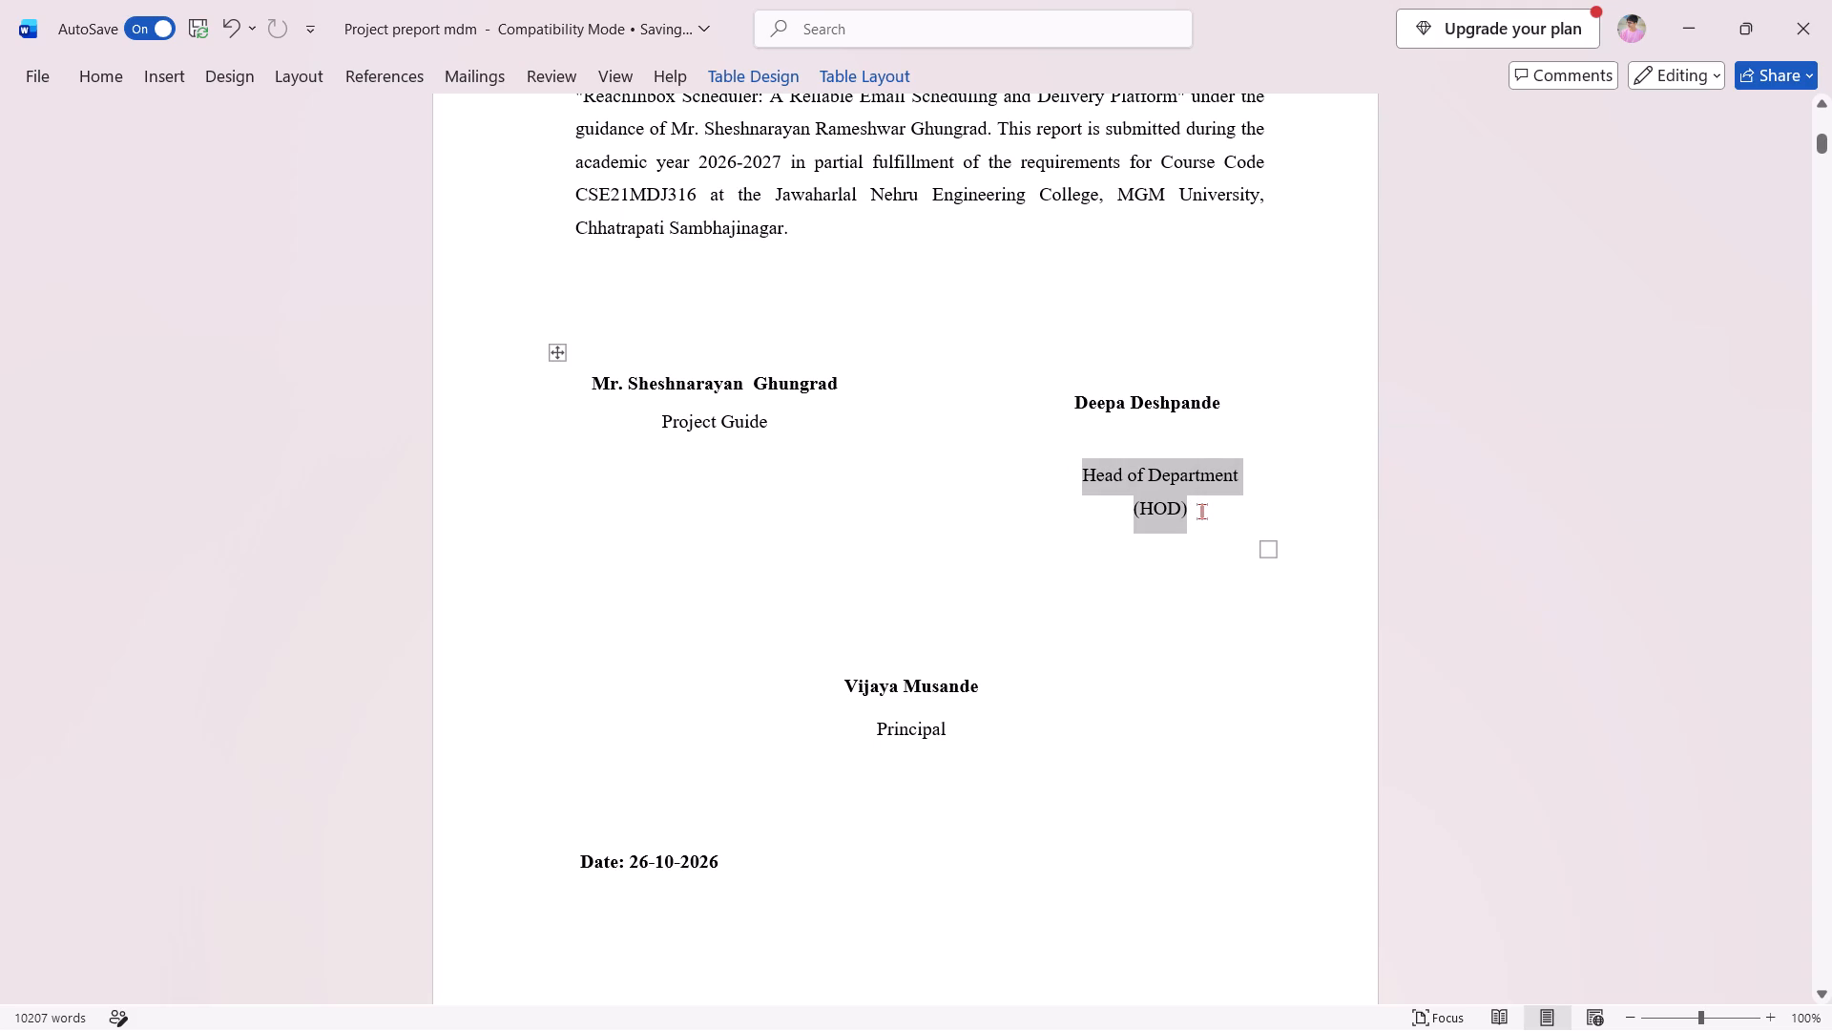
{"action": "key", "text": "ctrl+c"}
{"action": "key", "text": "BackSpace"}
{"action": "left_click", "coordinate": [1123, 425]}
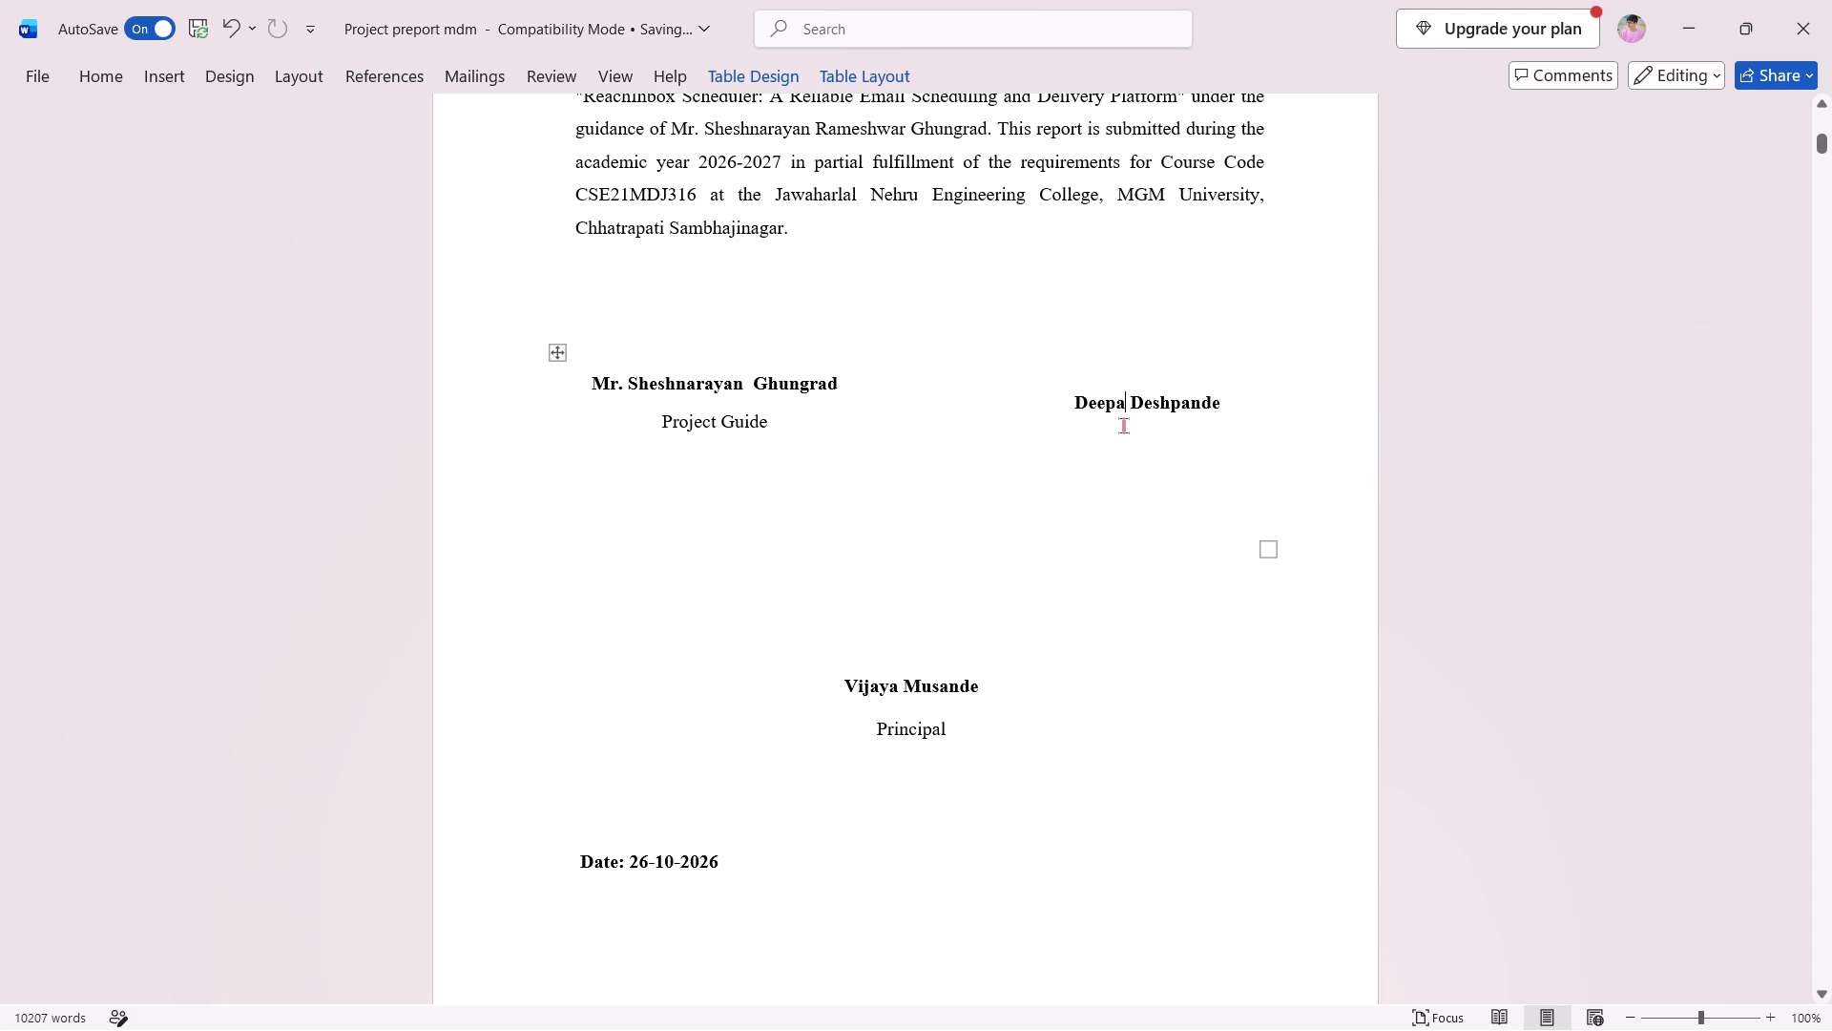
{"action": "left_click", "coordinate": [1233, 401]}
{"action": "key", "text": "Return"}
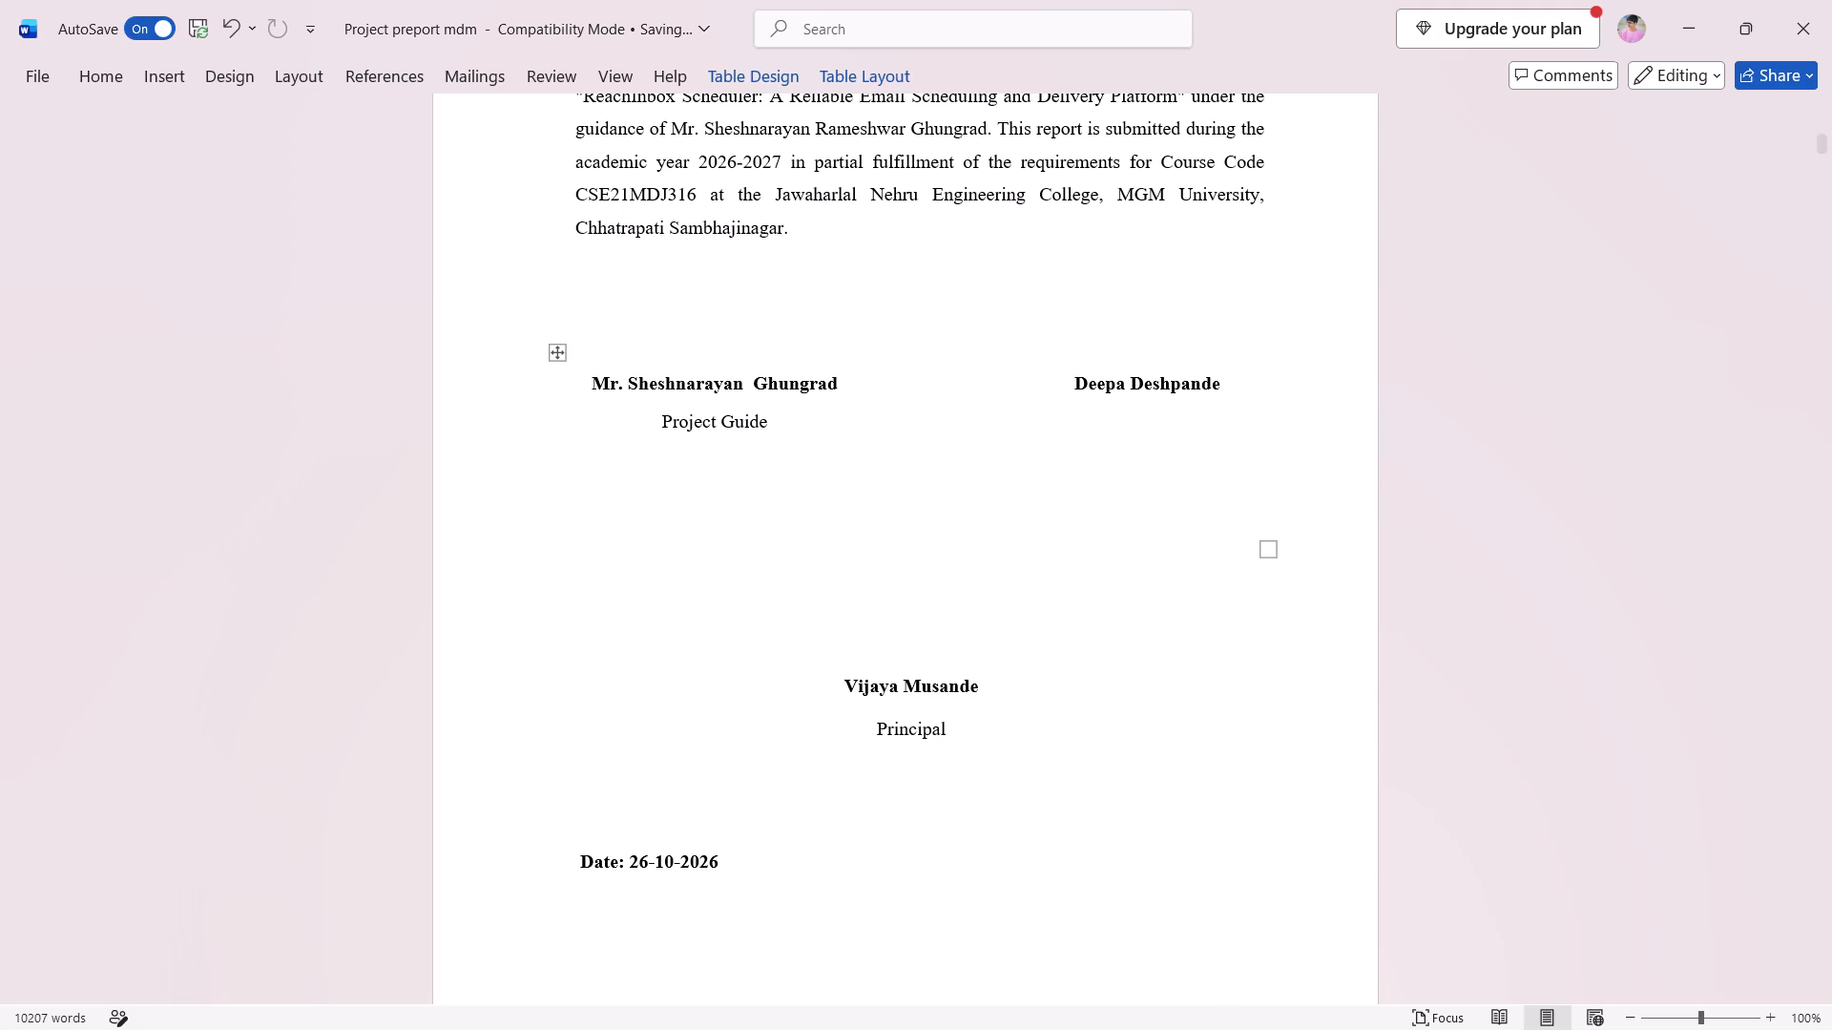
{"action": "key", "text": "ctrl+v"}
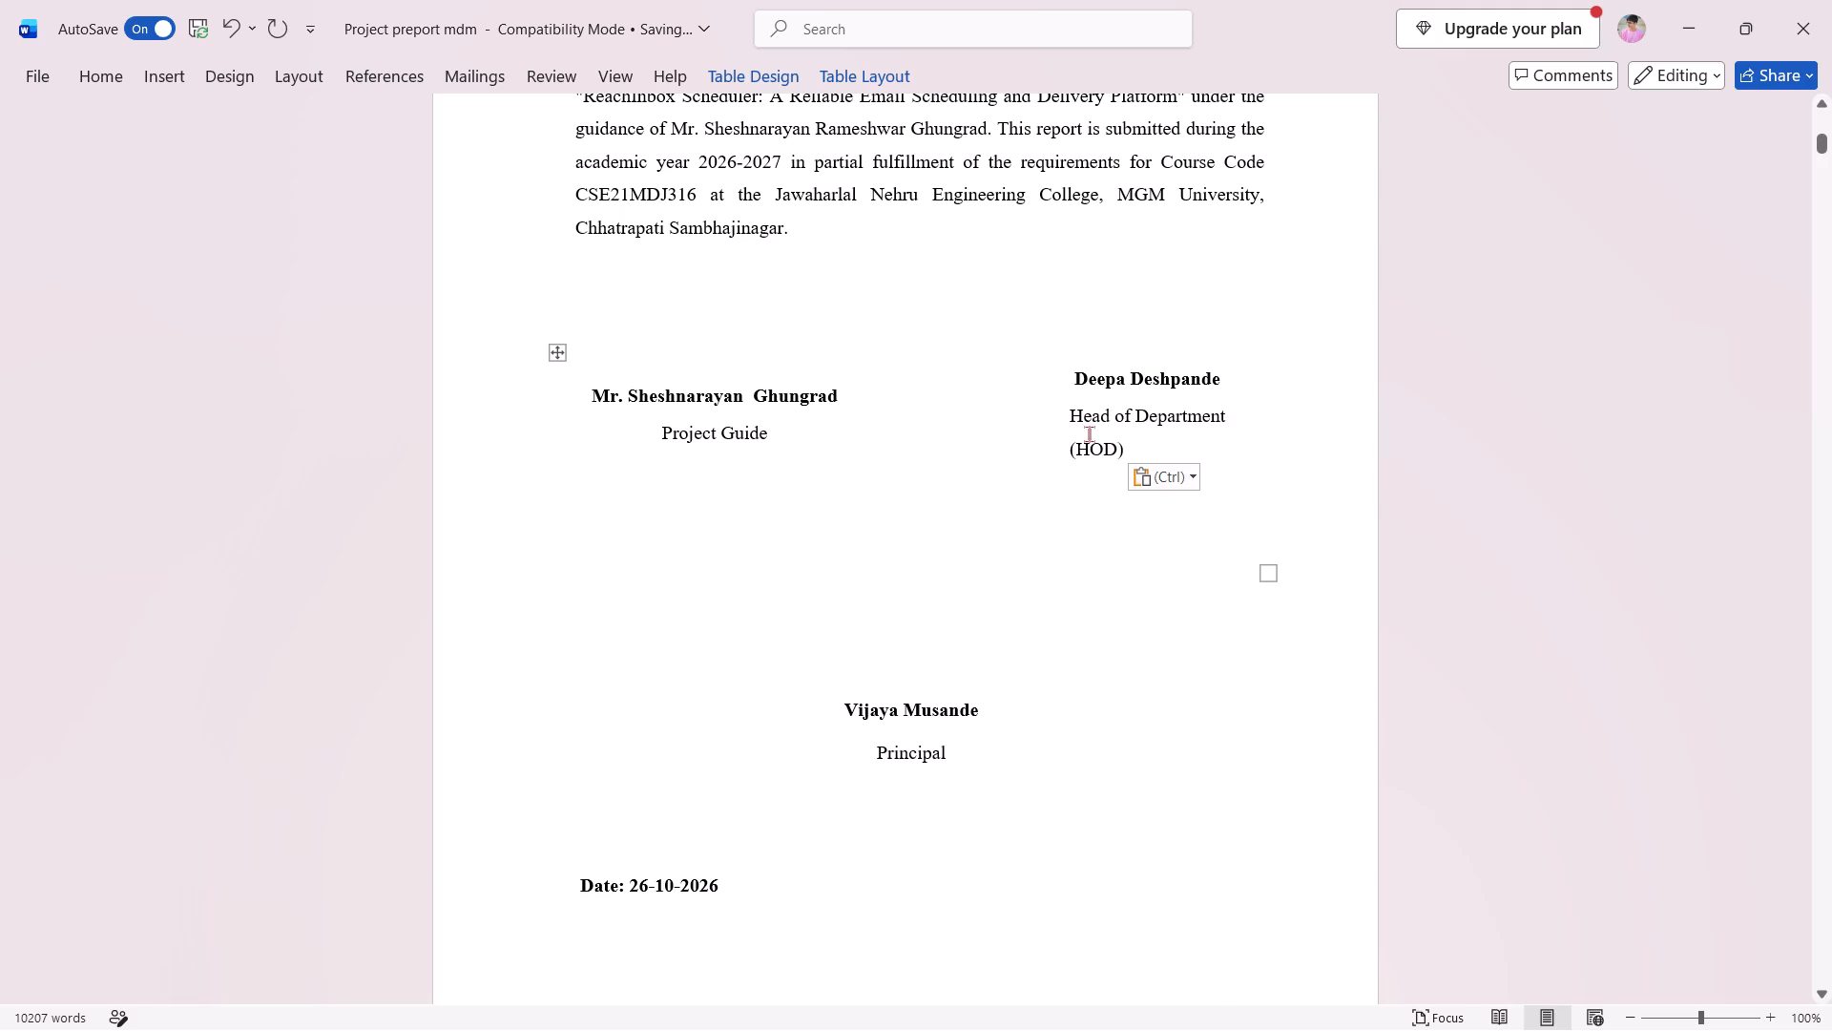
Centre the "Head of Department (HOD)" title within its cell in the signature table.
{"action": "left_click", "coordinate": [1069, 440]}
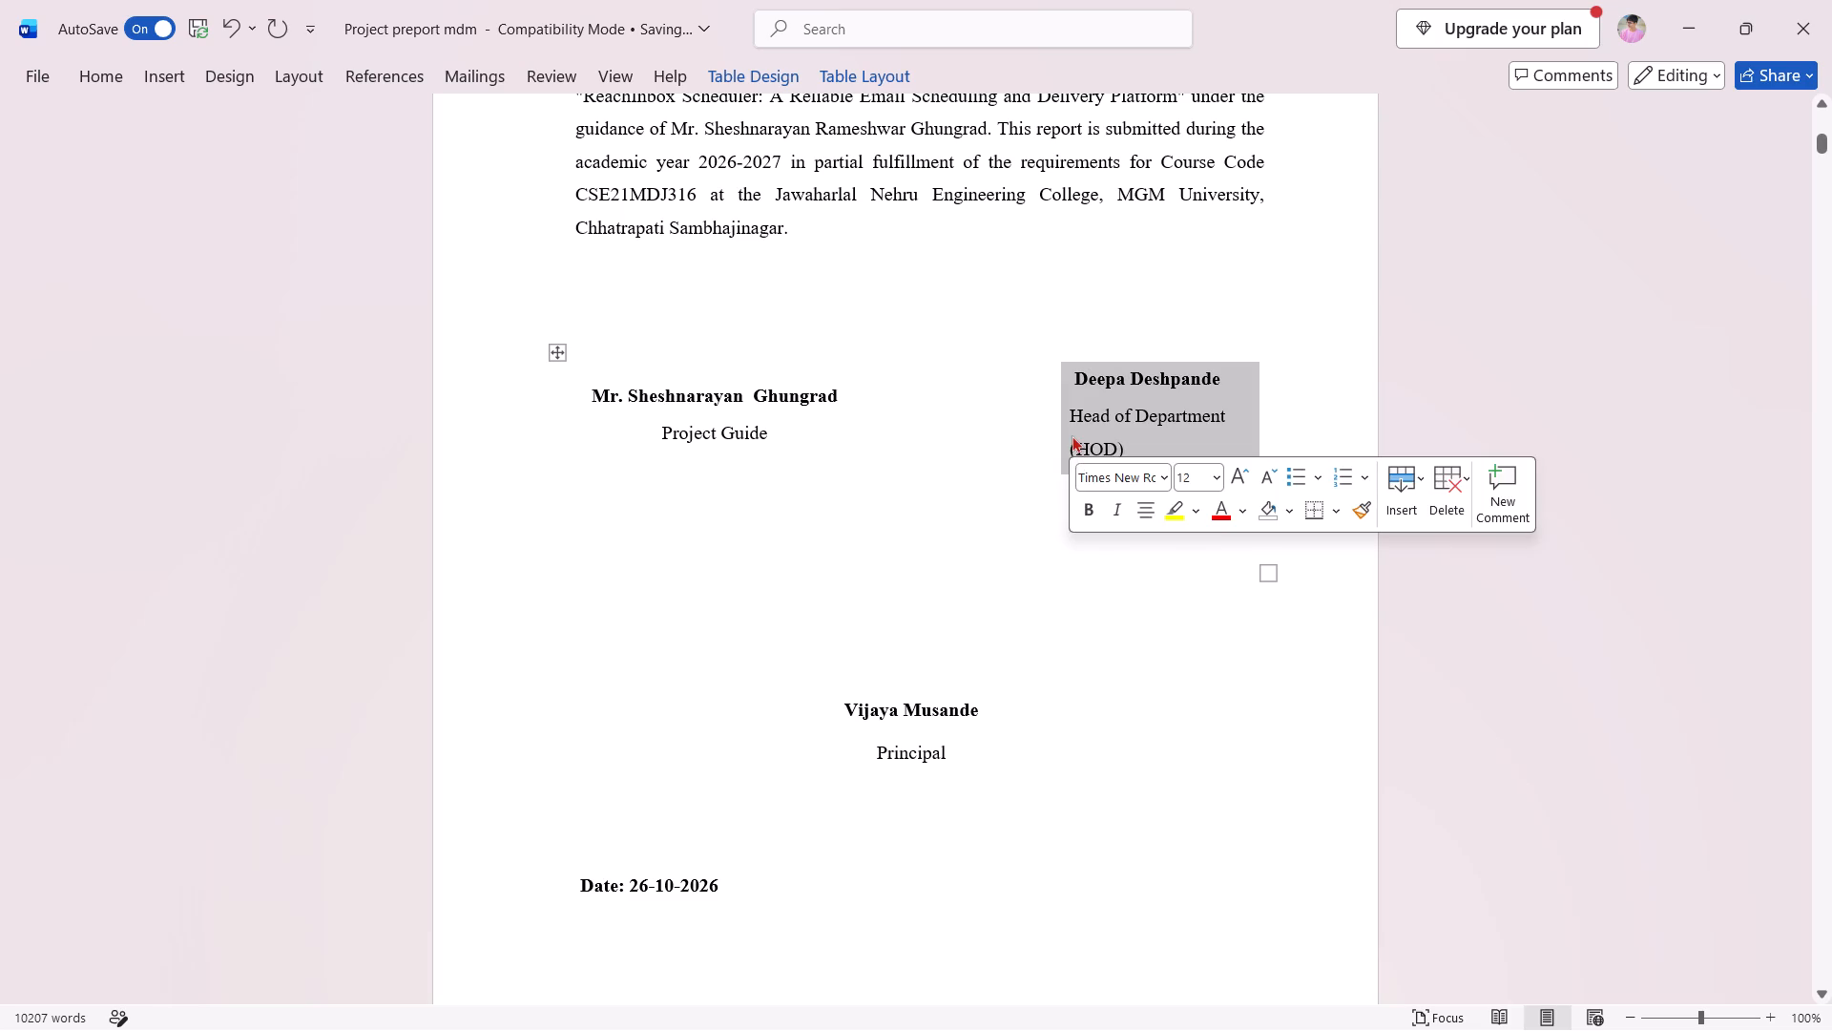
{"action": "left_click", "coordinate": [1072, 433]}
{"action": "left_click", "coordinate": [1073, 446]}
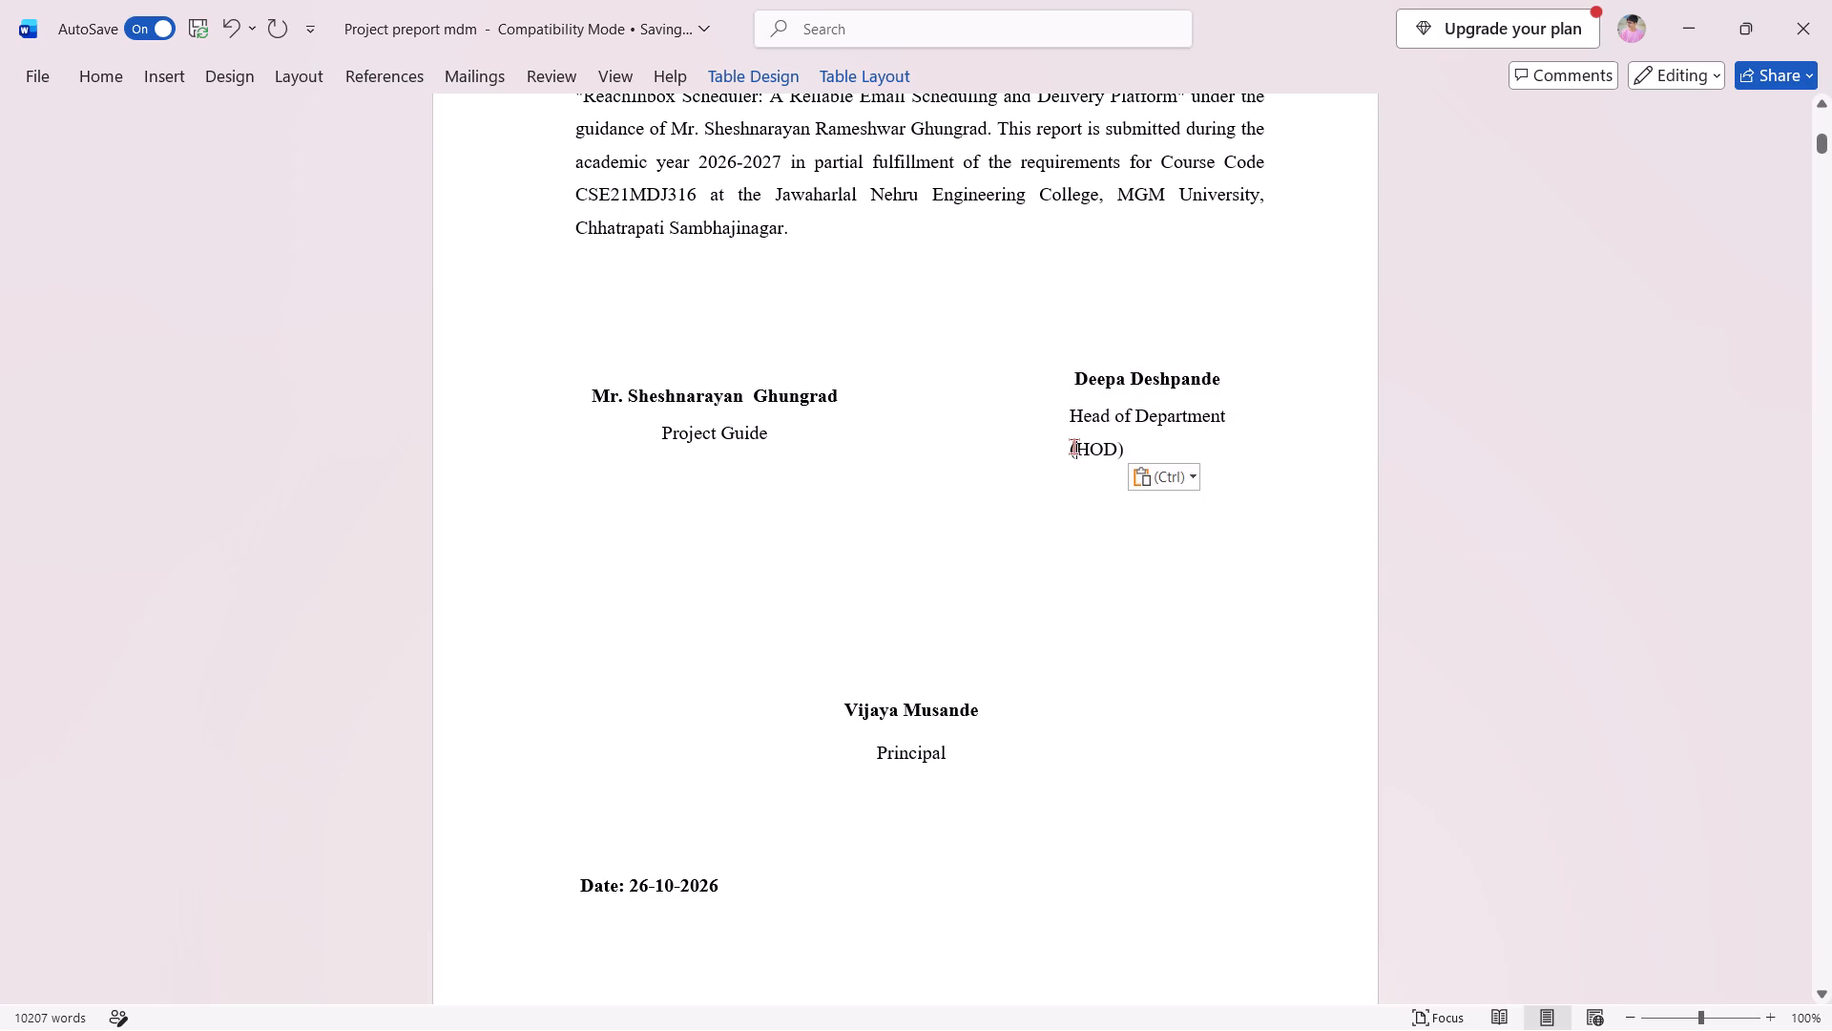
{"action": "key", "text": "Left"}
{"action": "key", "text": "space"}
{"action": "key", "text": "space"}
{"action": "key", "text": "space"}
{"action": "left_click_drag", "start_coordinate": [1132, 447], "coordinate": [1072, 456]}
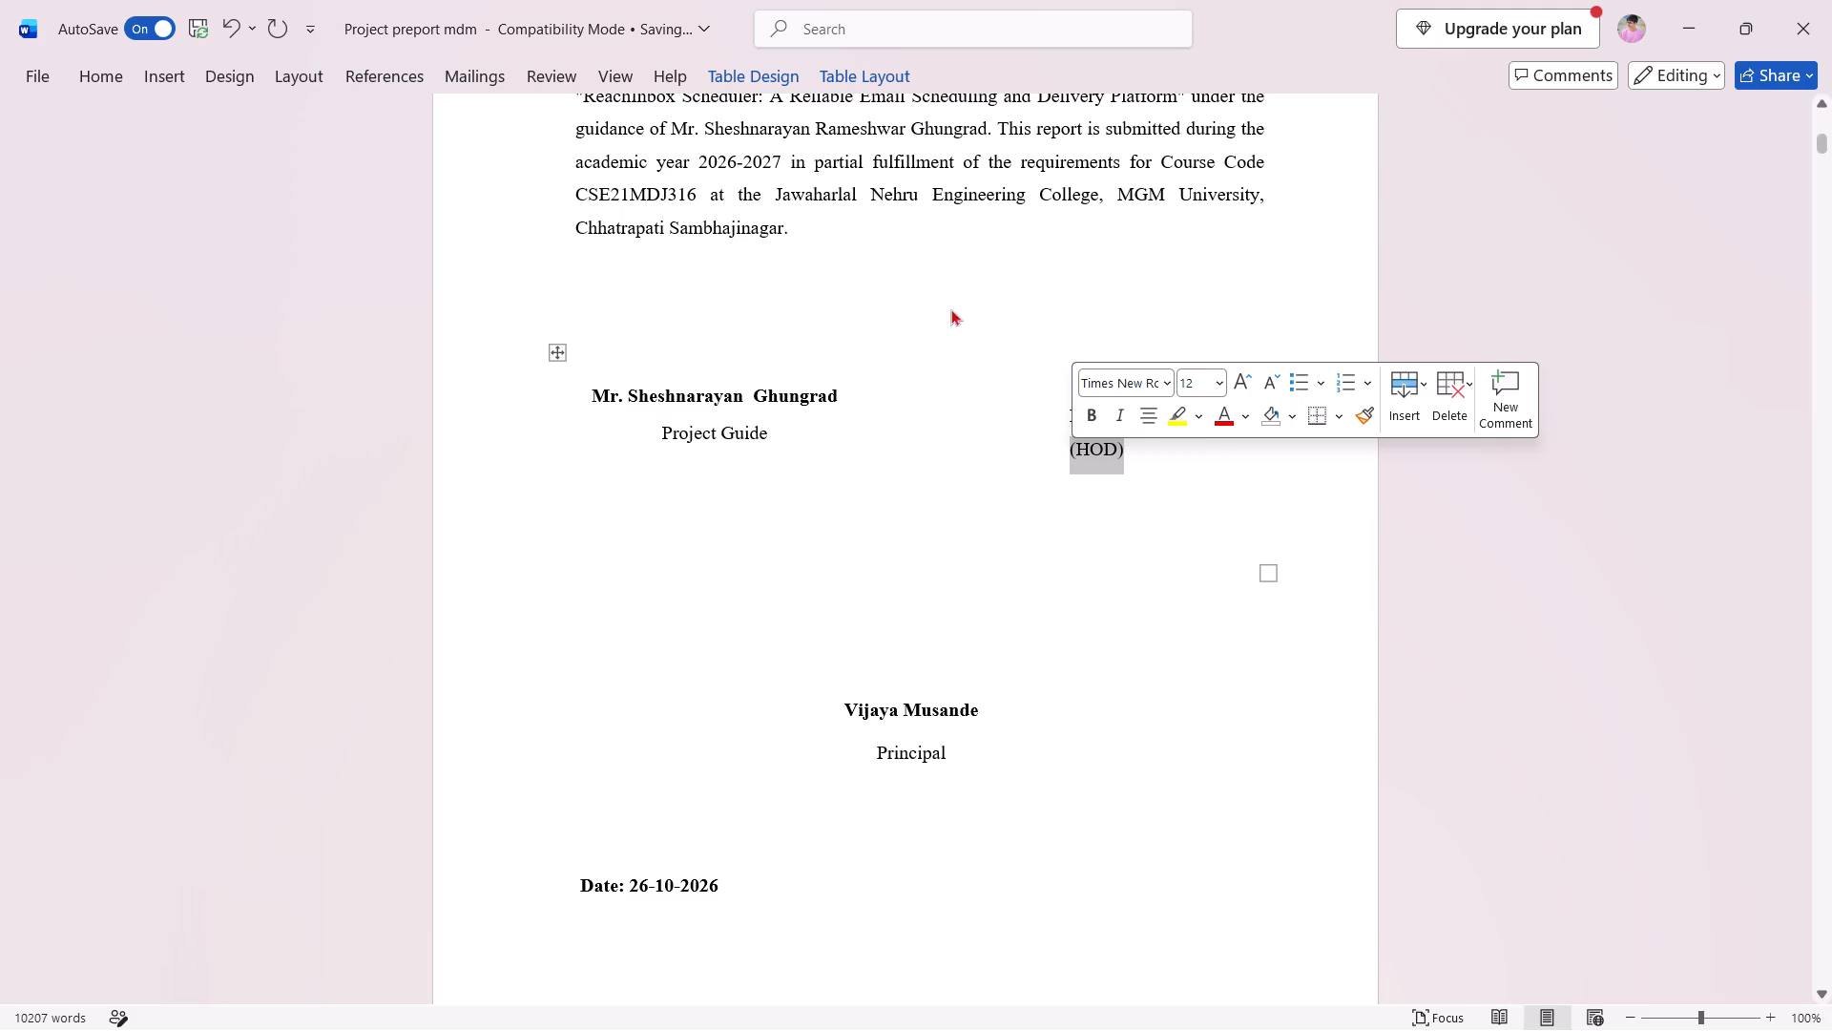
{"action": "left_click", "coordinate": [105, 77]}
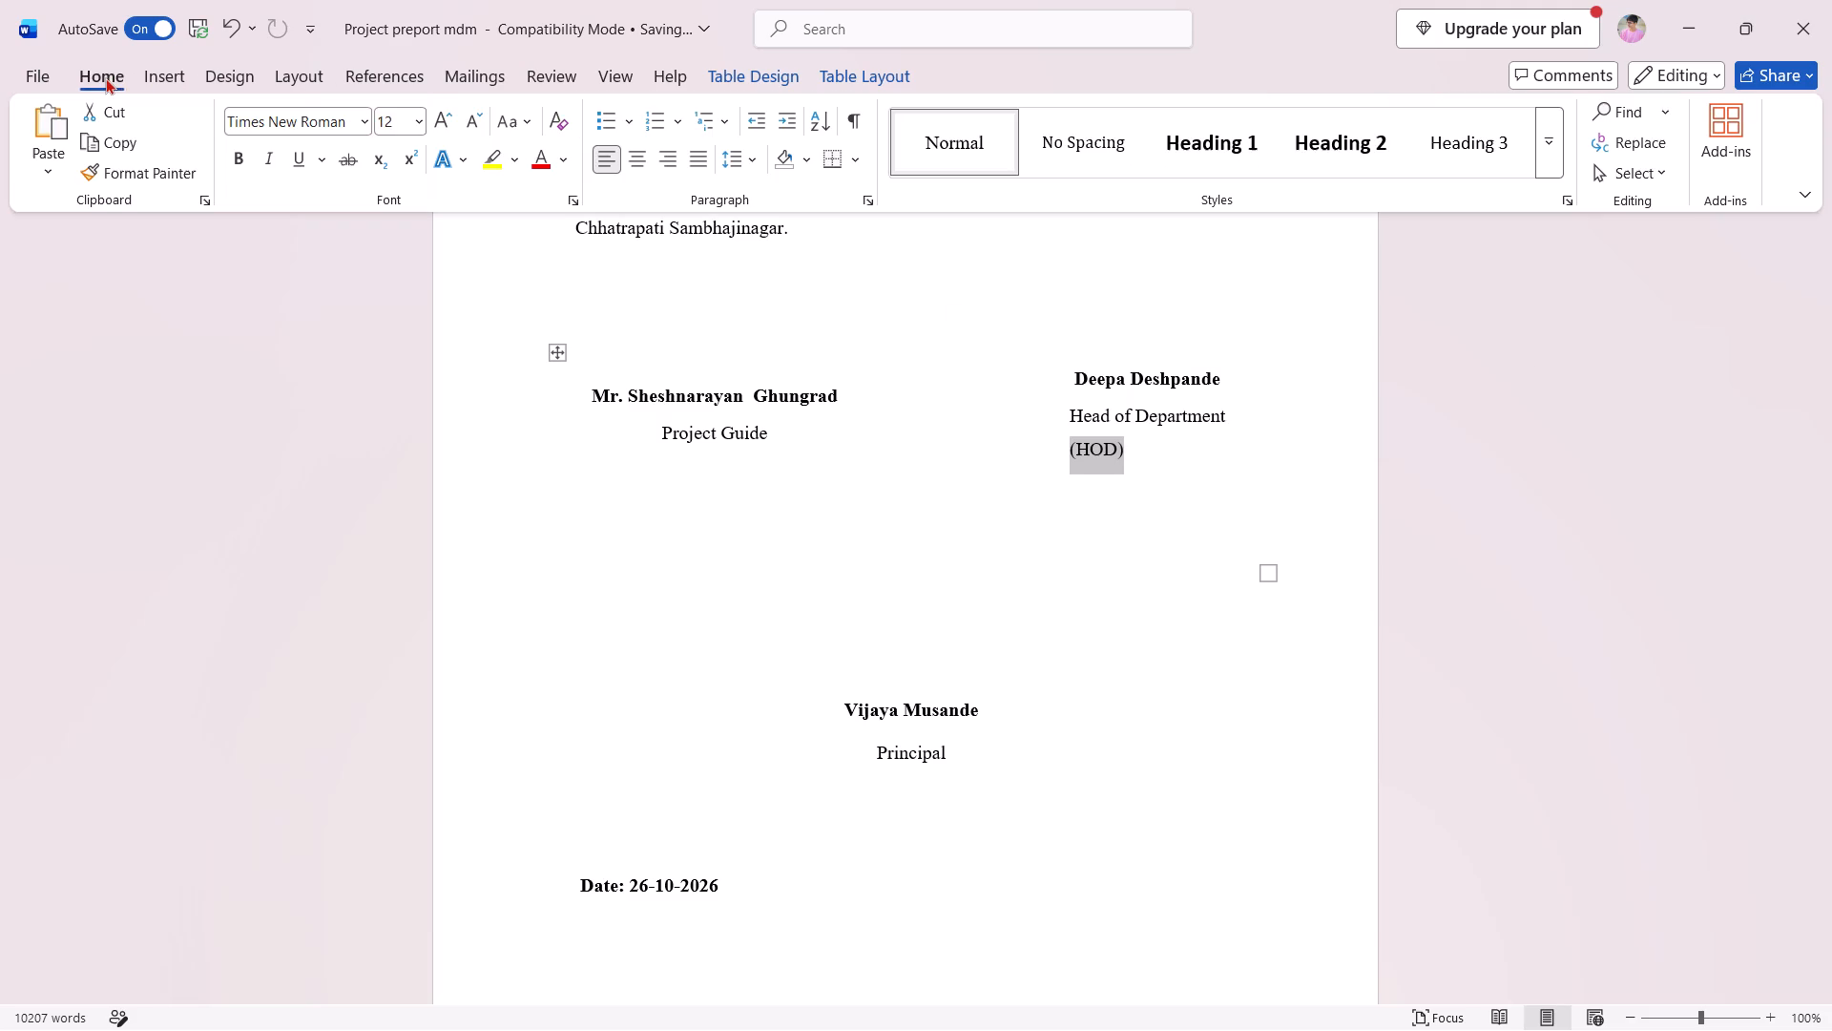
{"action": "left_click", "coordinate": [634, 156]}
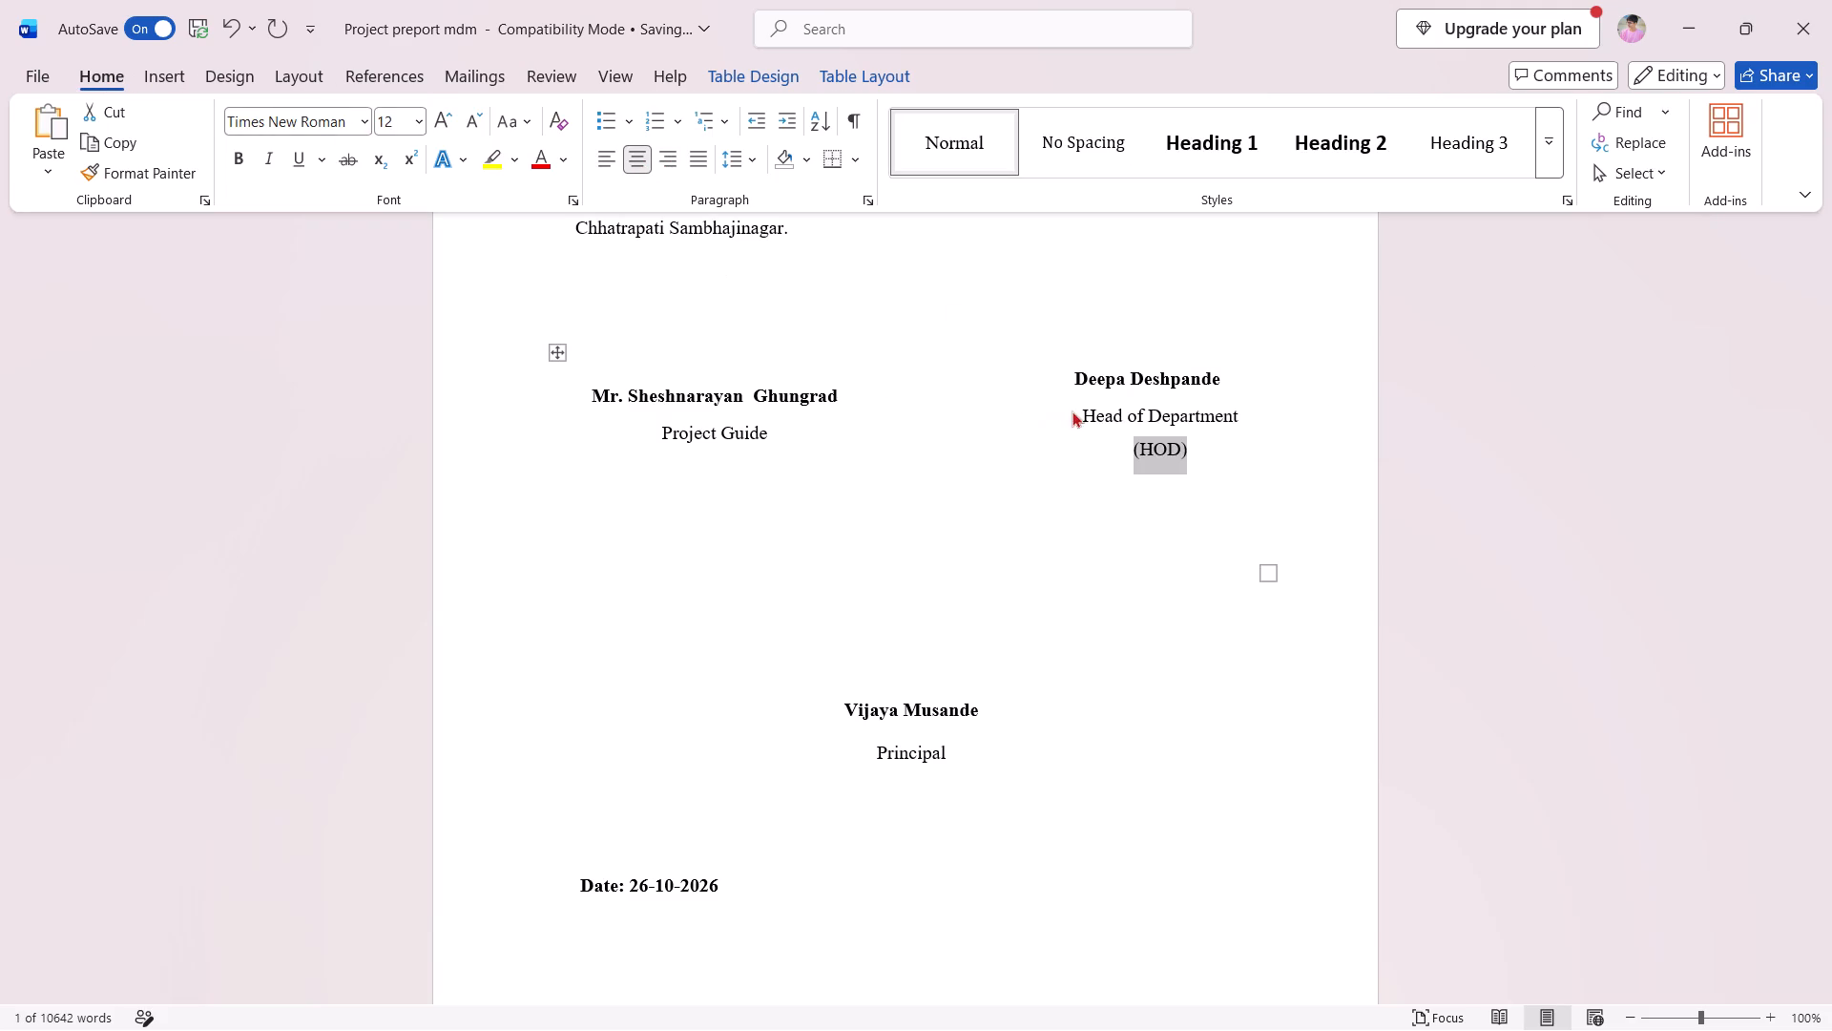
Insert two spaces before the Head of Department's name to shift it over its title.
{"action": "left_click", "coordinate": [1088, 411]}
{"action": "left_click", "coordinate": [1086, 413]}
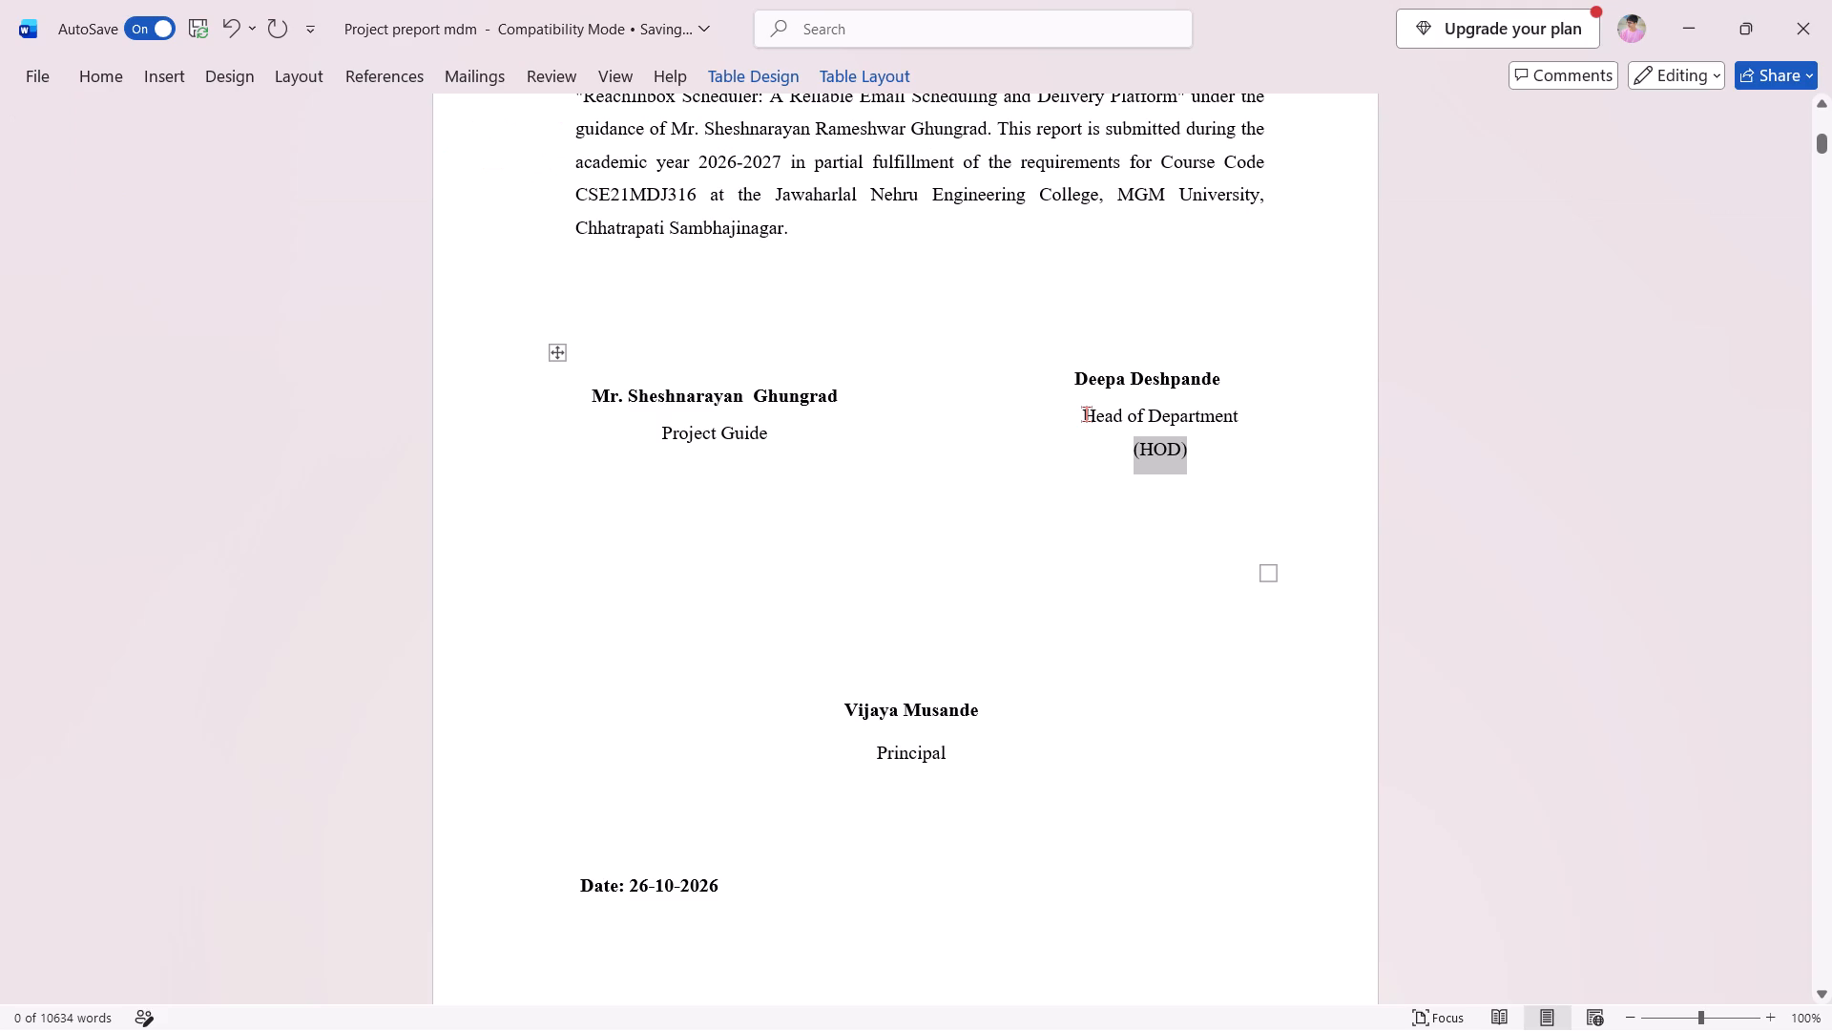
{"action": "key", "text": "Left"}
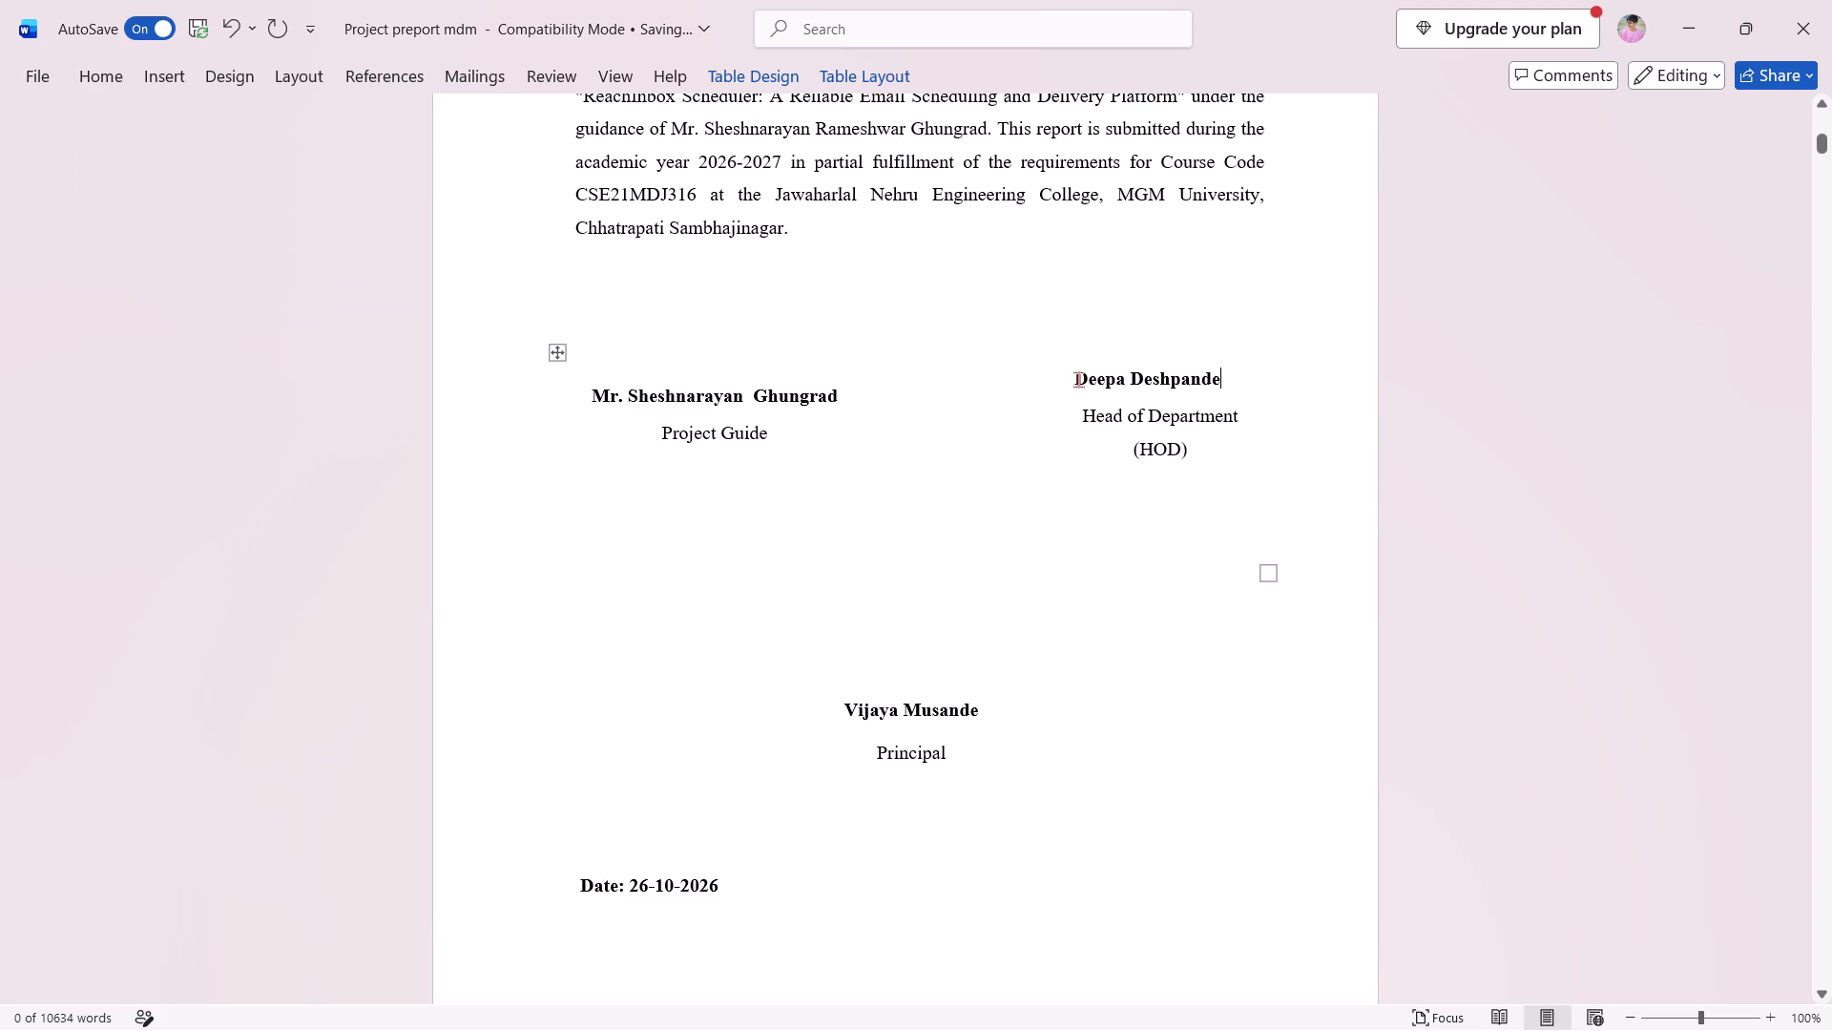
{"action": "left_click", "coordinate": [1078, 379]}
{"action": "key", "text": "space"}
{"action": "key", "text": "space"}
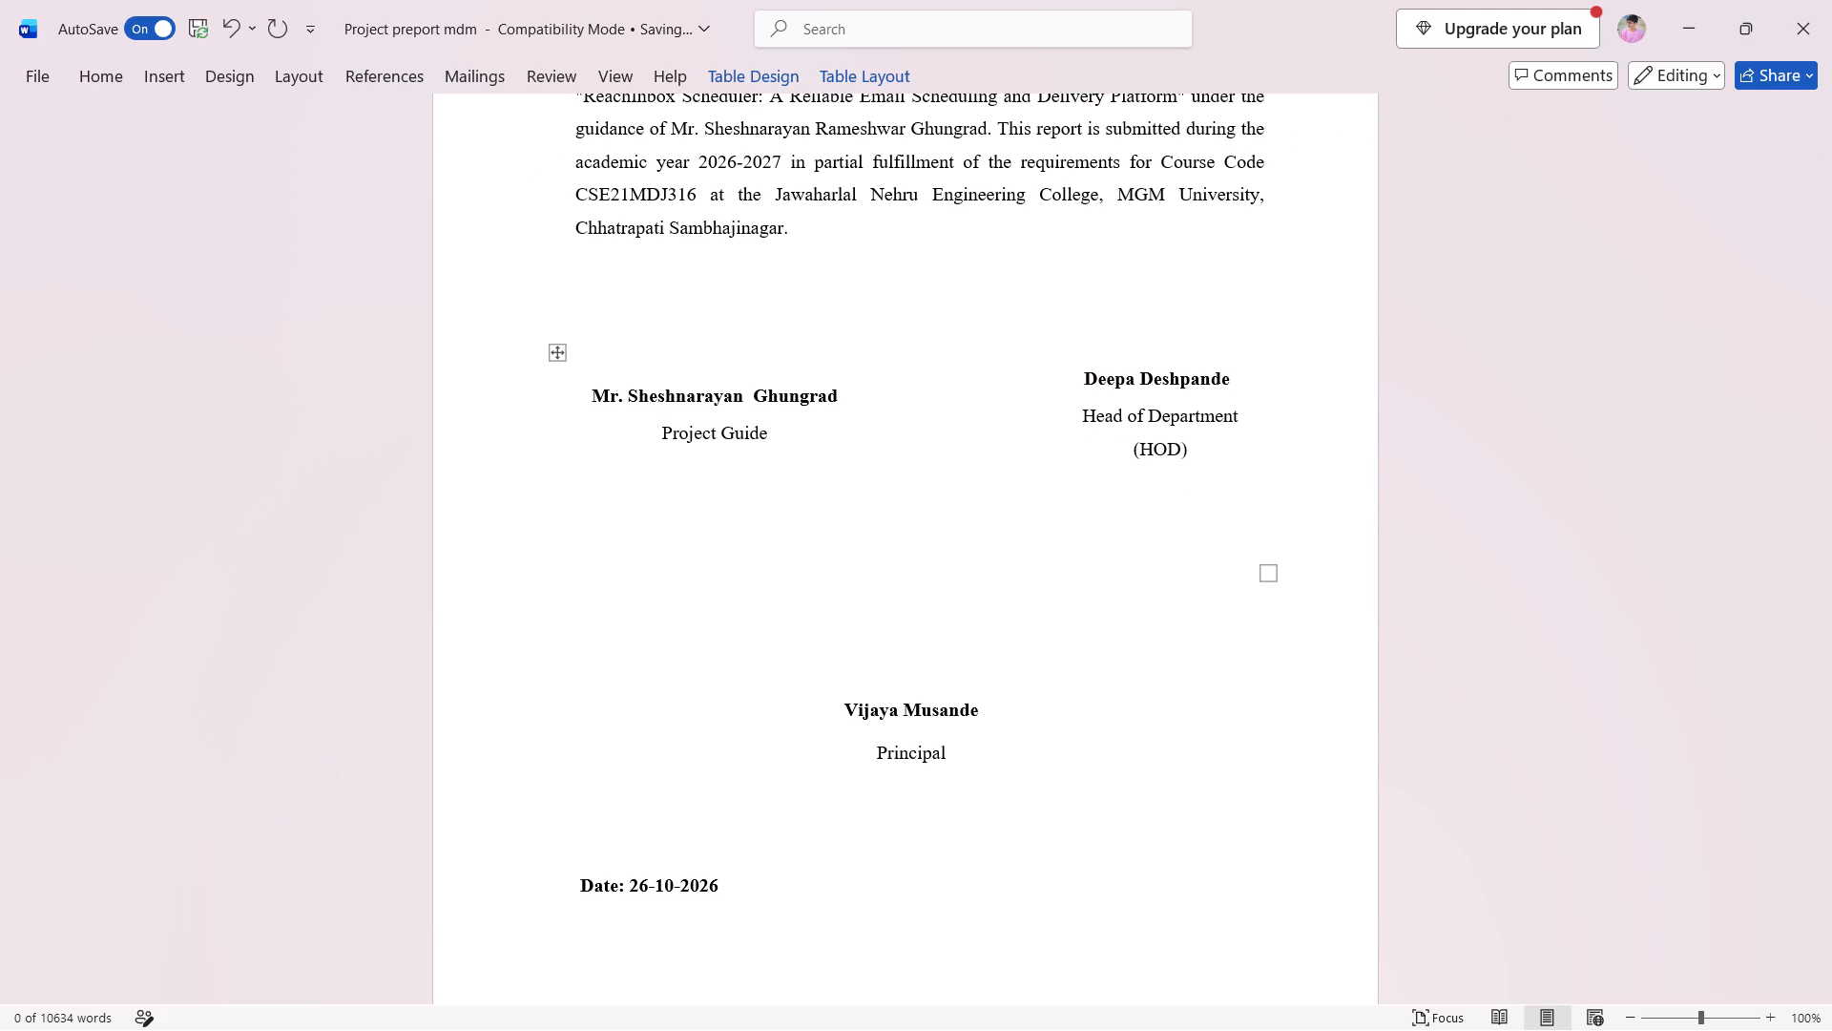
Examine the placement of the guide, Head of Department and principal entries on the Certificate page.
{"action": "left_click", "coordinate": [834, 391]}
{"action": "left_click_drag", "start_coordinate": [834, 391], "coordinate": [775, 390]}
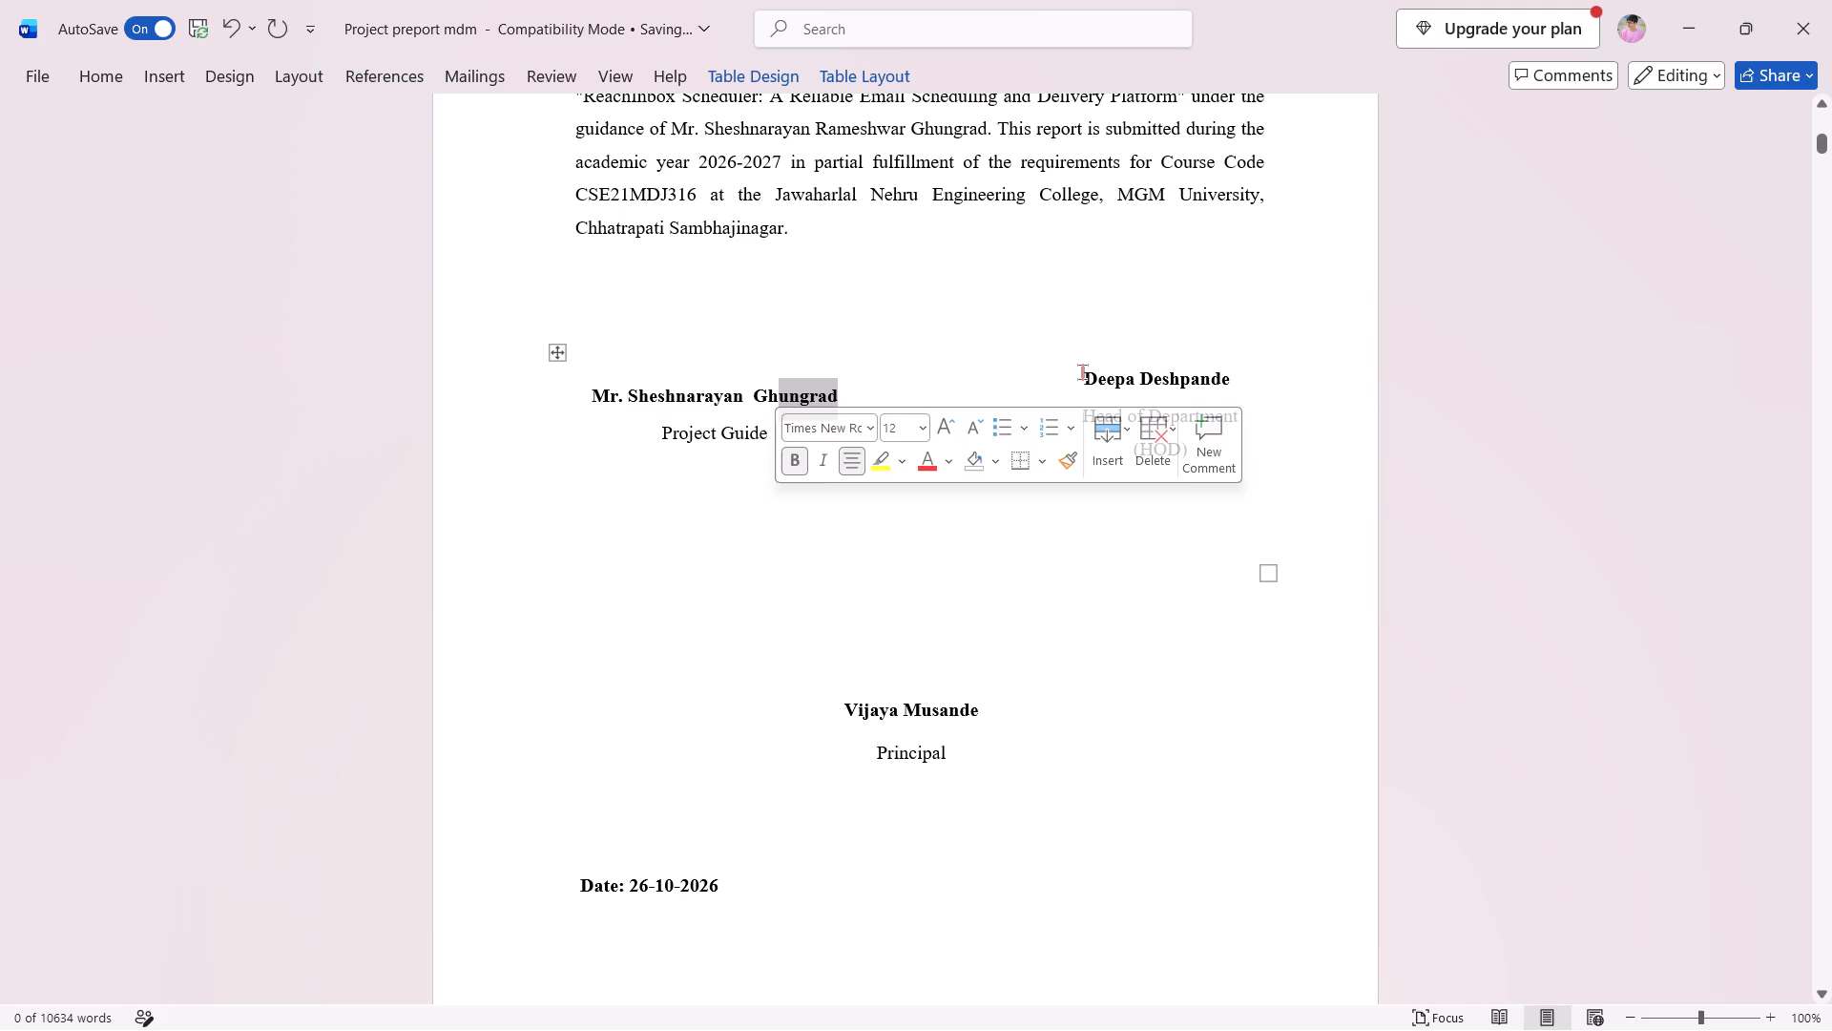
{"action": "left_click", "coordinate": [1082, 371]}
{"action": "left_click_drag", "start_coordinate": [1087, 375], "coordinate": [1233, 381]}
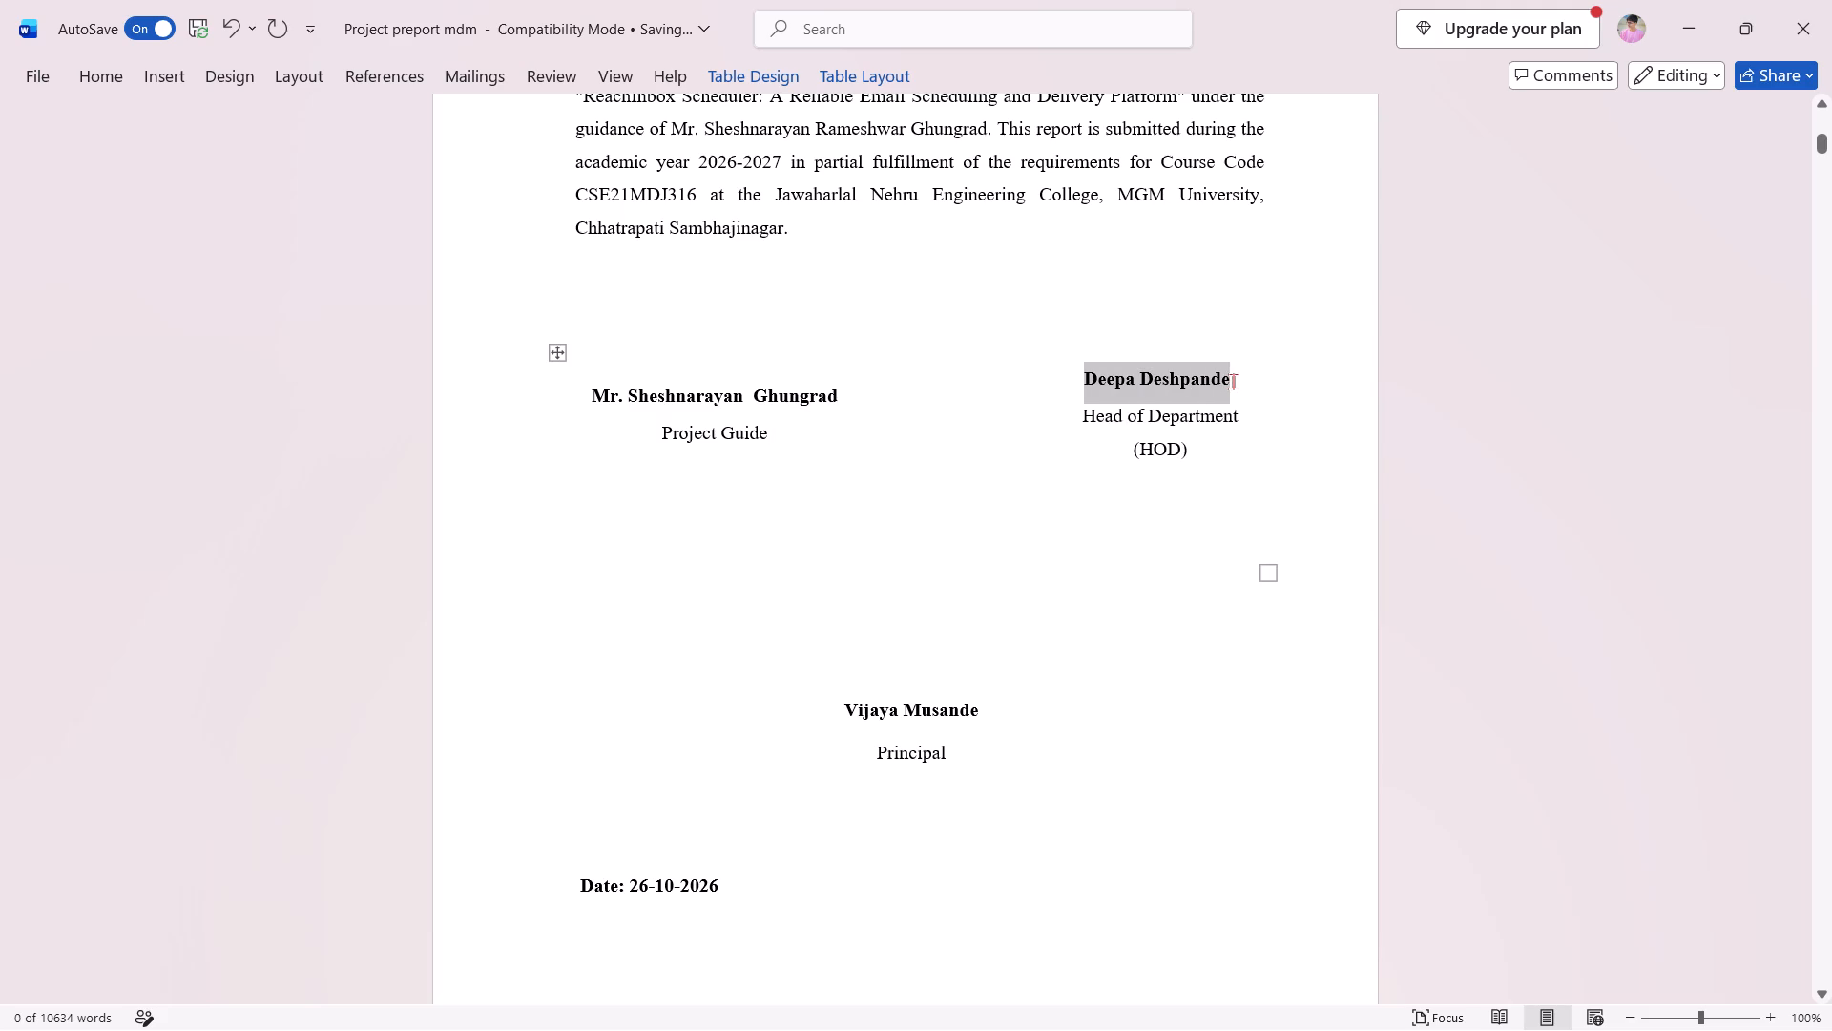
{"action": "left_click", "coordinate": [1117, 431]}
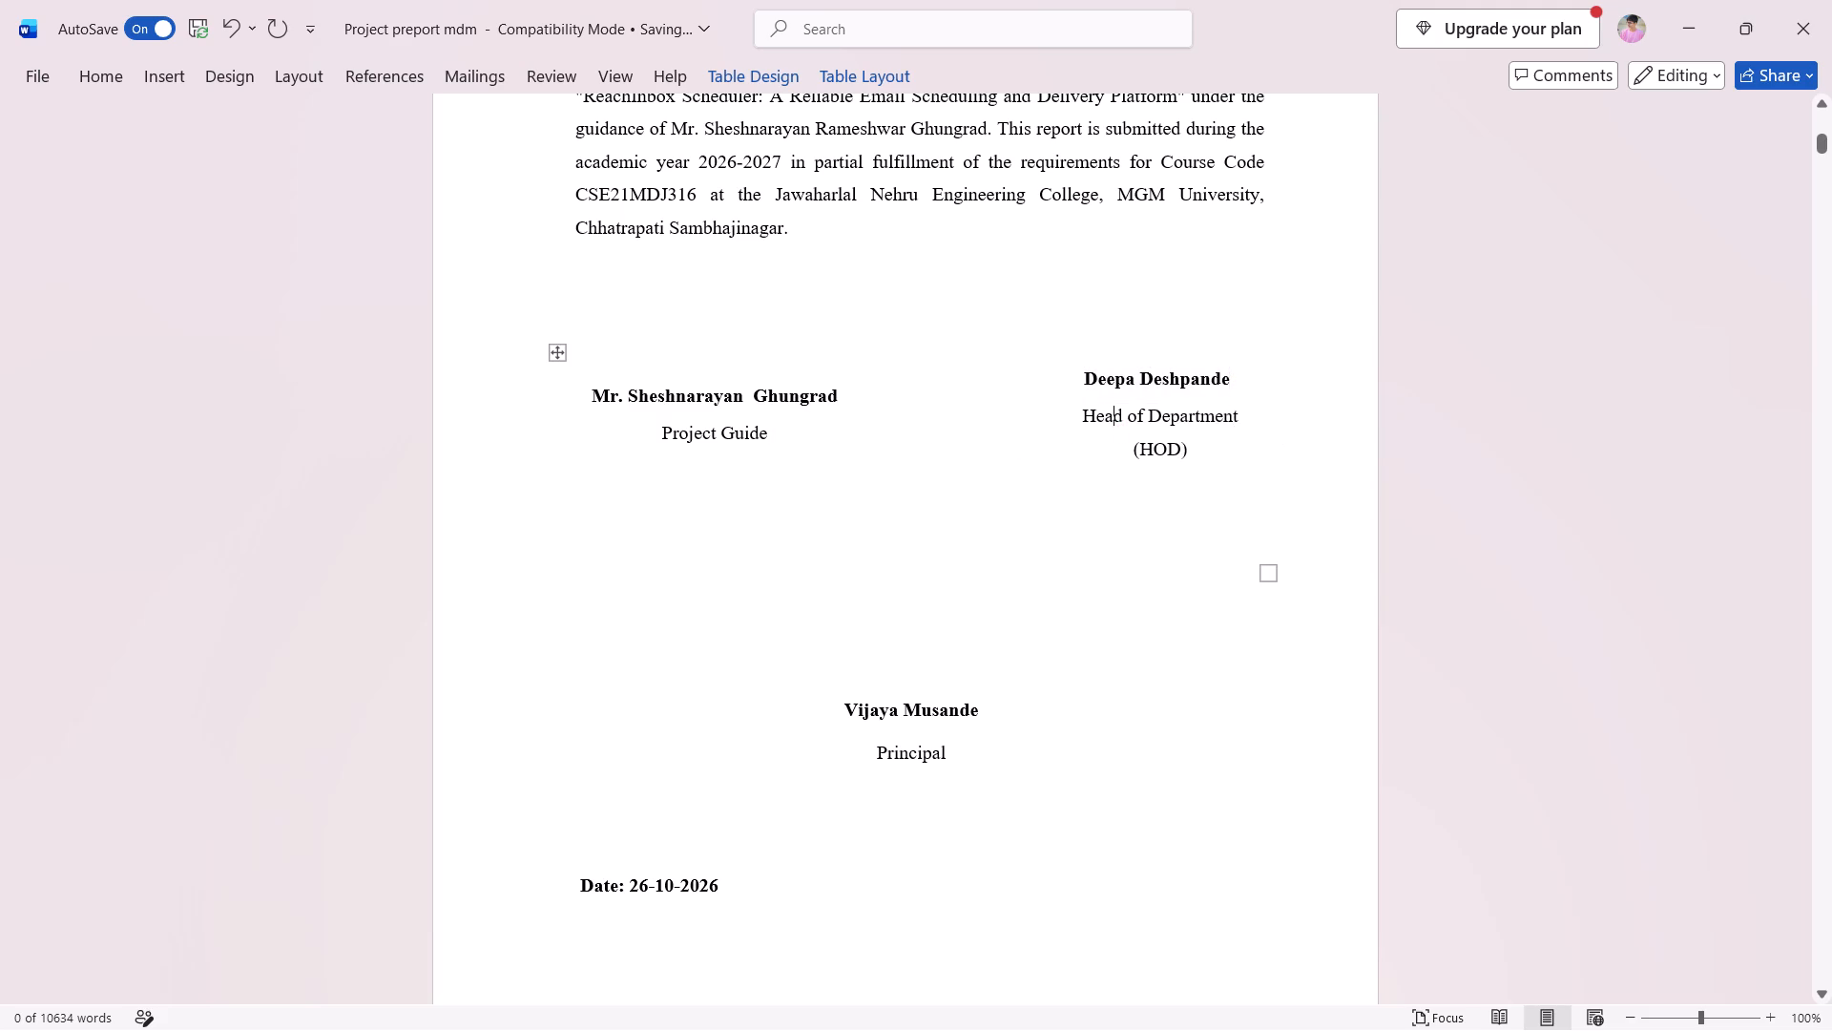
{"action": "scroll", "coordinate": [1020, 443], "scroll_direction": "down", "scroll_amount": 1}
{"action": "left_click_drag", "start_coordinate": [986, 519], "coordinate": [848, 471]}
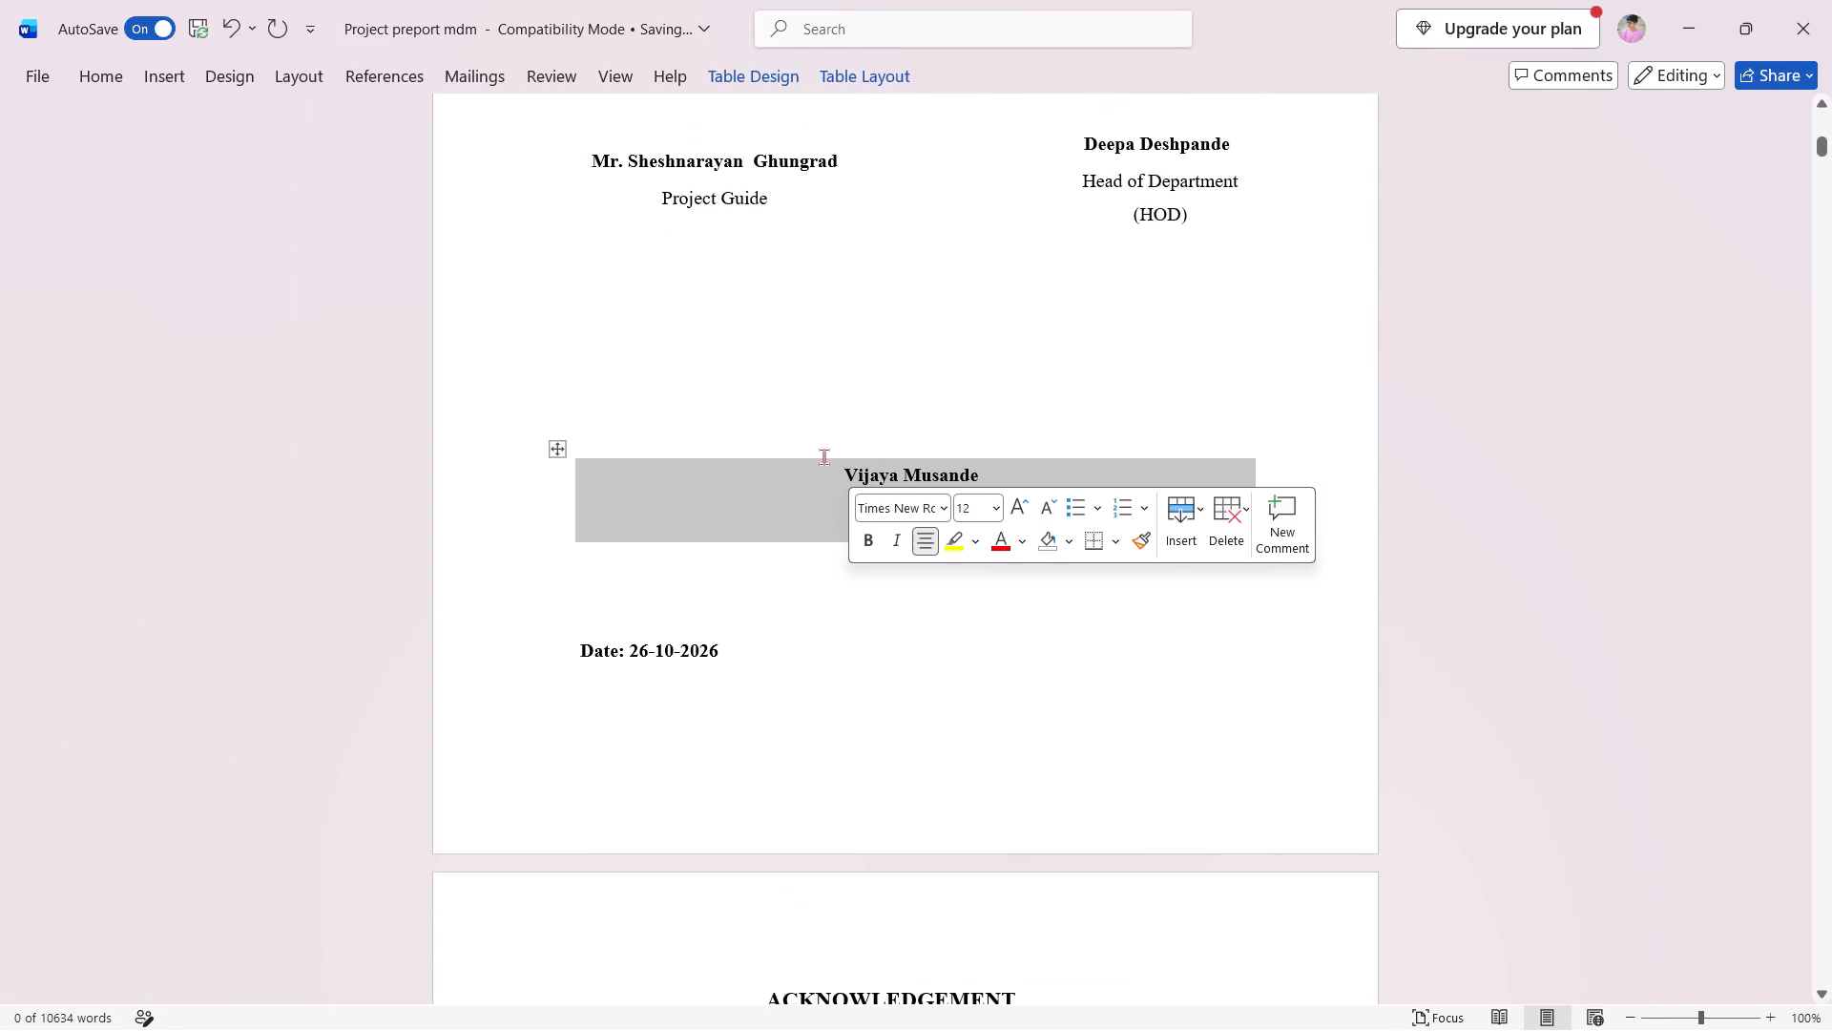
{"action": "left_click", "coordinate": [823, 456]}
{"action": "scroll", "coordinate": [823, 456], "scroll_direction": "up", "scroll_amount": 2, "text": "ctrl"}
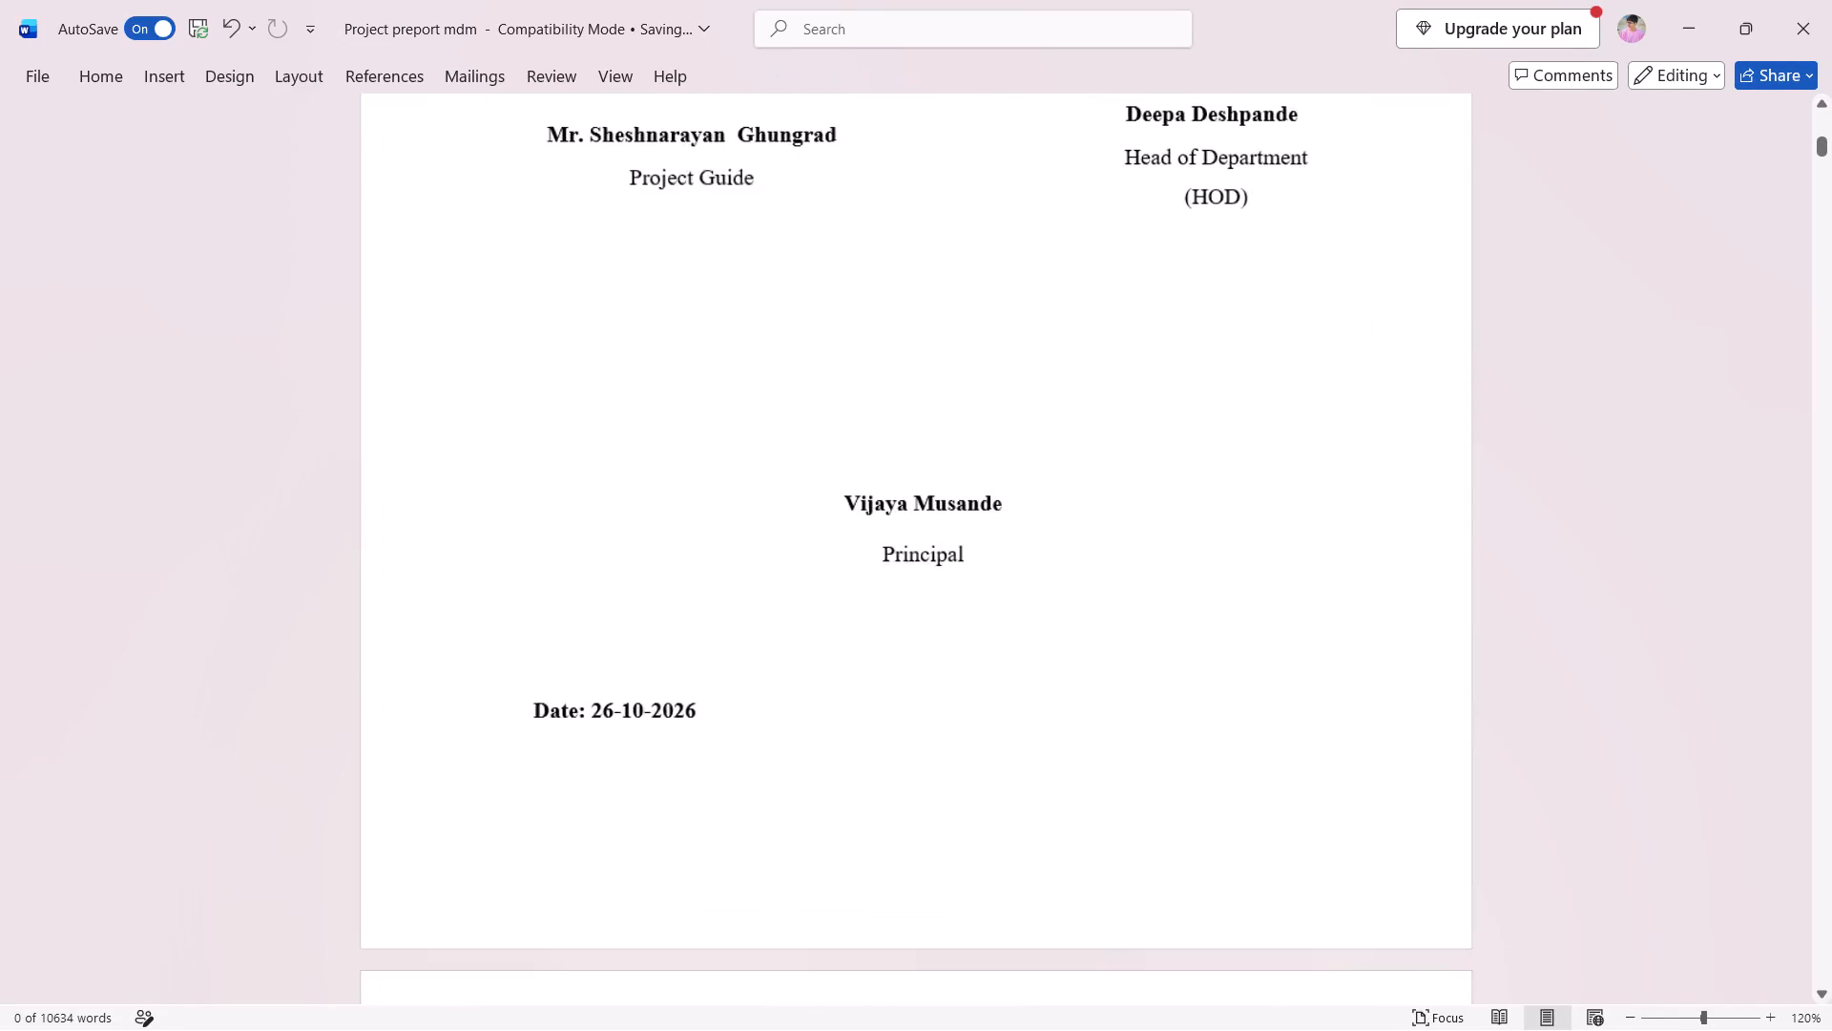
{"action": "scroll", "coordinate": [823, 456], "scroll_direction": "up", "scroll_amount": 1, "text": "ctrl"}
{"action": "scroll", "coordinate": [823, 456], "scroll_direction": "down", "scroll_amount": 6, "text": "ctrl"}
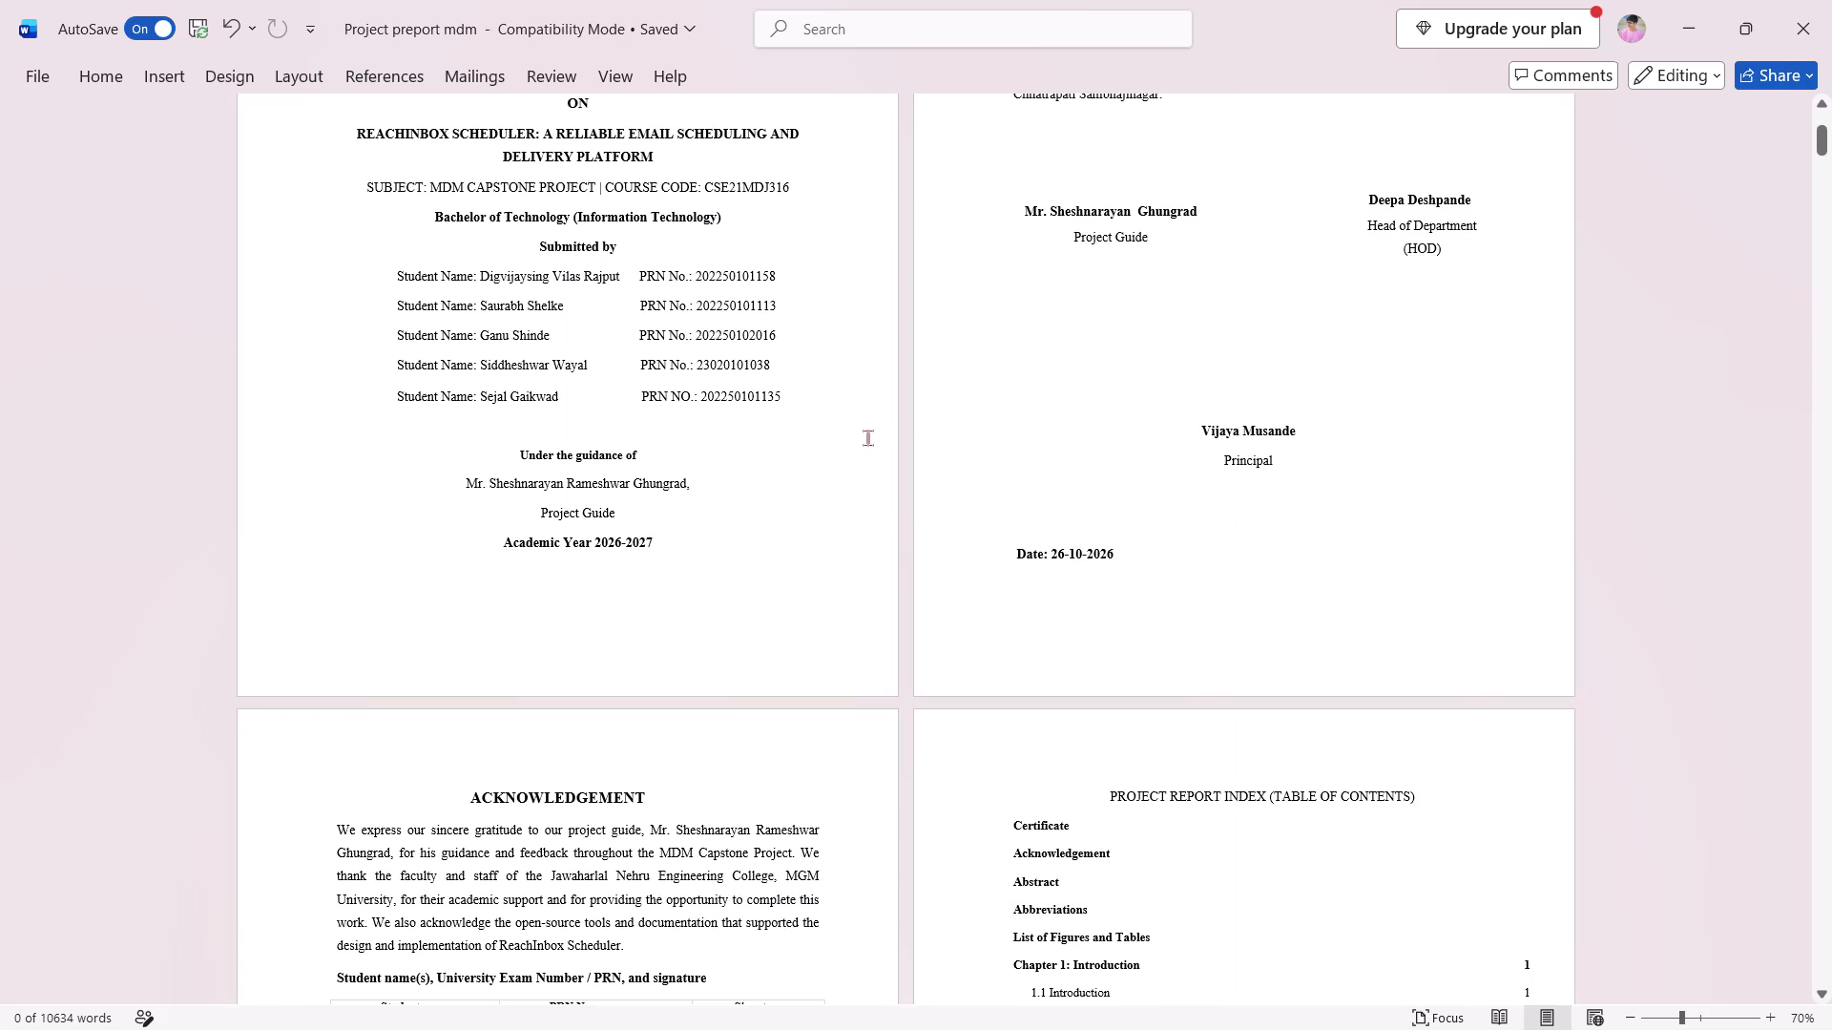
{"action": "left_click_drag", "start_coordinate": [1301, 428], "coordinate": [1200, 428]}
{"action": "left_click", "coordinate": [1283, 341]}
{"action": "scroll", "coordinate": [1283, 341], "scroll_direction": "up", "scroll_amount": 2}
{"action": "scroll", "coordinate": [1283, 341], "scroll_direction": "down", "scroll_amount": 2}
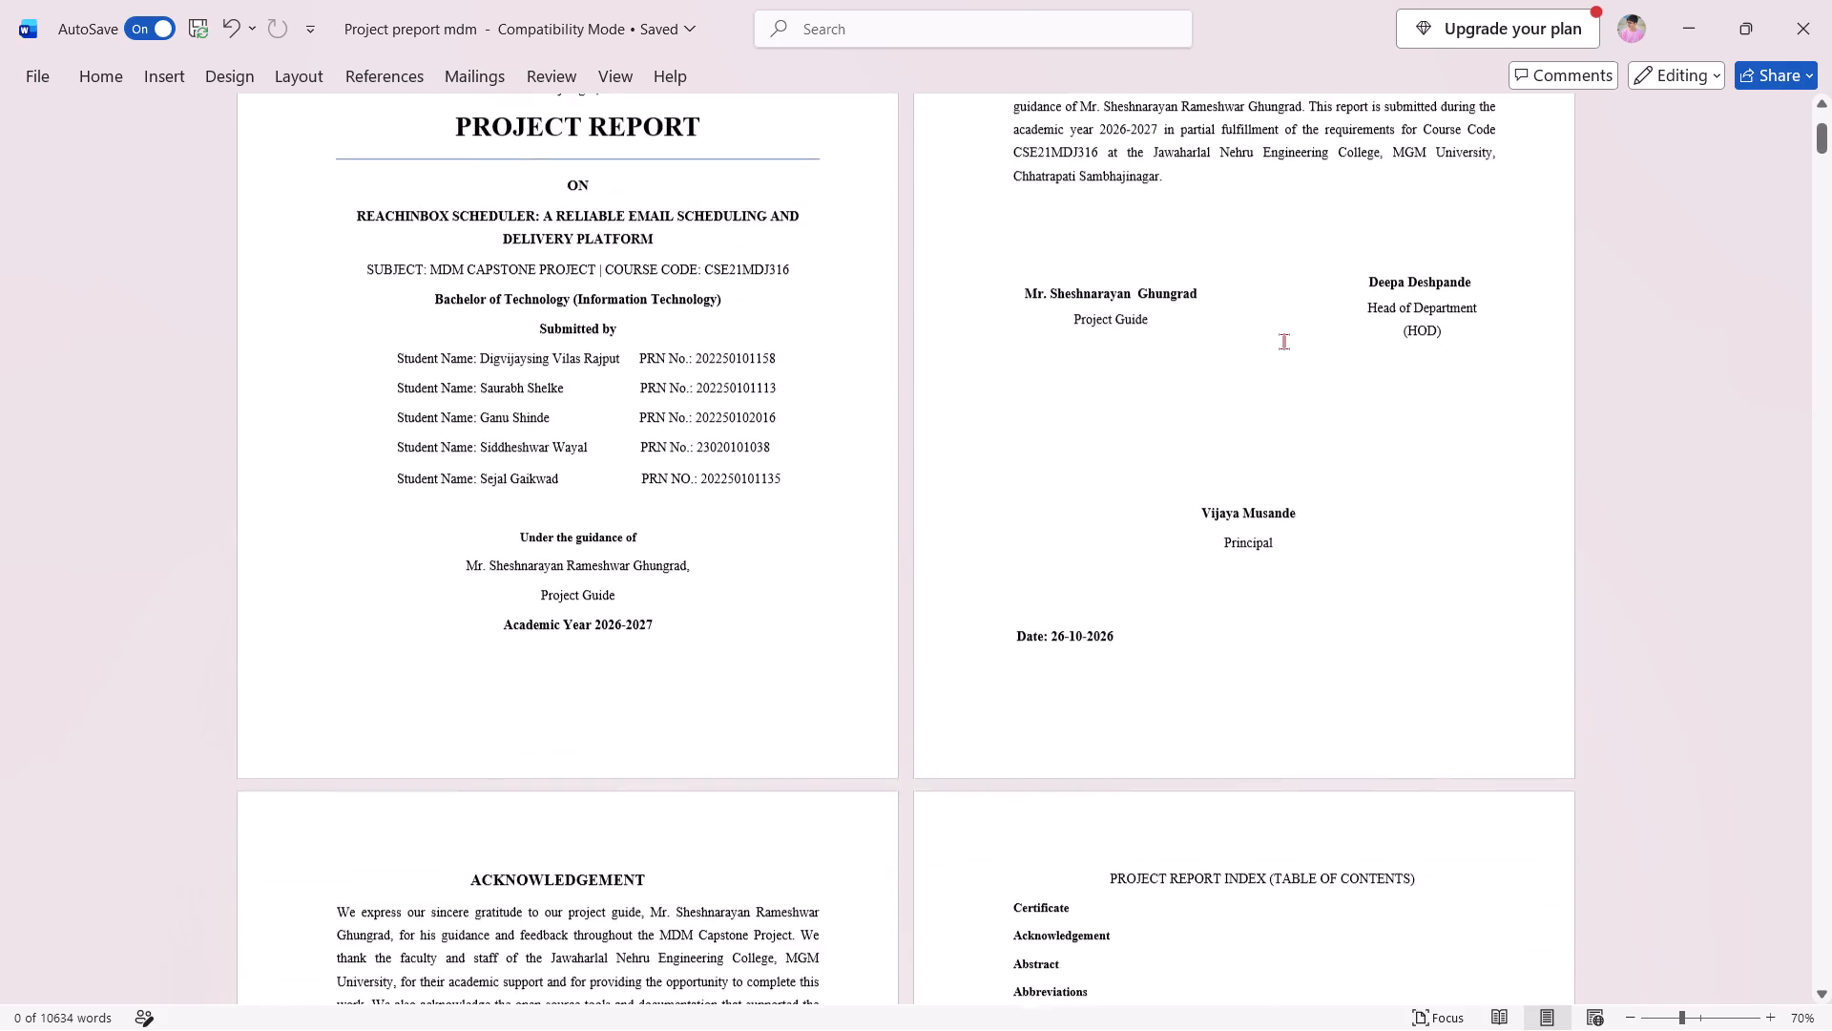
Remove bold from the report index entries "Certificate" through "List of Figures and Tables".
{"action": "scroll", "coordinate": [1283, 341], "scroll_direction": "down", "scroll_amount": 4}
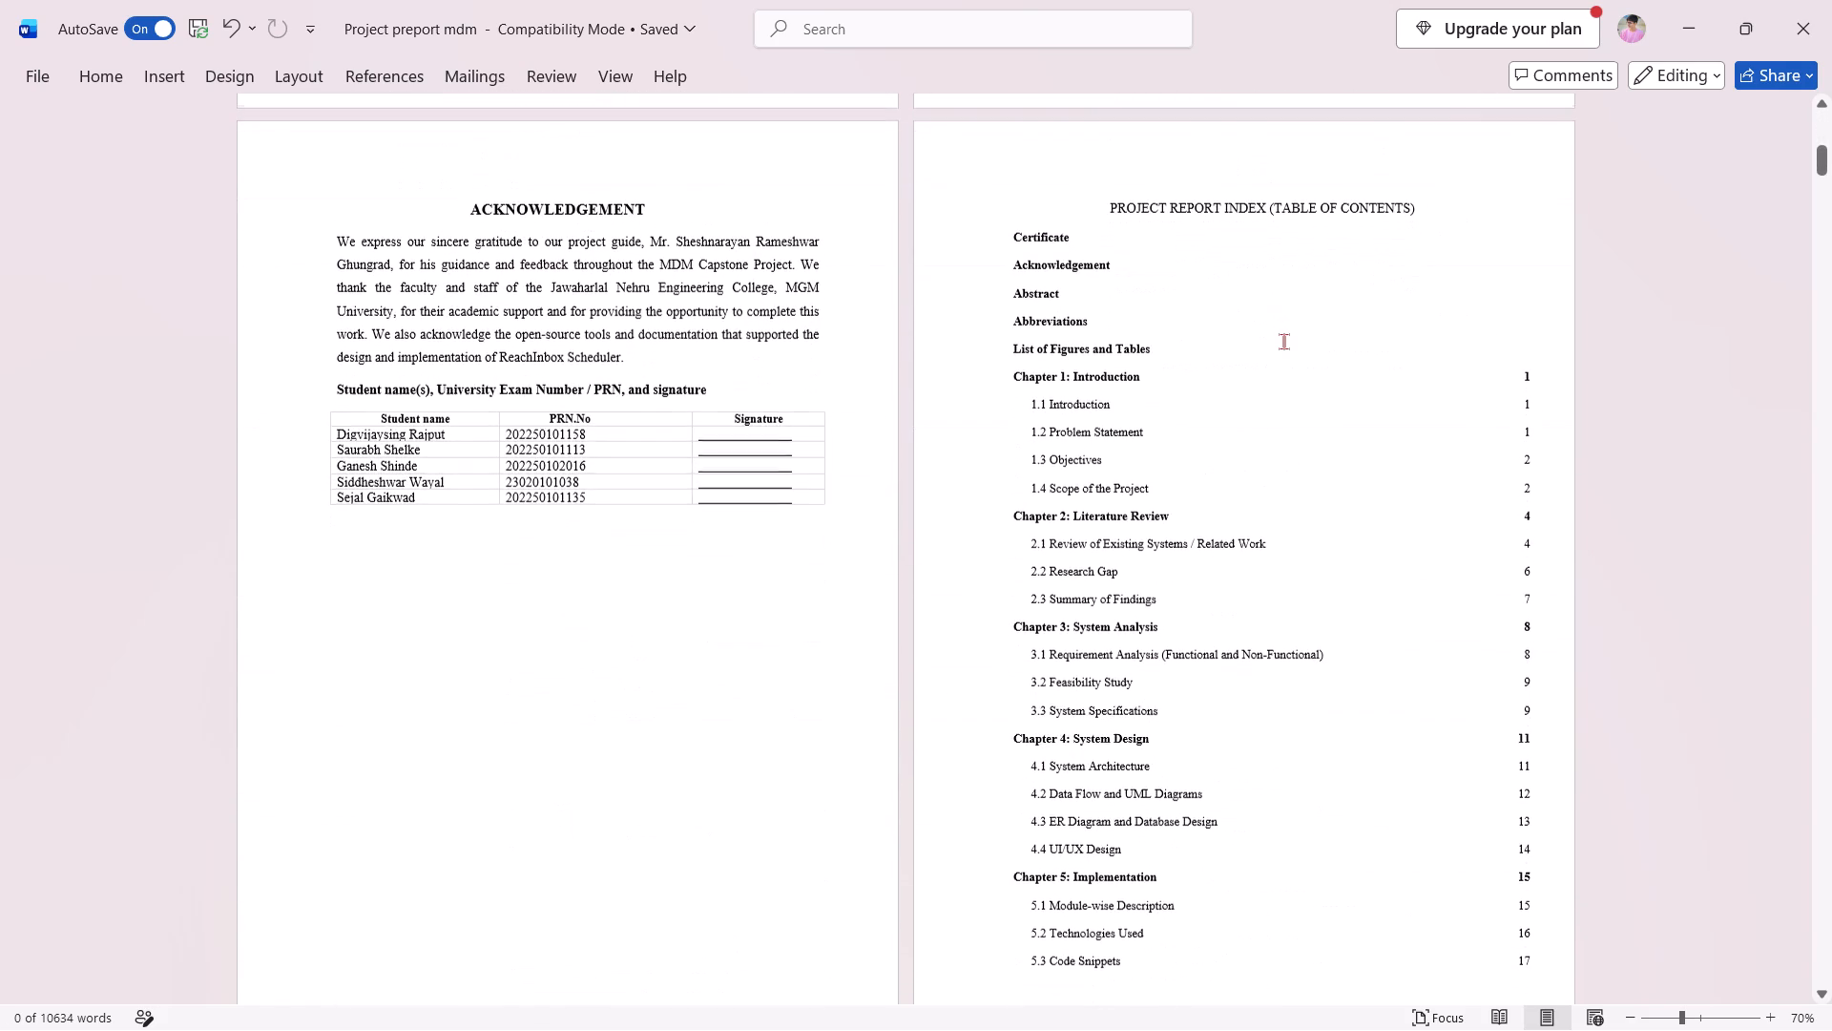
{"action": "scroll", "coordinate": [1283, 341], "scroll_direction": "down", "scroll_amount": 2}
{"action": "left_click_drag", "start_coordinate": [1154, 281], "coordinate": [1010, 172]}
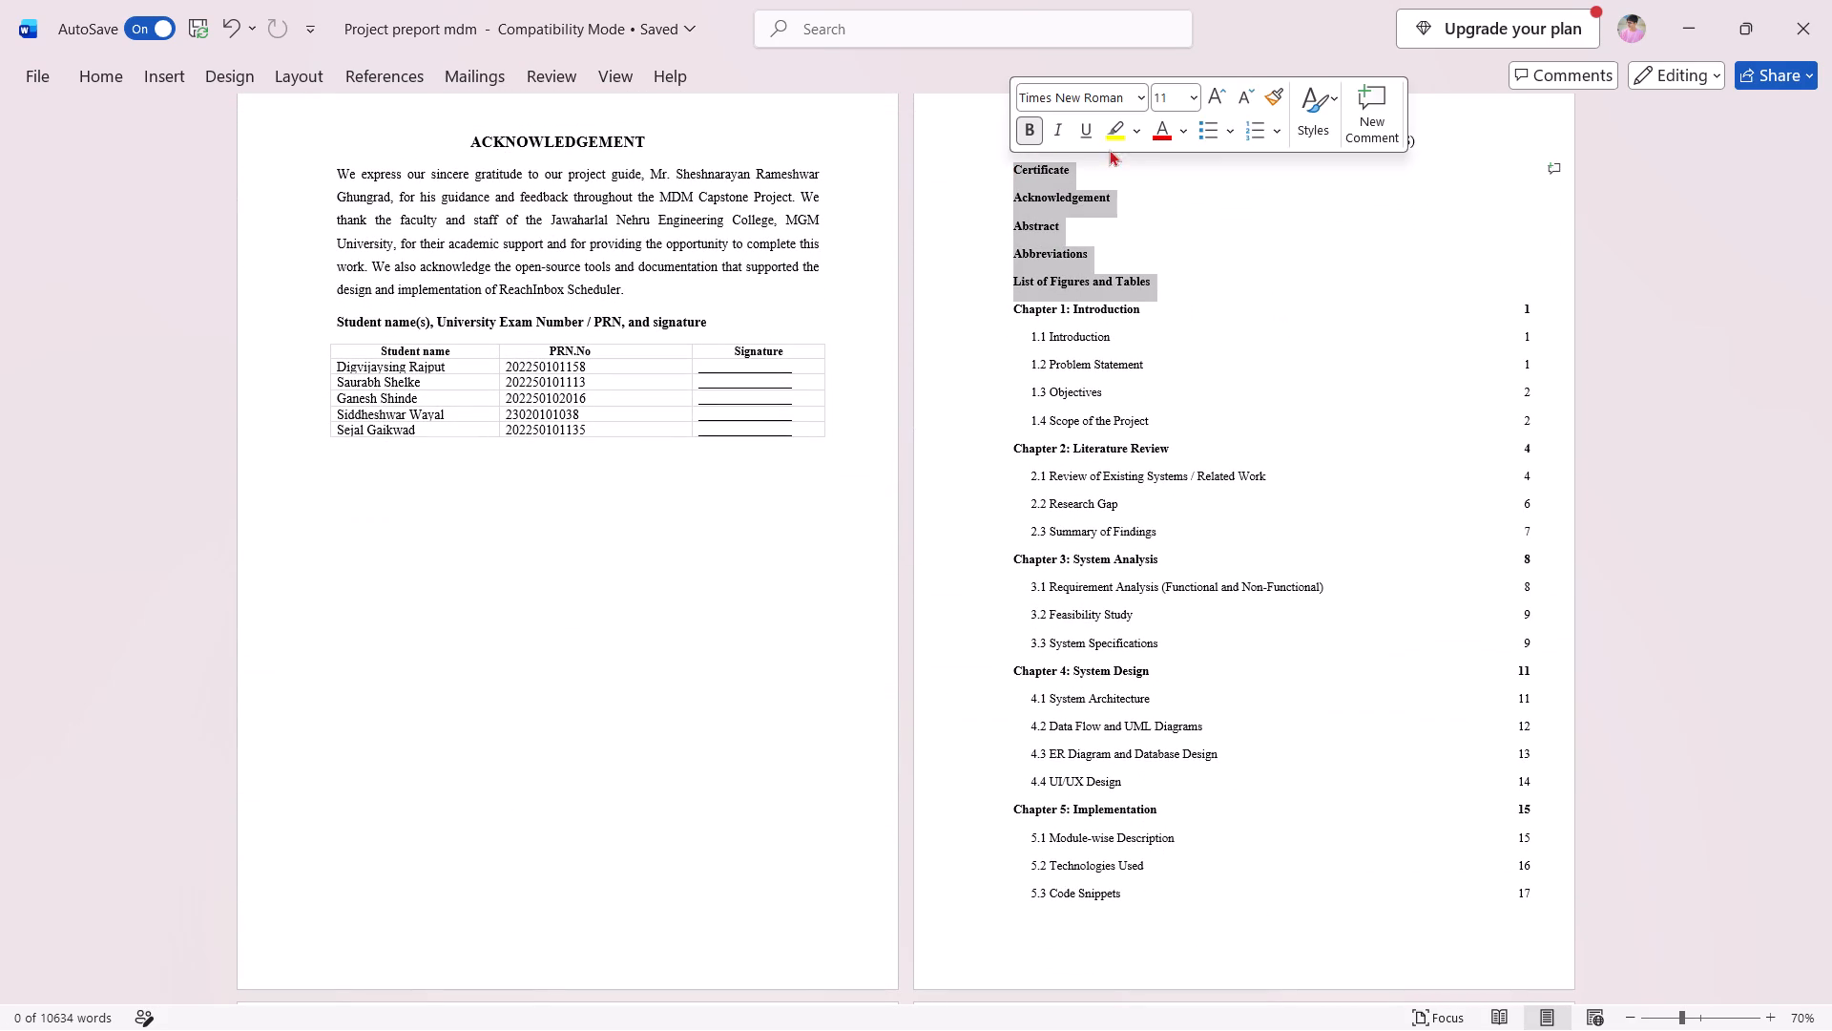
{"action": "left_click", "coordinate": [1030, 132]}
{"action": "left_click", "coordinate": [1183, 275]}
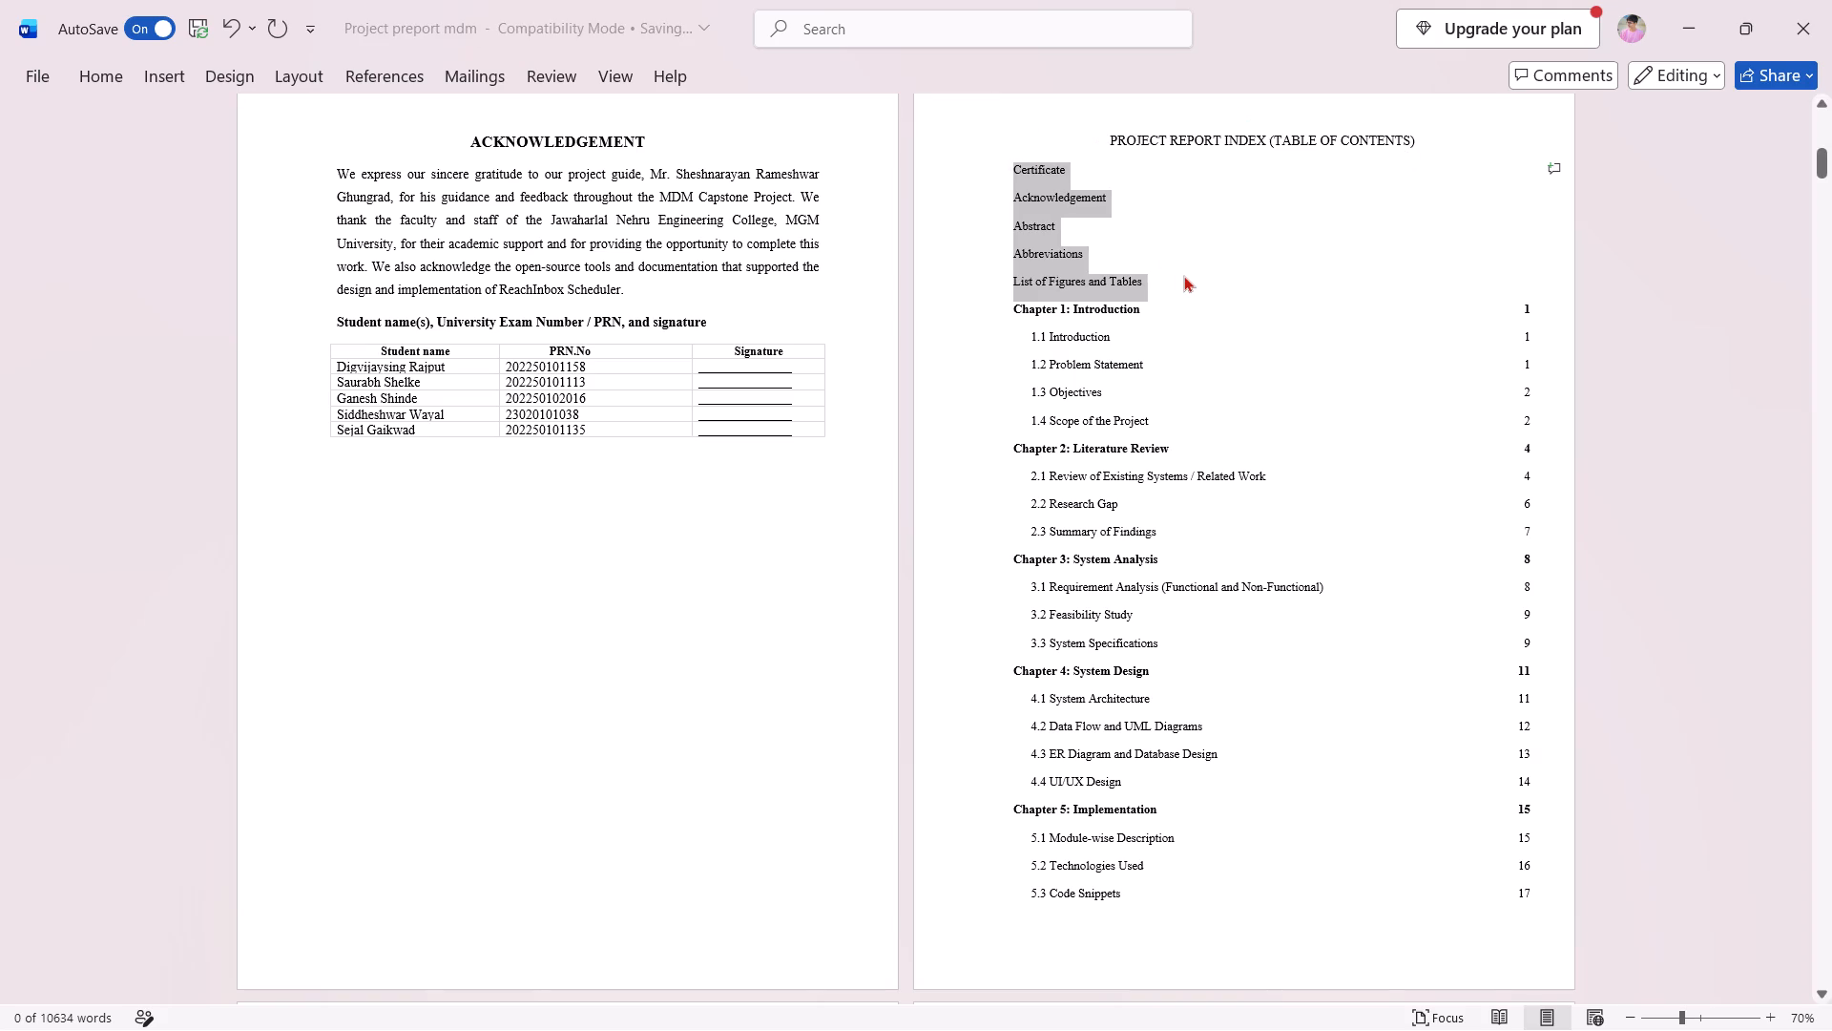
Make the "List of Tables" heading bold on the List of Figures and Tables page.
{"action": "scroll", "coordinate": [1183, 275], "scroll_direction": "up", "scroll_amount": 3}
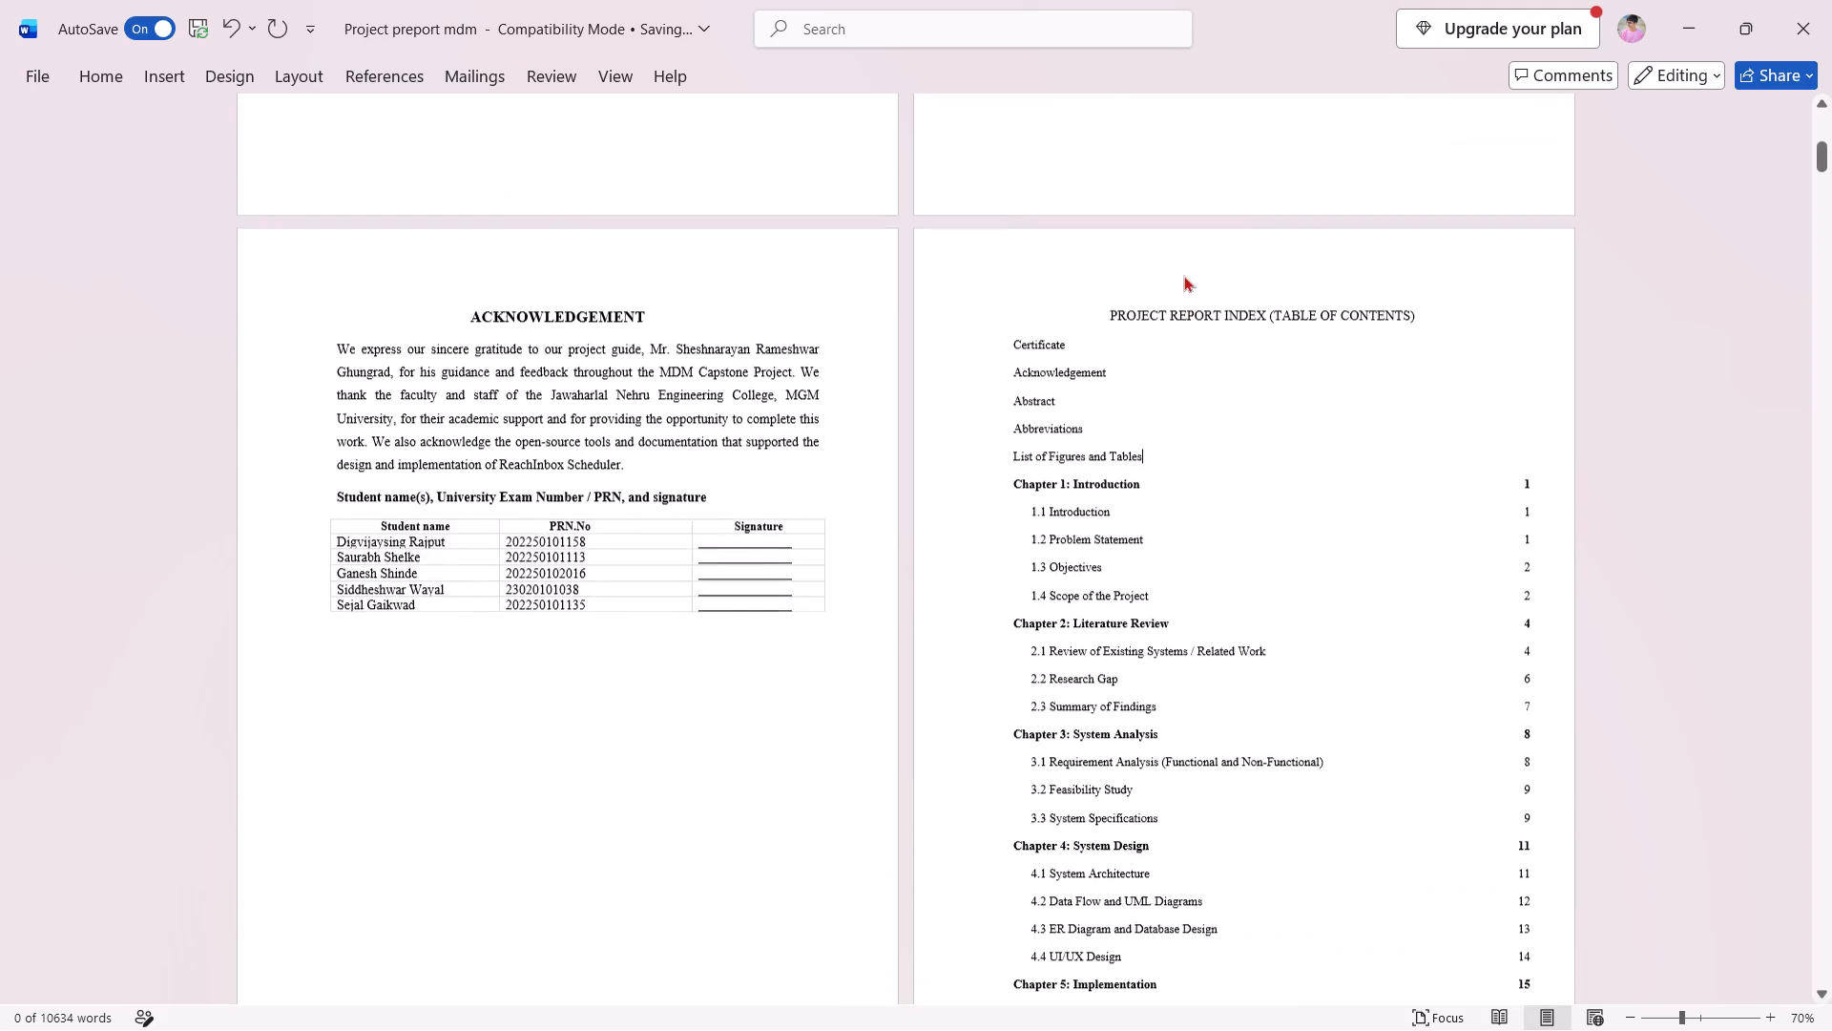
{"action": "scroll", "coordinate": [1183, 275], "scroll_direction": "up", "scroll_amount": 1}
{"action": "scroll", "coordinate": [1183, 275], "scroll_direction": "down", "scroll_amount": 6}
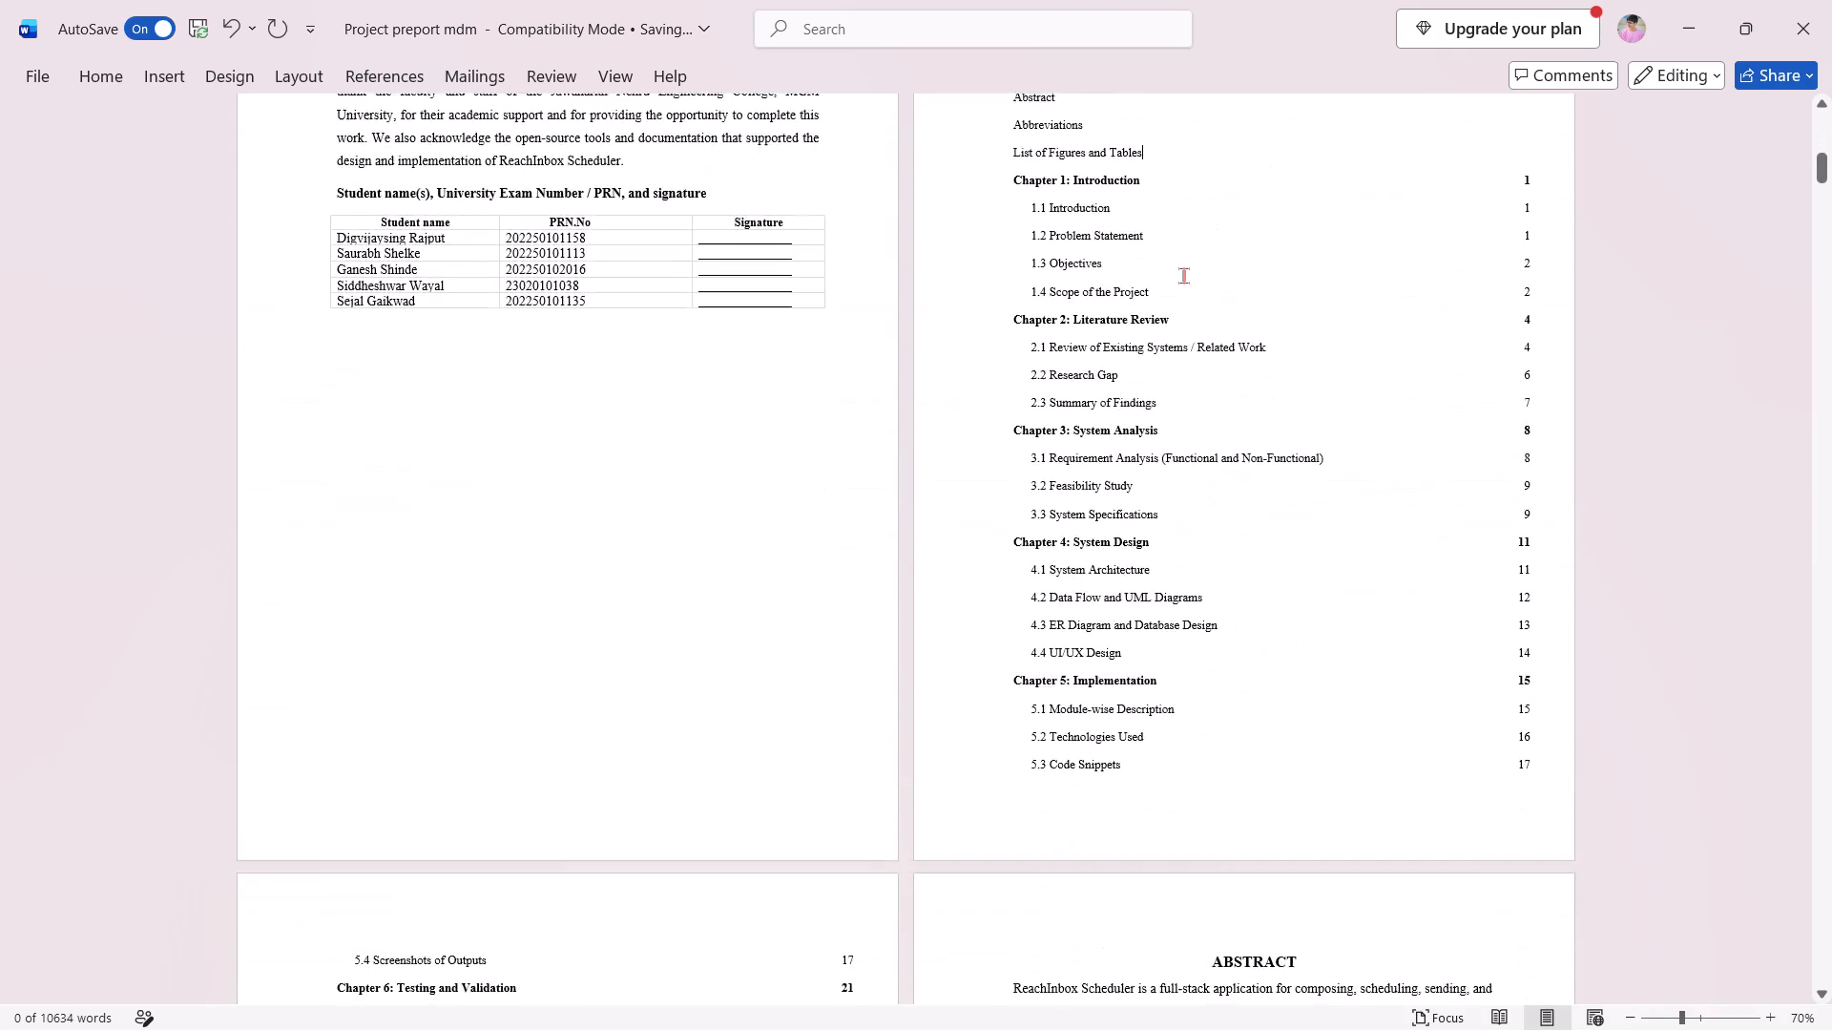
{"action": "scroll", "coordinate": [1183, 275], "scroll_direction": "down", "scroll_amount": 3}
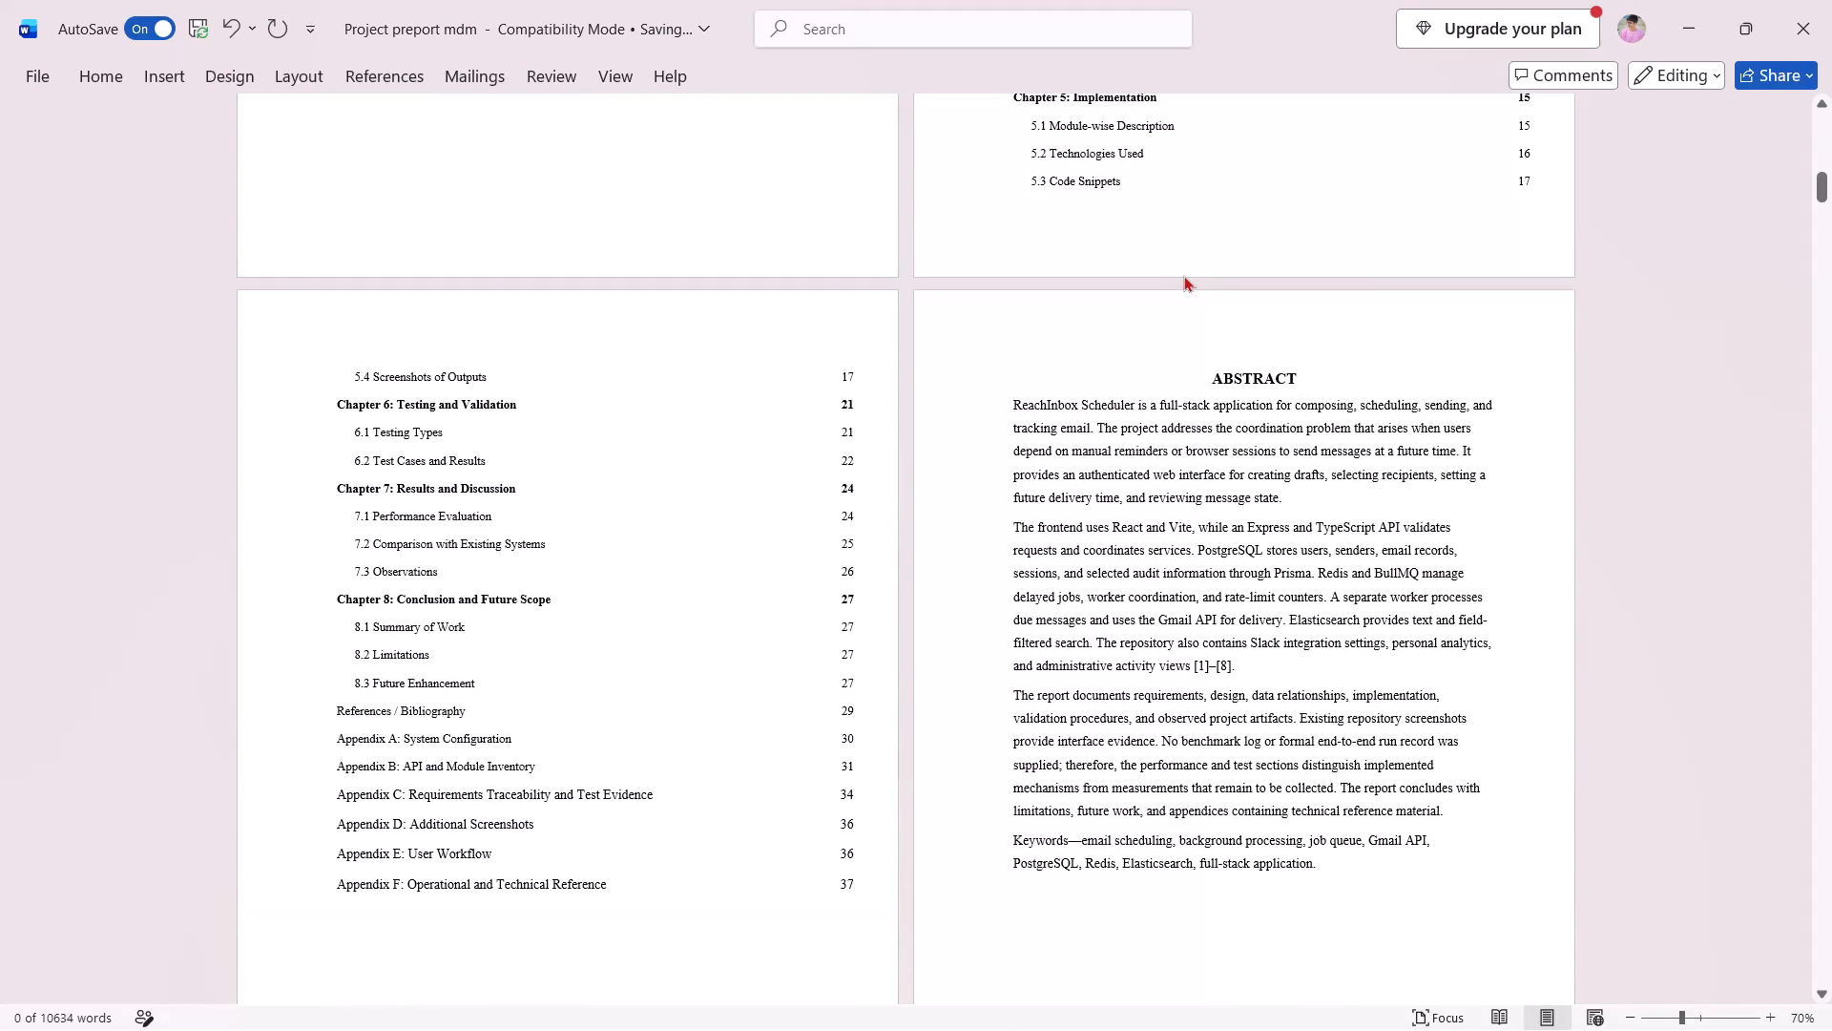
{"action": "scroll", "coordinate": [1183, 275], "scroll_direction": "down", "scroll_amount": 4}
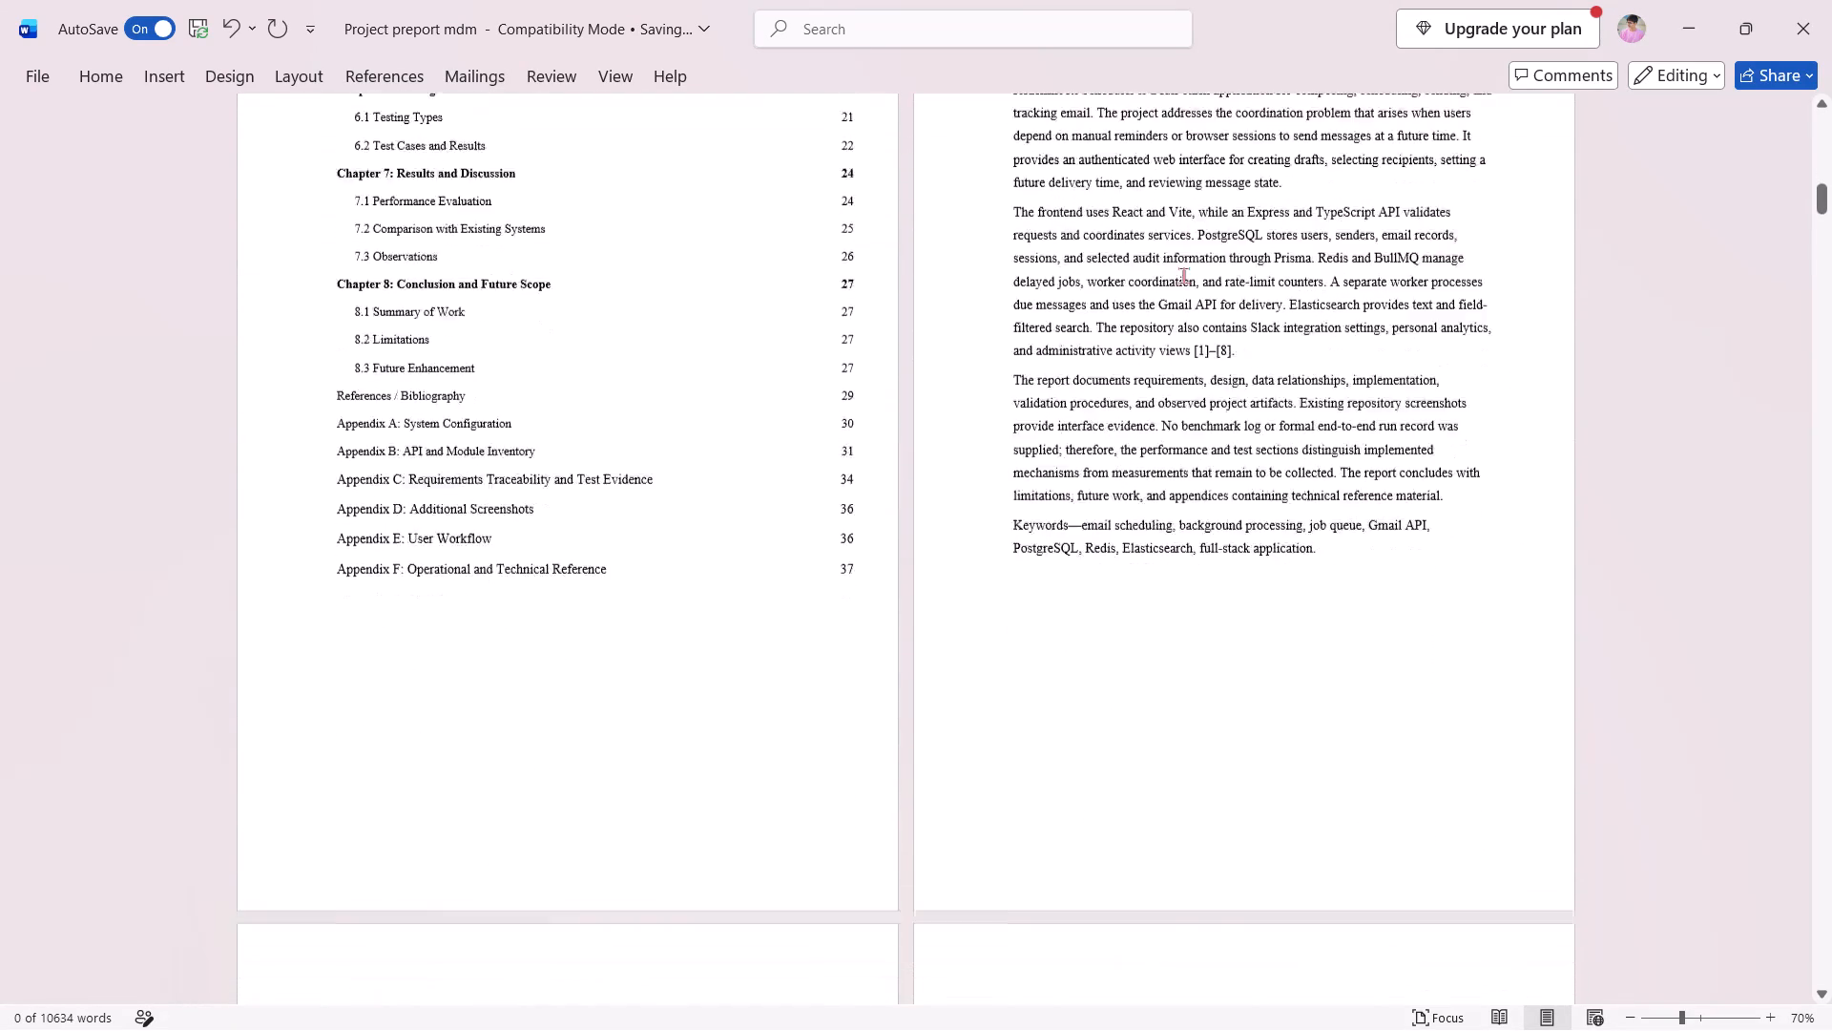
{"action": "scroll", "coordinate": [1183, 275], "scroll_direction": "down", "scroll_amount": 4}
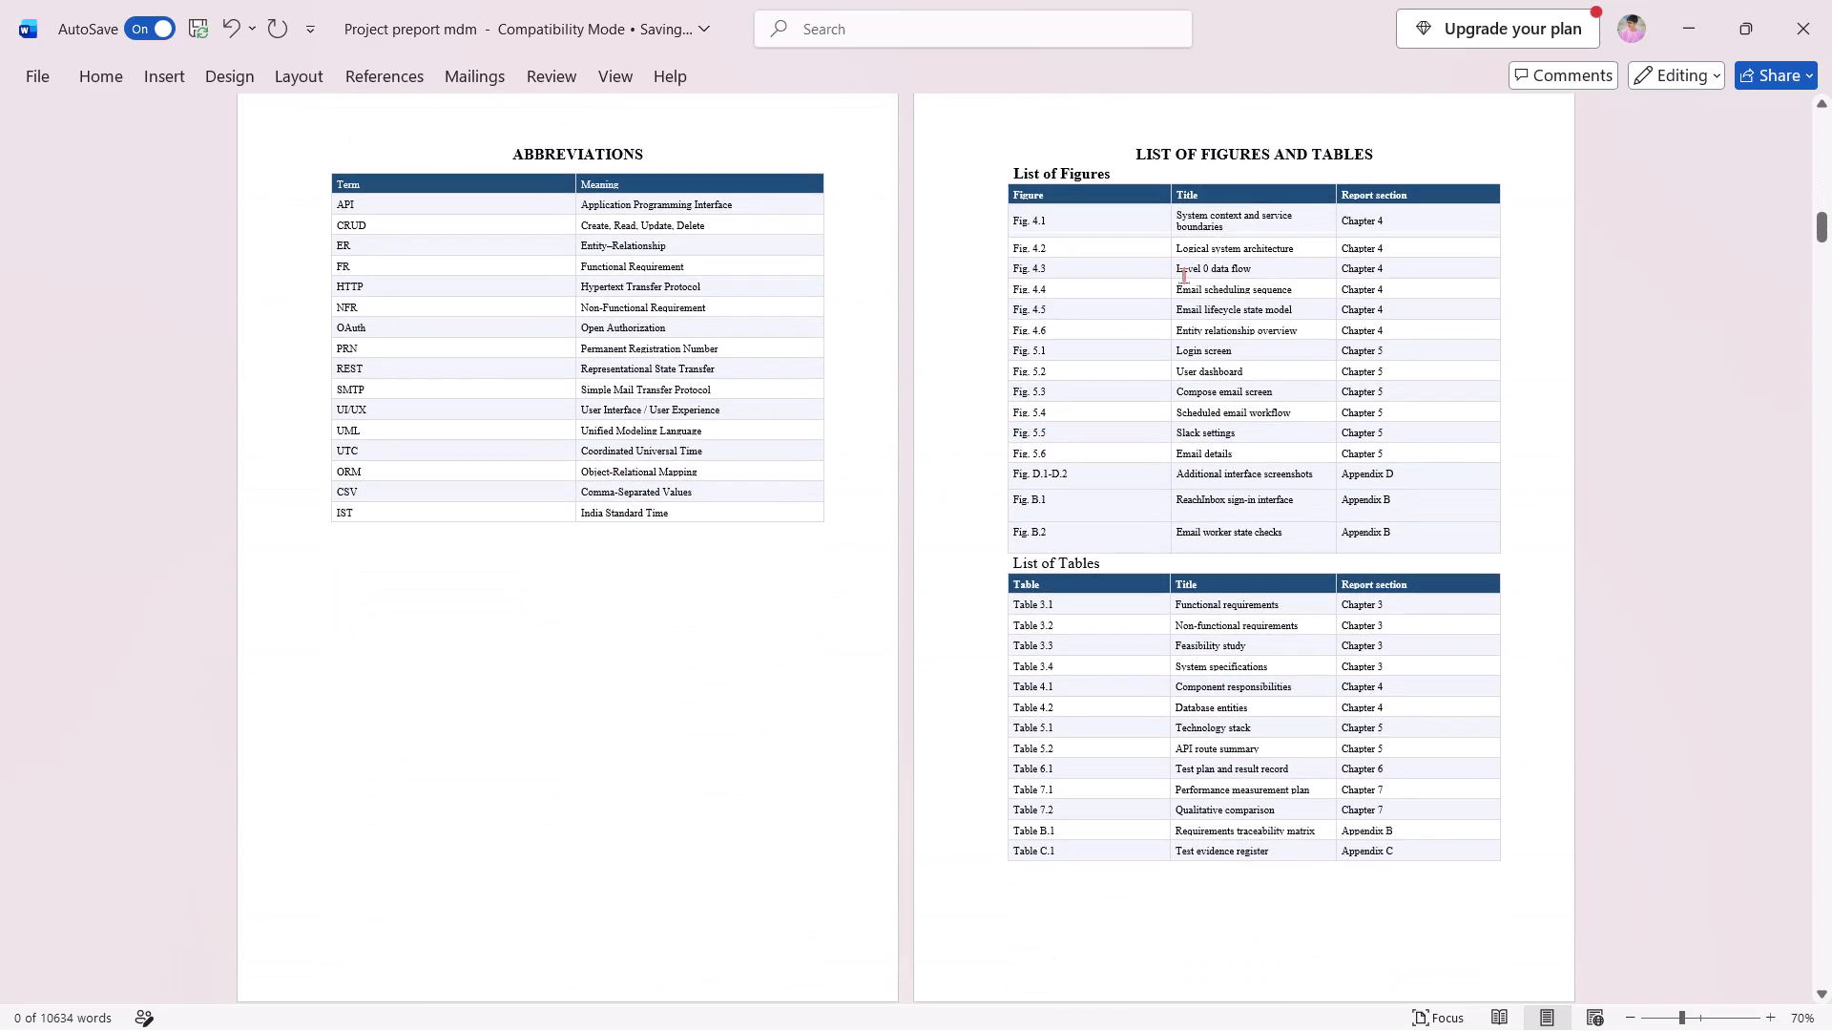
{"action": "scroll", "coordinate": [1183, 275], "scroll_direction": "down", "scroll_amount": 2}
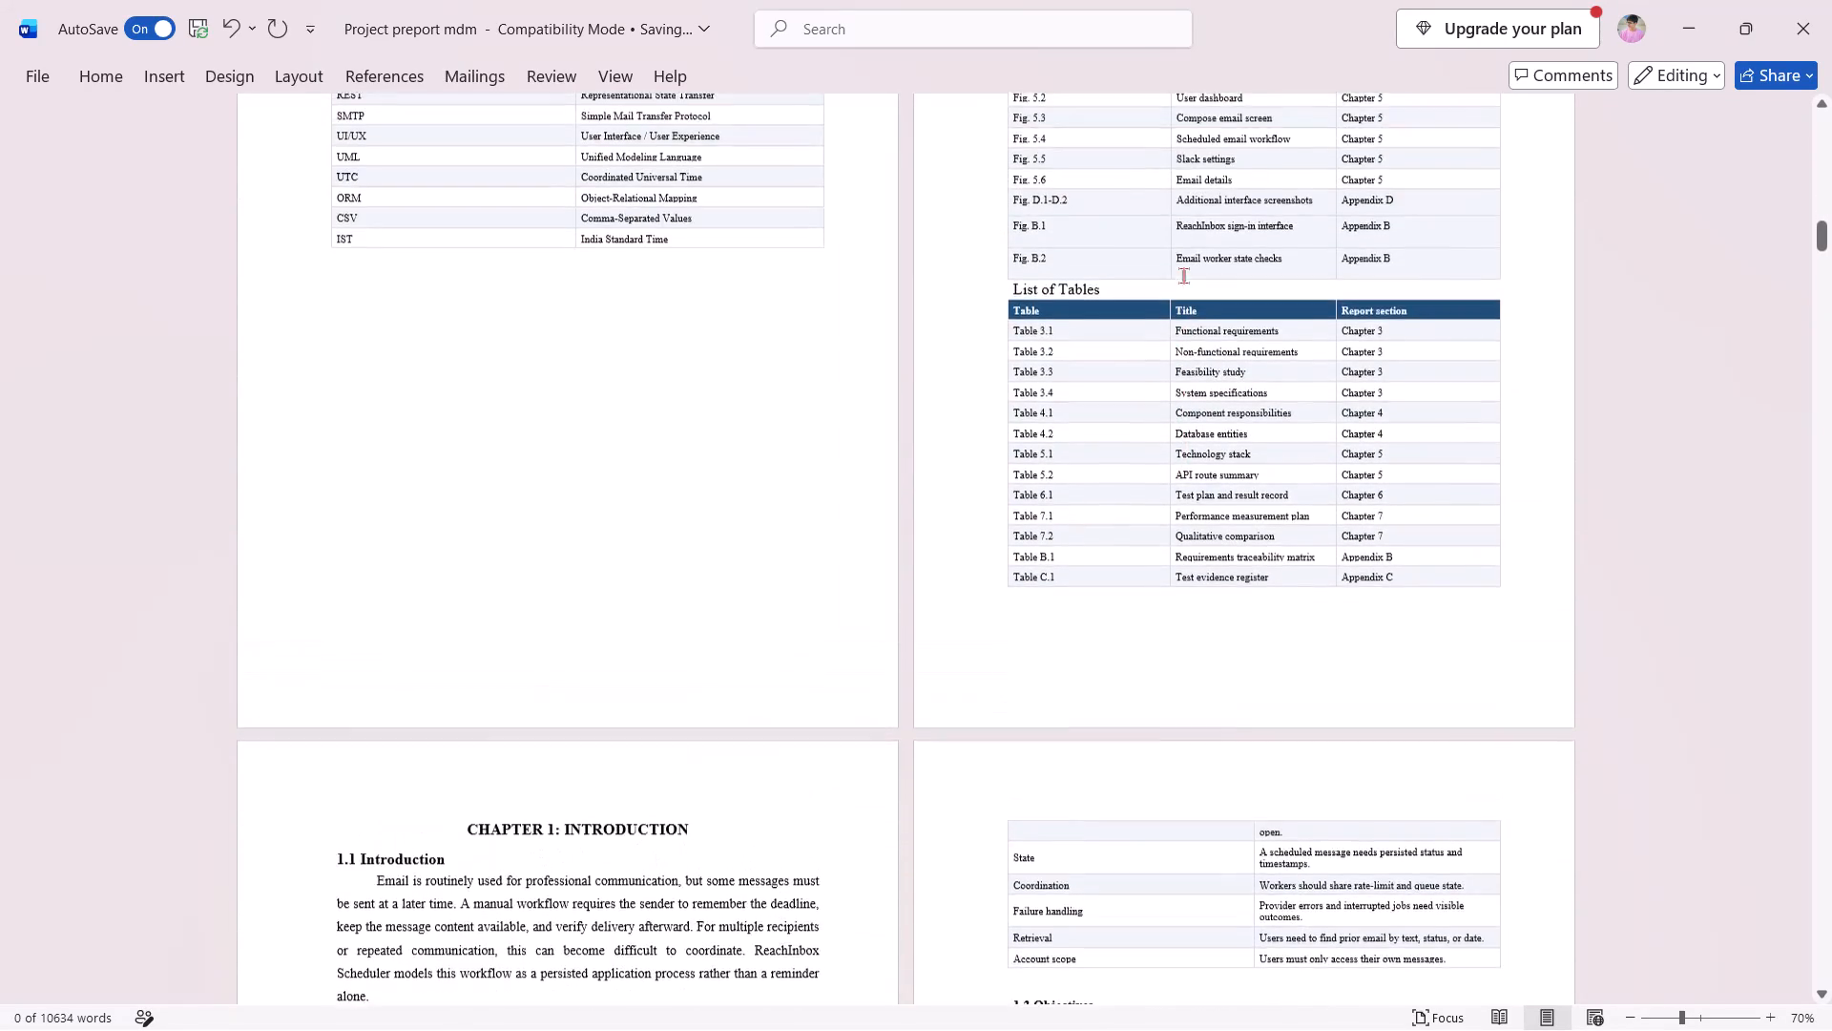
{"action": "scroll", "coordinate": [1183, 275], "scroll_direction": "up", "scroll_amount": 1}
{"action": "scroll", "coordinate": [1183, 275], "scroll_direction": "down", "scroll_amount": 1}
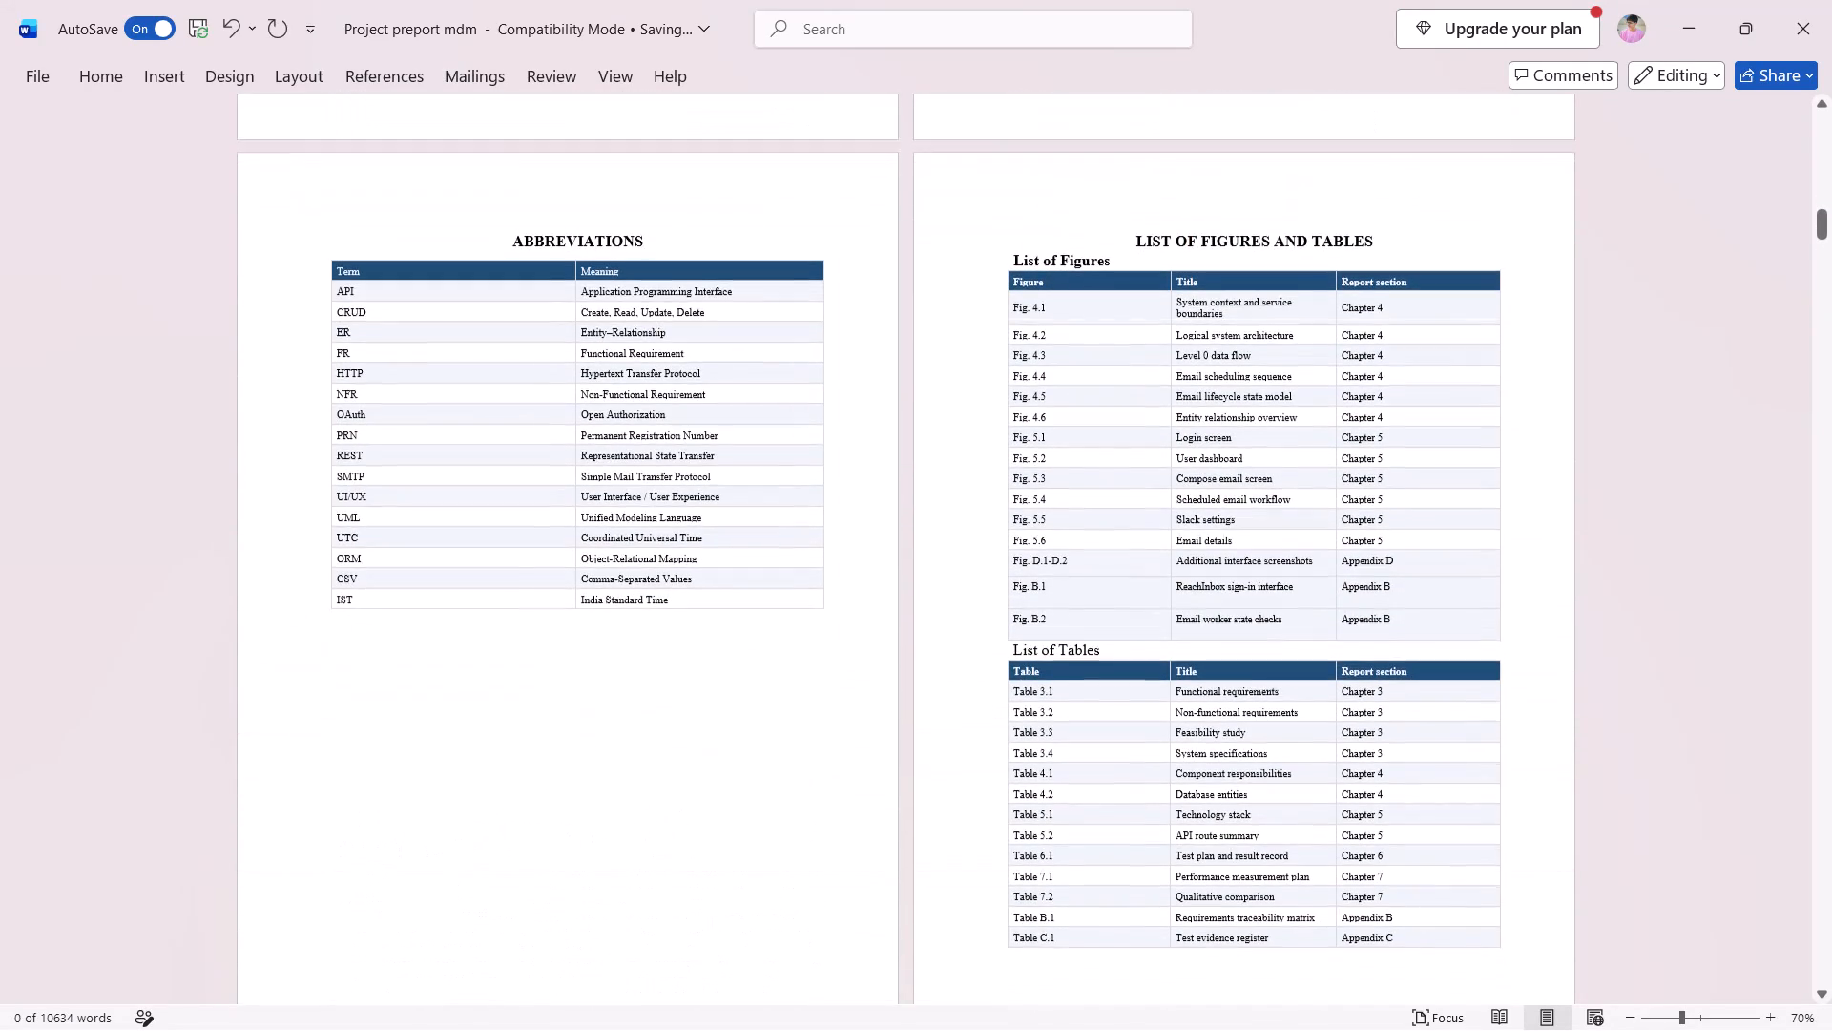
{"action": "scroll", "coordinate": [1088, 513], "scroll_direction": "up", "scroll_amount": 1, "text": "ctrl"}
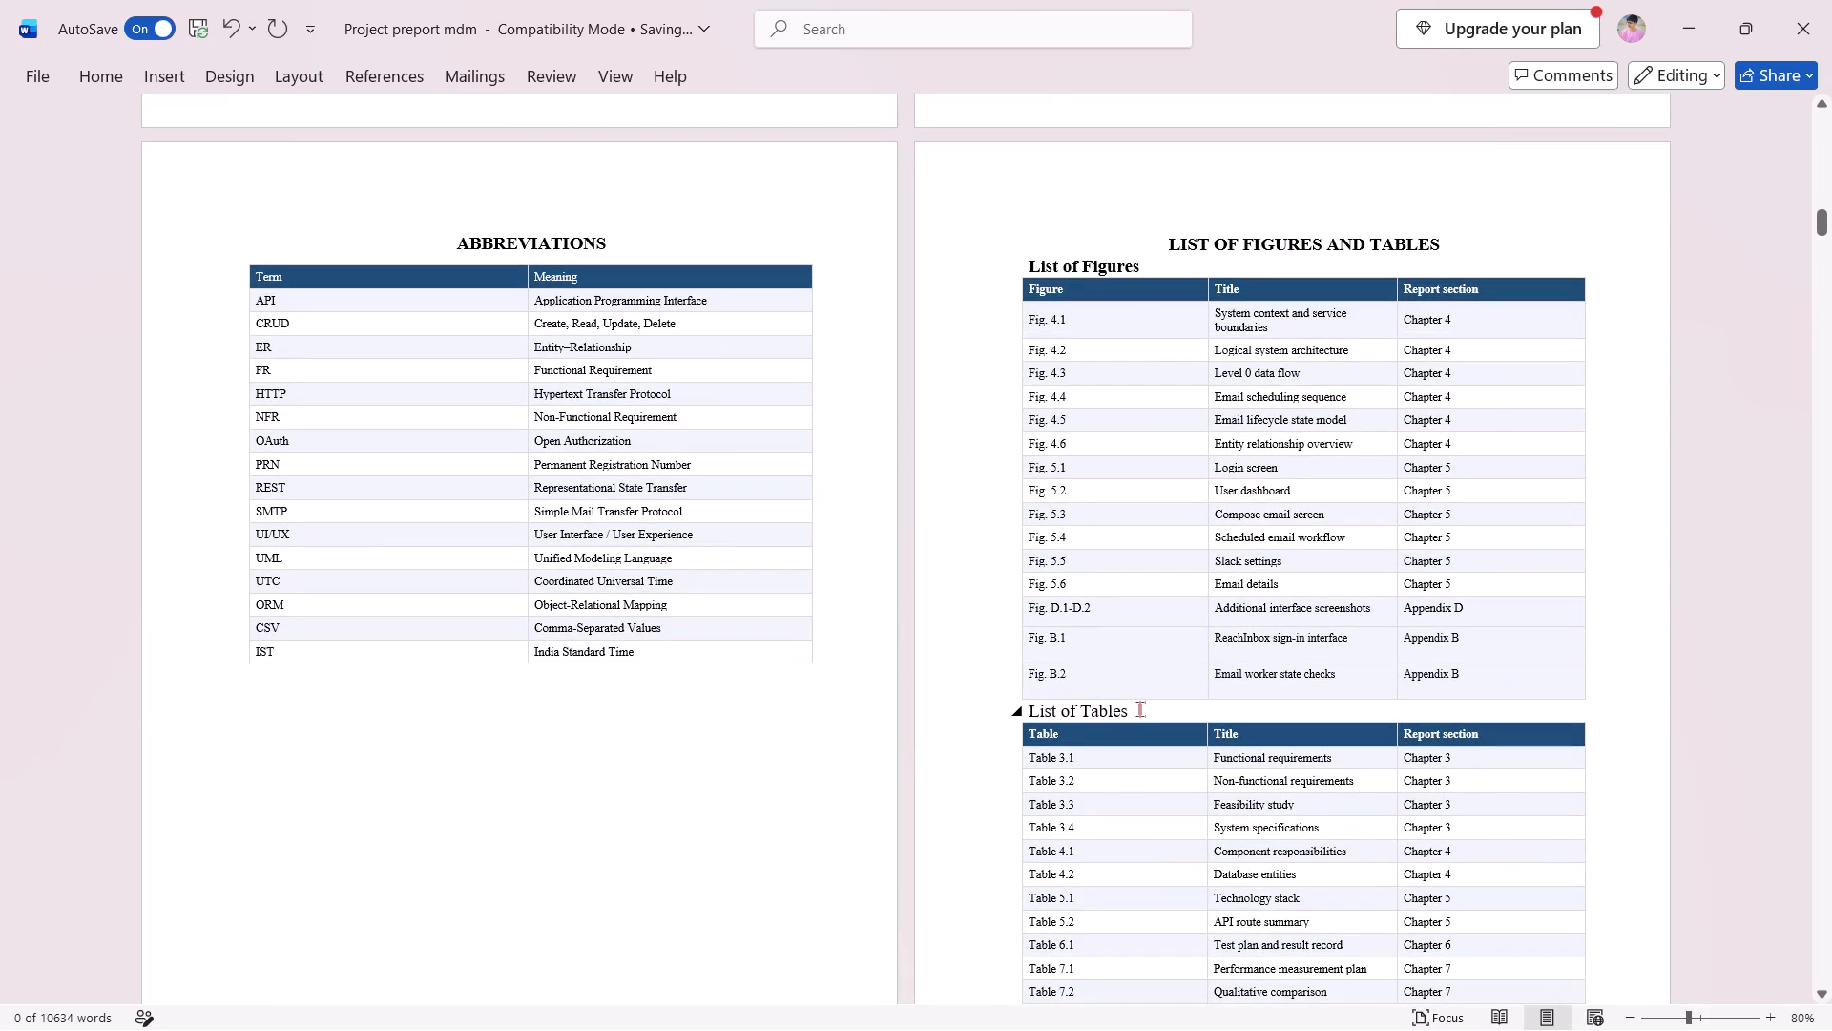
{"action": "left_click_drag", "start_coordinate": [1140, 705], "coordinate": [1025, 708]}
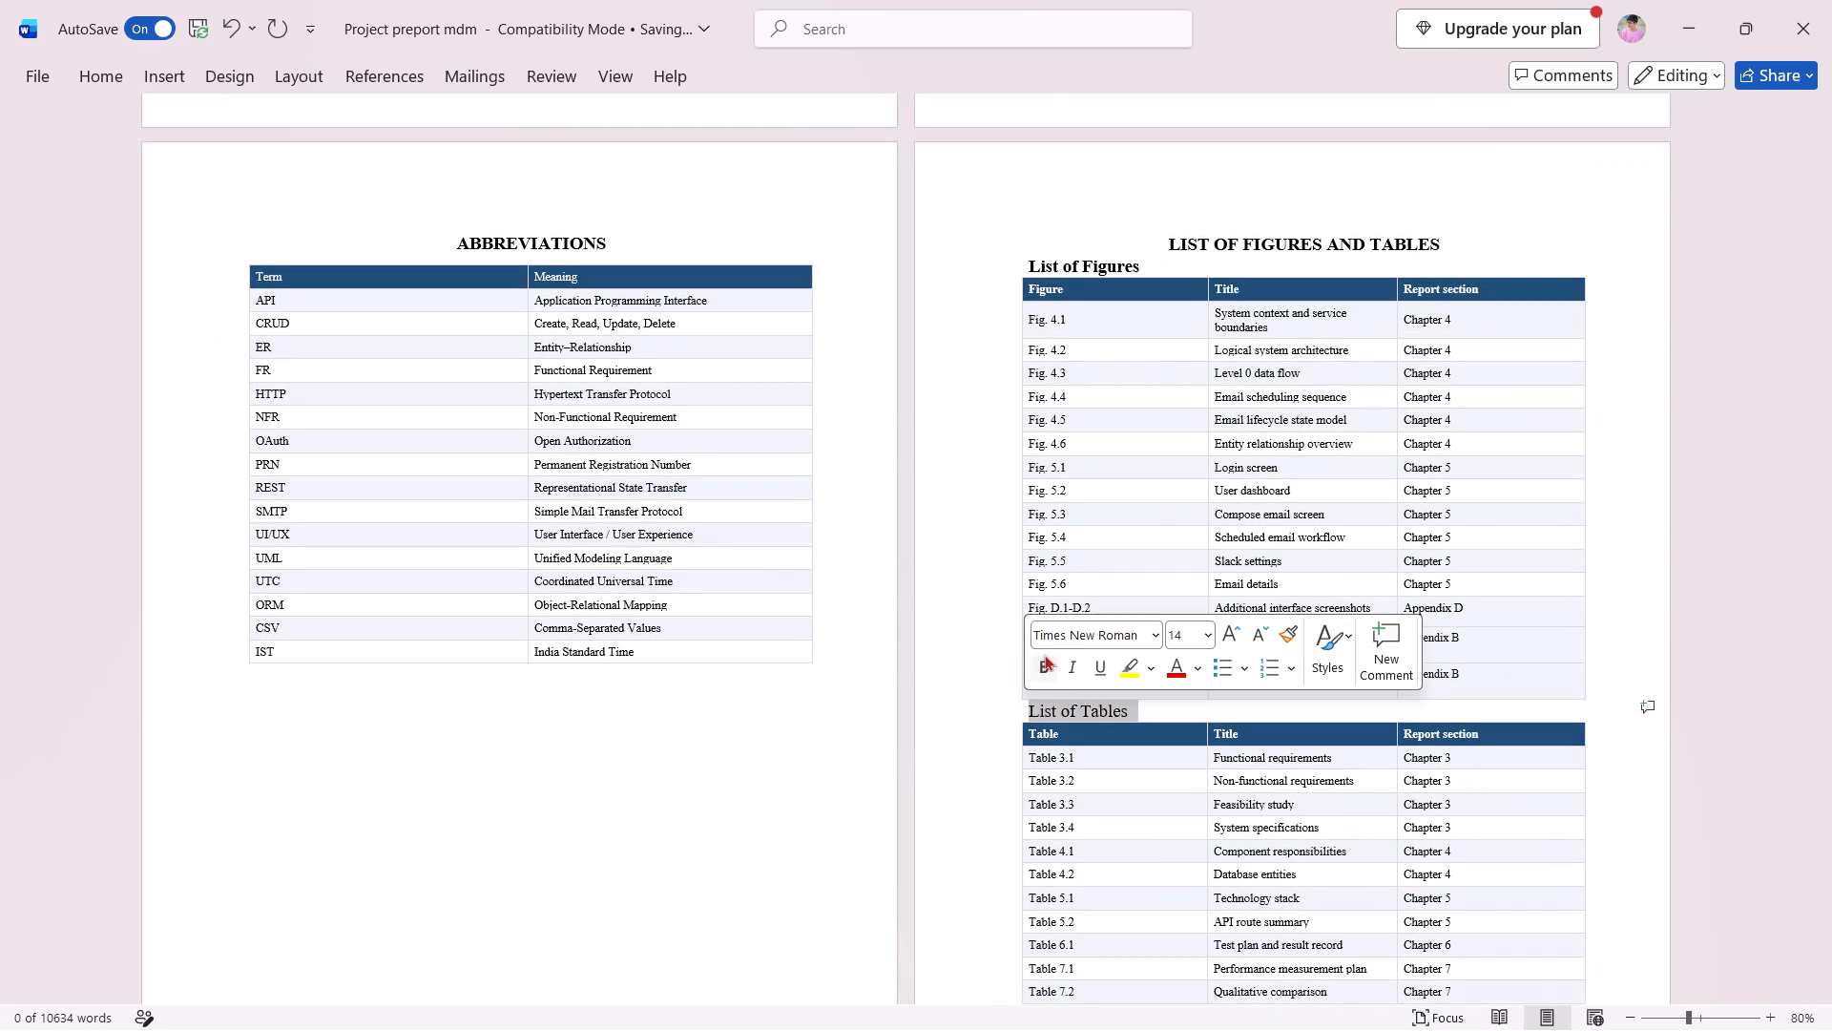
{"action": "left_click", "coordinate": [1043, 656]}
{"action": "left_click", "coordinate": [944, 698]}
Delete "ReachInbox Scheduler MDM Capstone Report |" from the Section 2 footer, leaving only the page label and number.
{"action": "scroll", "coordinate": [944, 698], "scroll_direction": "down", "scroll_amount": 2}
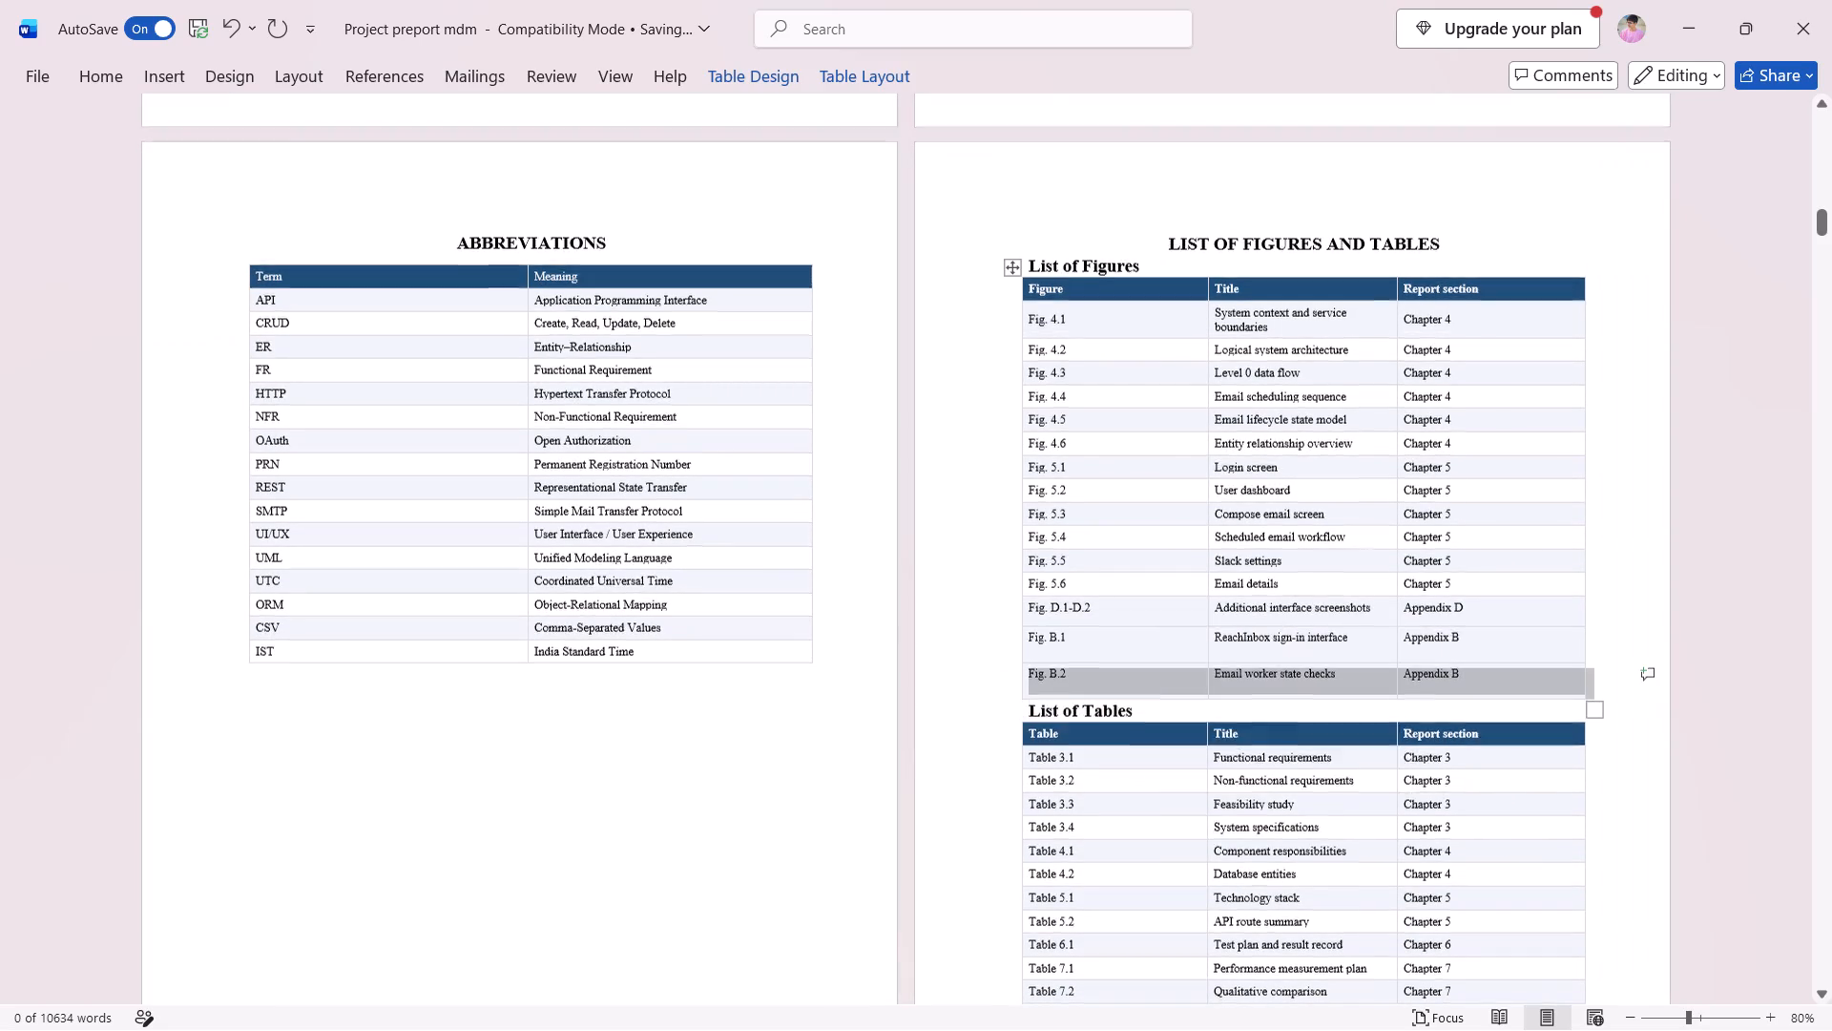
{"action": "scroll", "coordinate": [944, 698], "scroll_direction": "down", "scroll_amount": 5}
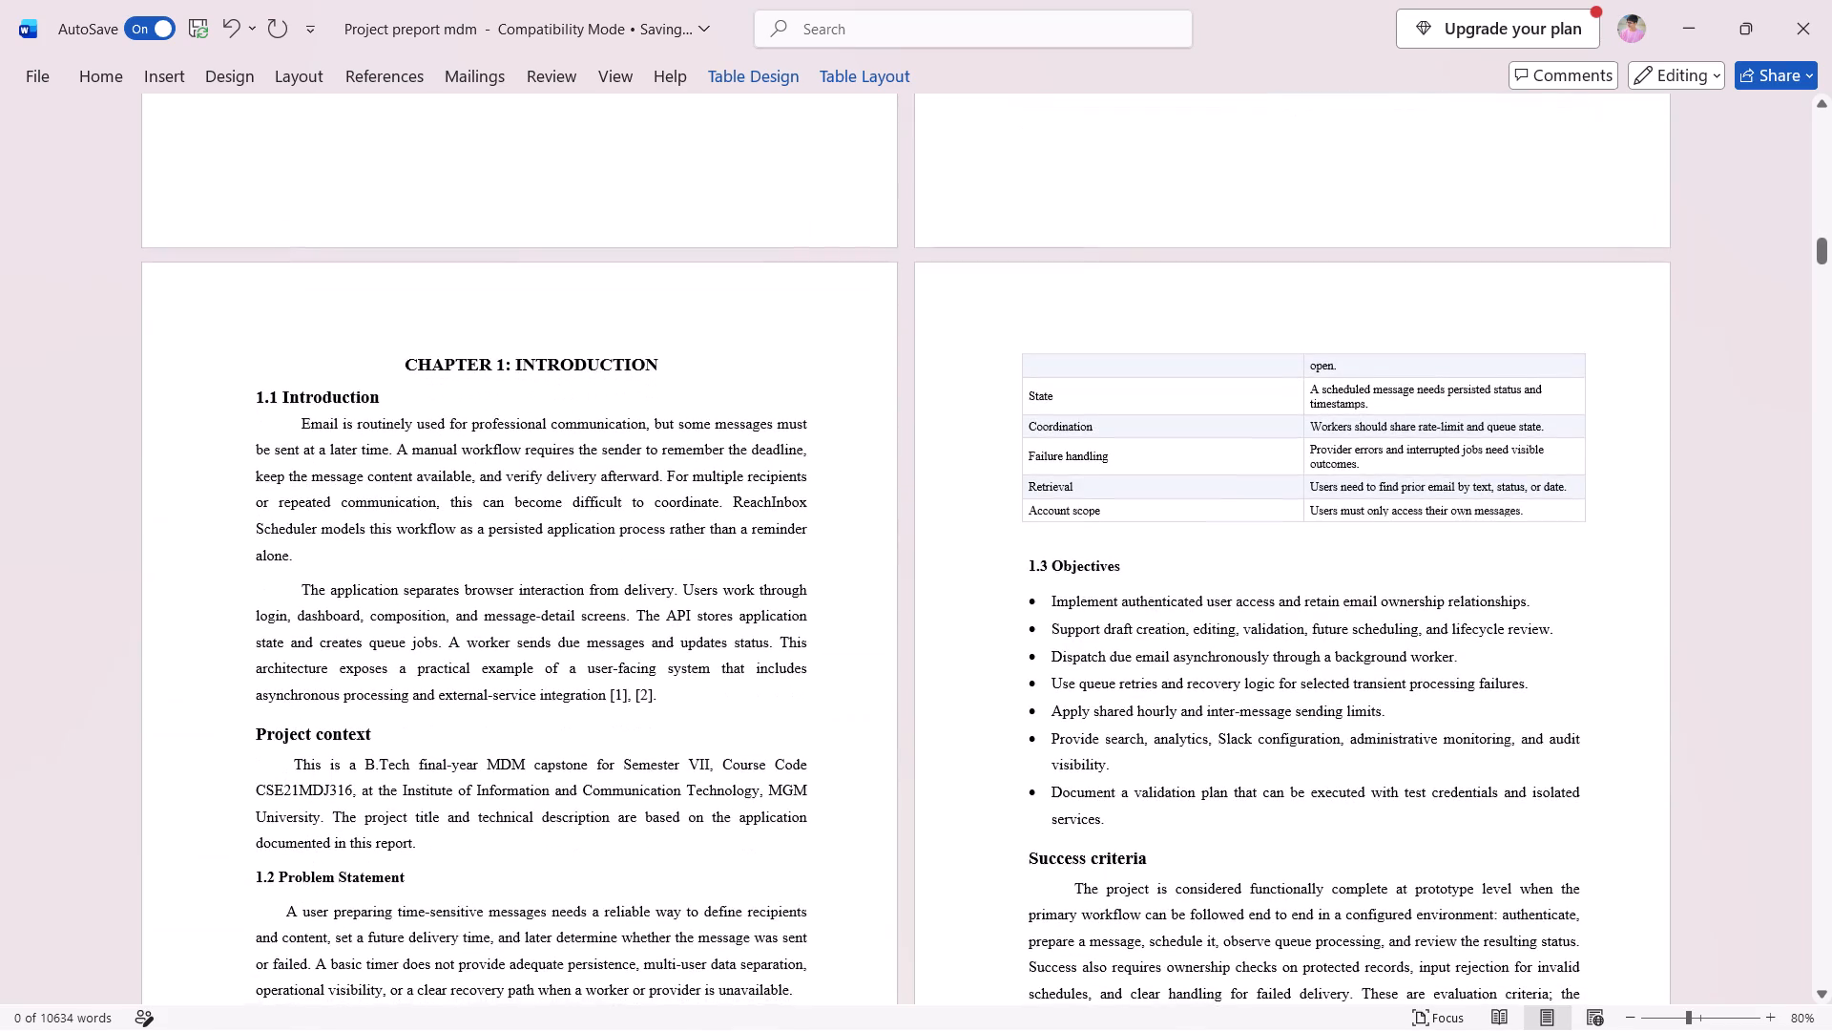
{"action": "scroll", "coordinate": [944, 698], "scroll_direction": "down", "scroll_amount": 2}
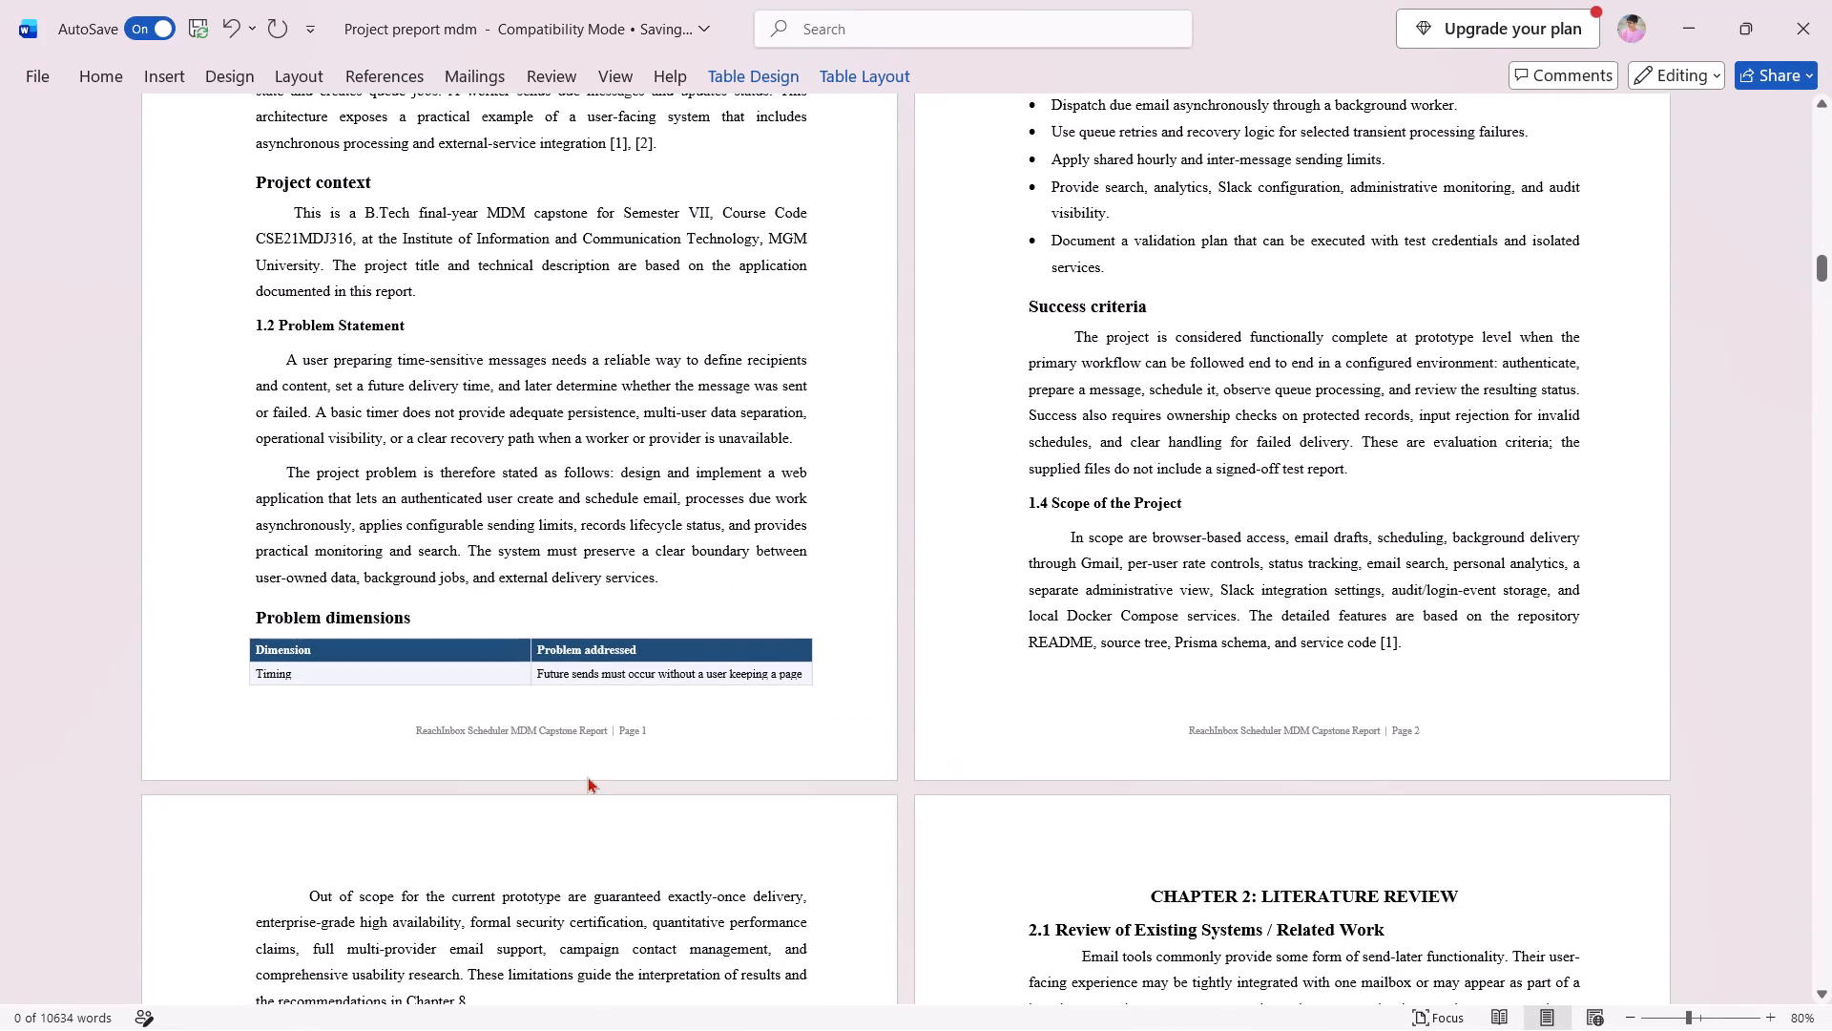
{"action": "double_click", "coordinate": [585, 736]}
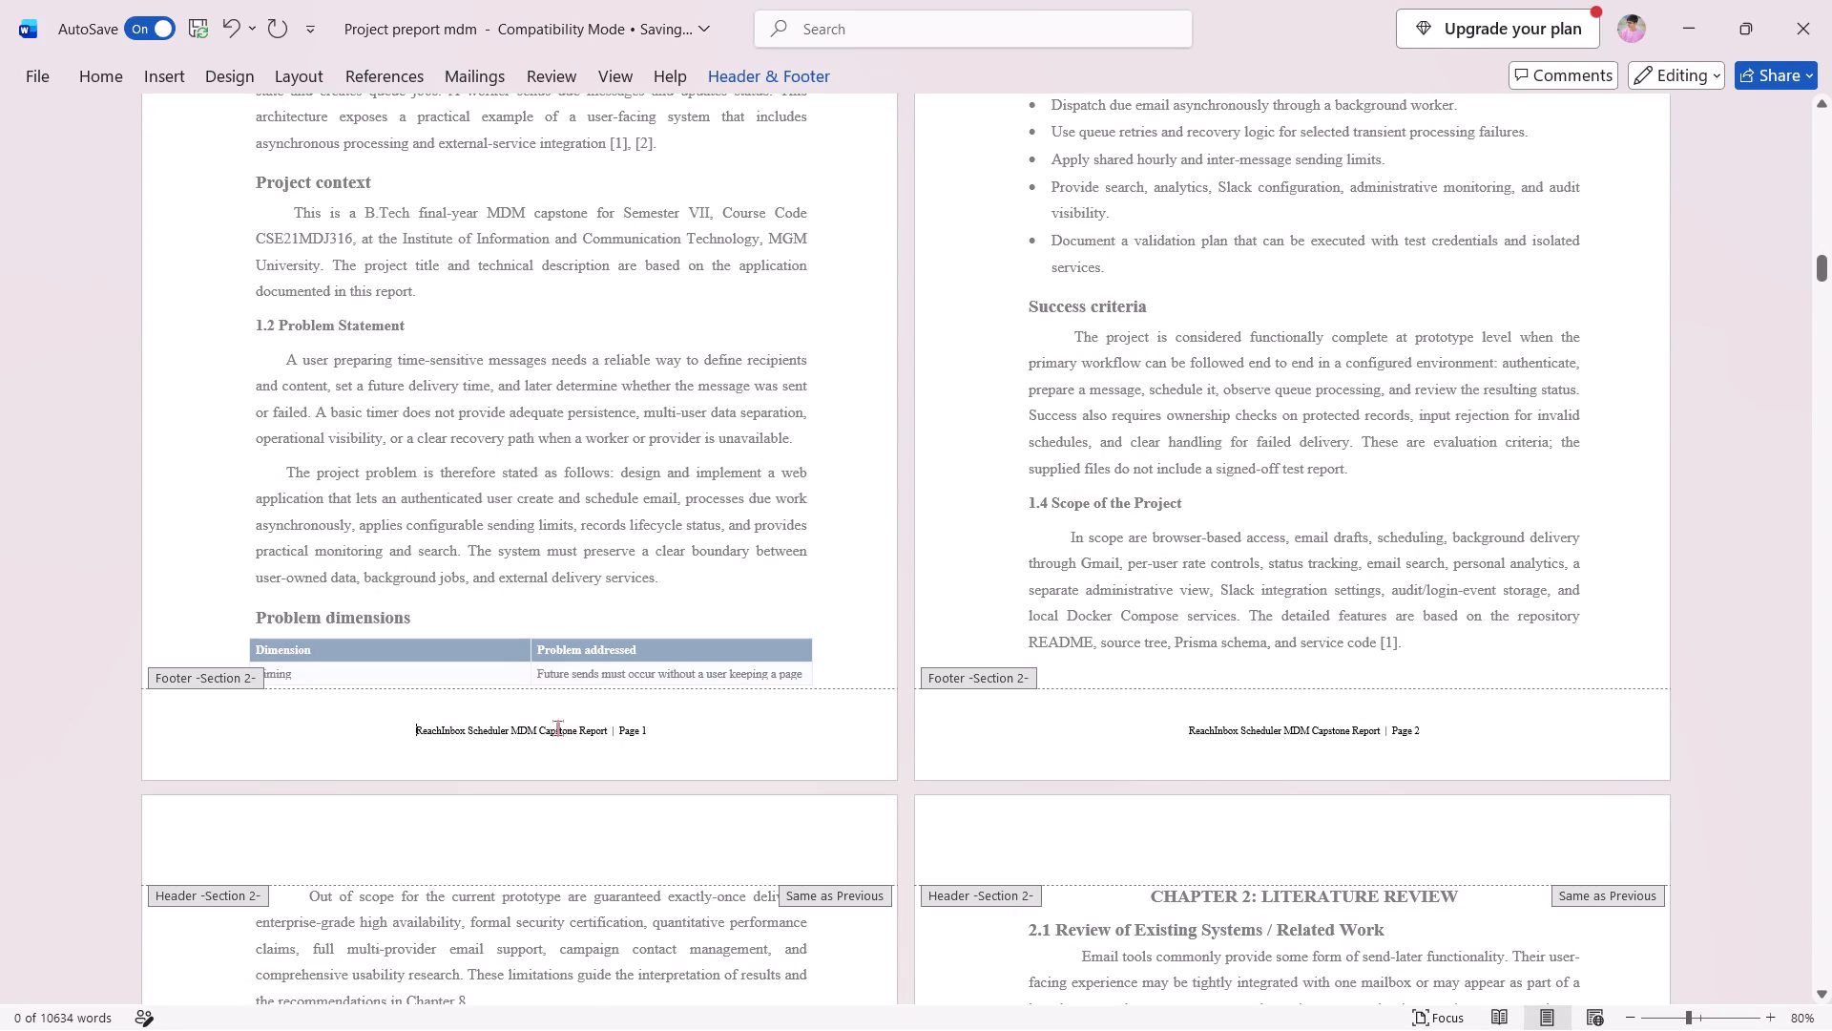
{"action": "double_click", "coordinate": [557, 727]}
{"action": "left_click", "coordinate": [599, 729]}
{"action": "key", "text": "Right"}
{"action": "key", "text": "Right"}
{"action": "key", "text": "Right"}
{"action": "key", "text": "Right"}
{"action": "key", "text": "Right"}
{"action": "key", "text": "Right"}
{"action": "key", "text": "BackSpace"}
{"action": "key", "text": "BackSpace"}
{"action": "key", "text": "BackSpace"}
{"action": "key", "text": "BackSpace"}
{"action": "key", "text": "BackSpace"}
{"action": "key", "text": "BackSpace"}
{"action": "key", "text": "BackSpace"}
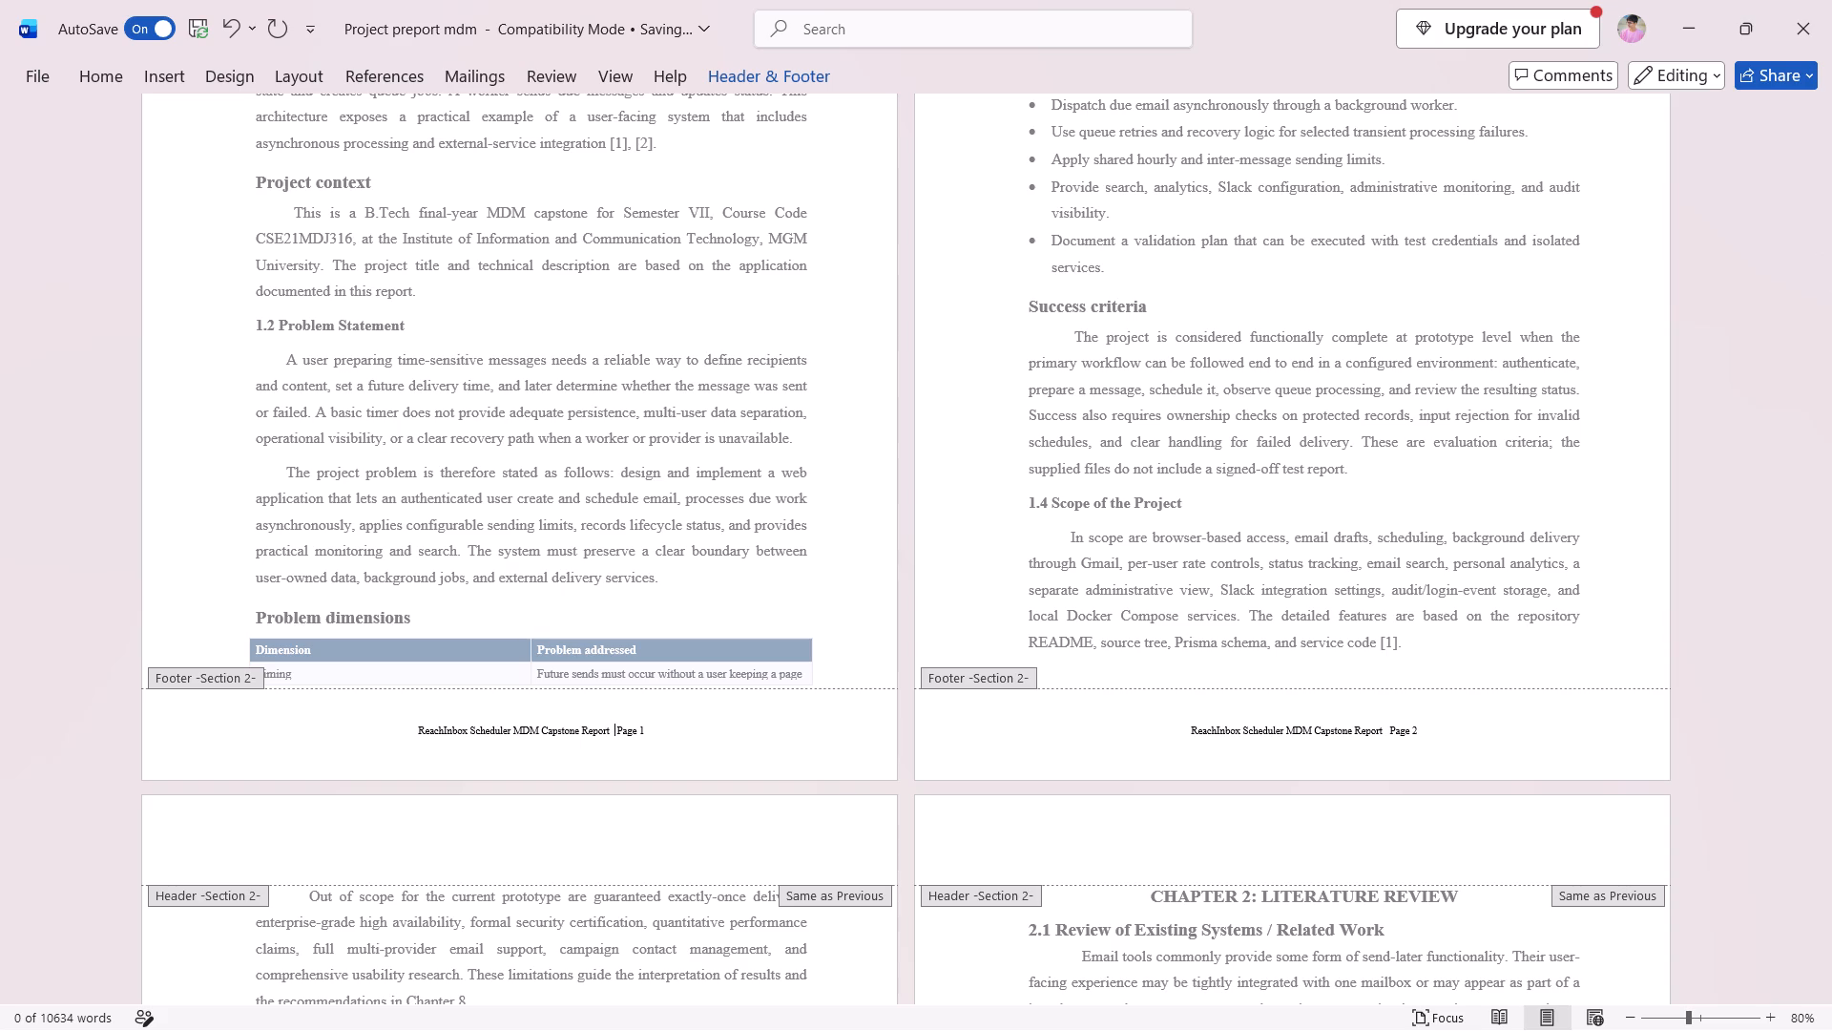
{"action": "key", "text": "BackSpace"}
{"action": "key", "text": "BackSpace"}
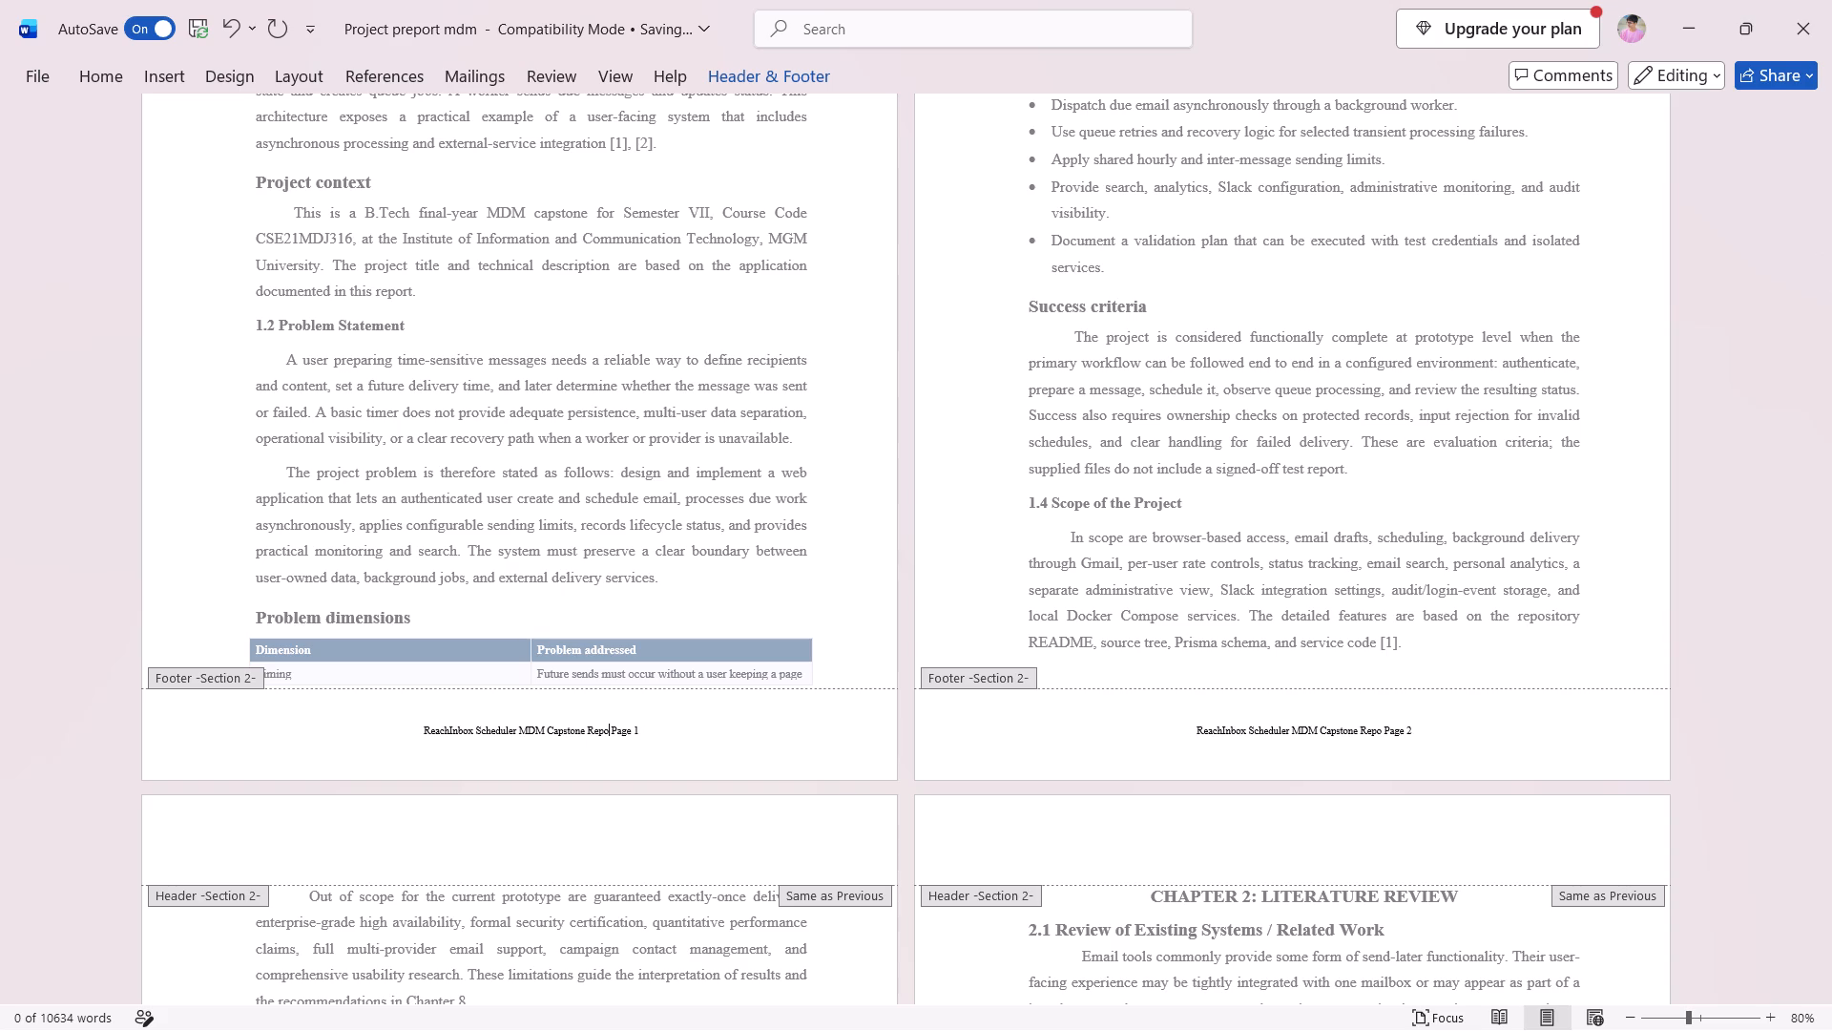
{"action": "key", "text": "BackSpace"}
{"action": "key", "text": "BackSpace"}
{"action": "key", "text": "BackSpace"}
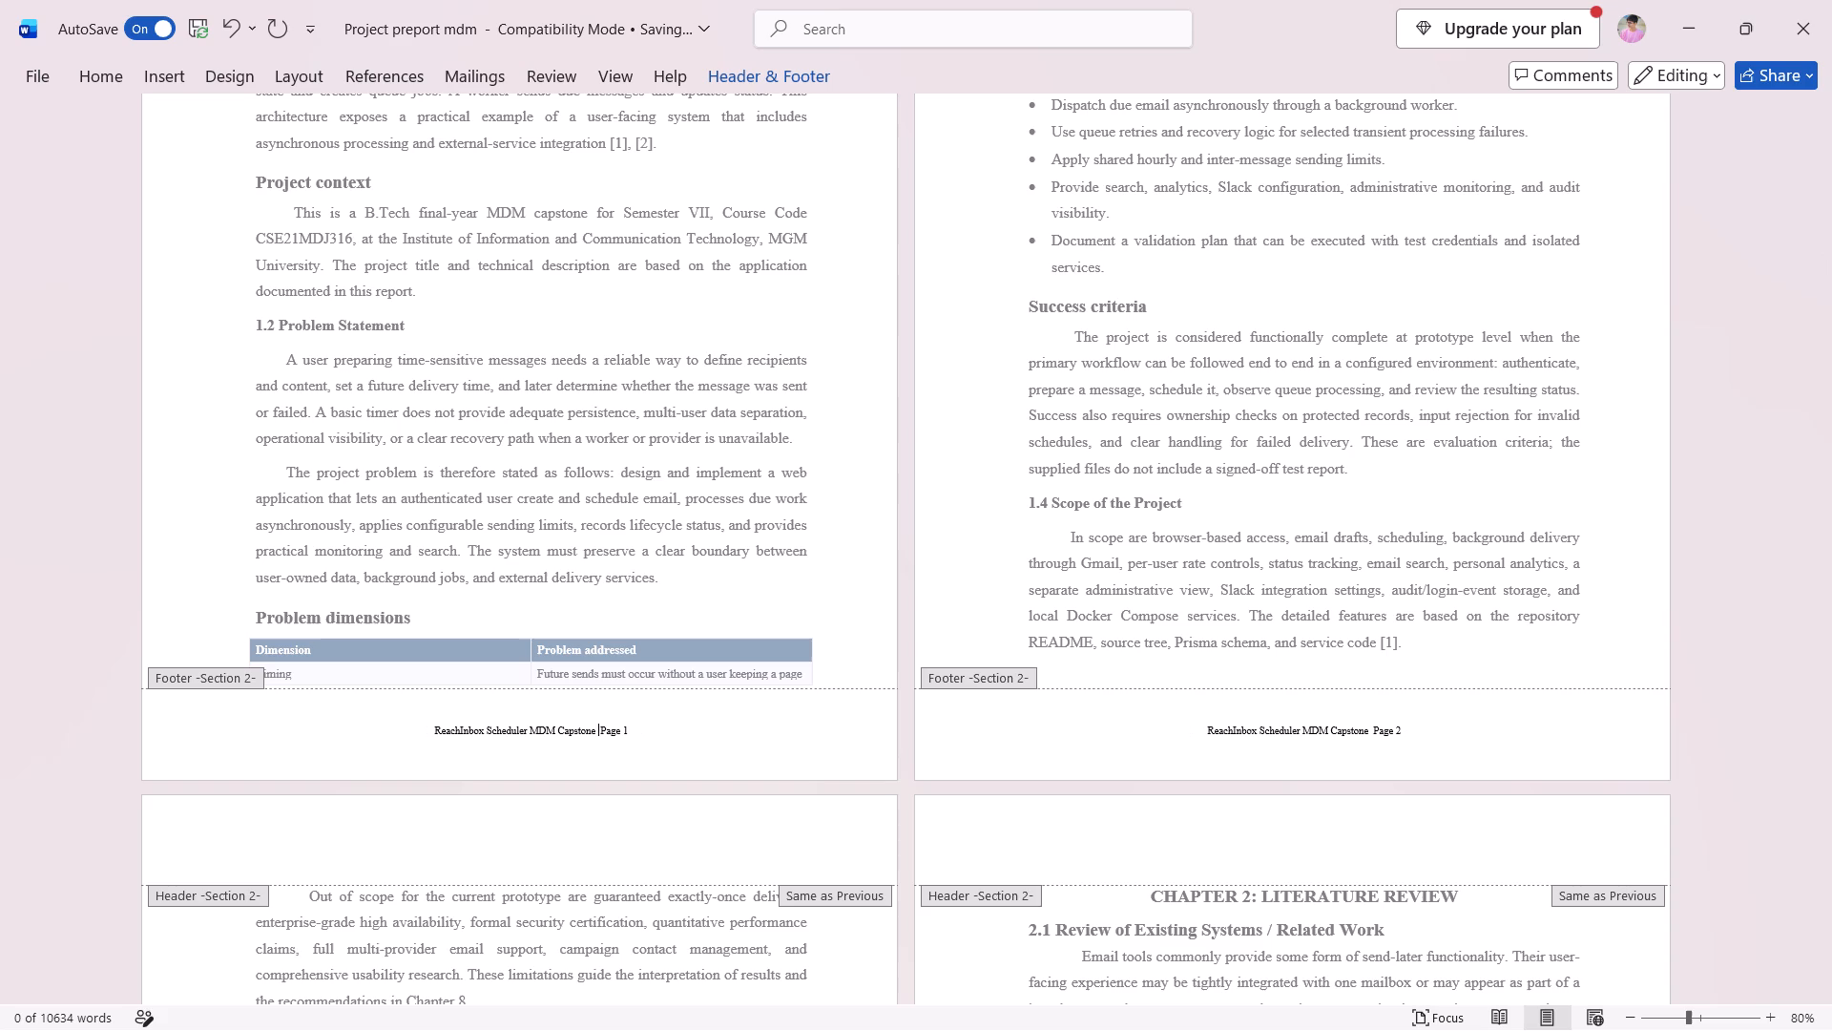
{"action": "key", "text": "BackSpace"}
{"action": "key", "text": "BackSpace"}
{"action": "key", "text": "BackSpace"}
{"action": "key", "text": "BackSpace"}
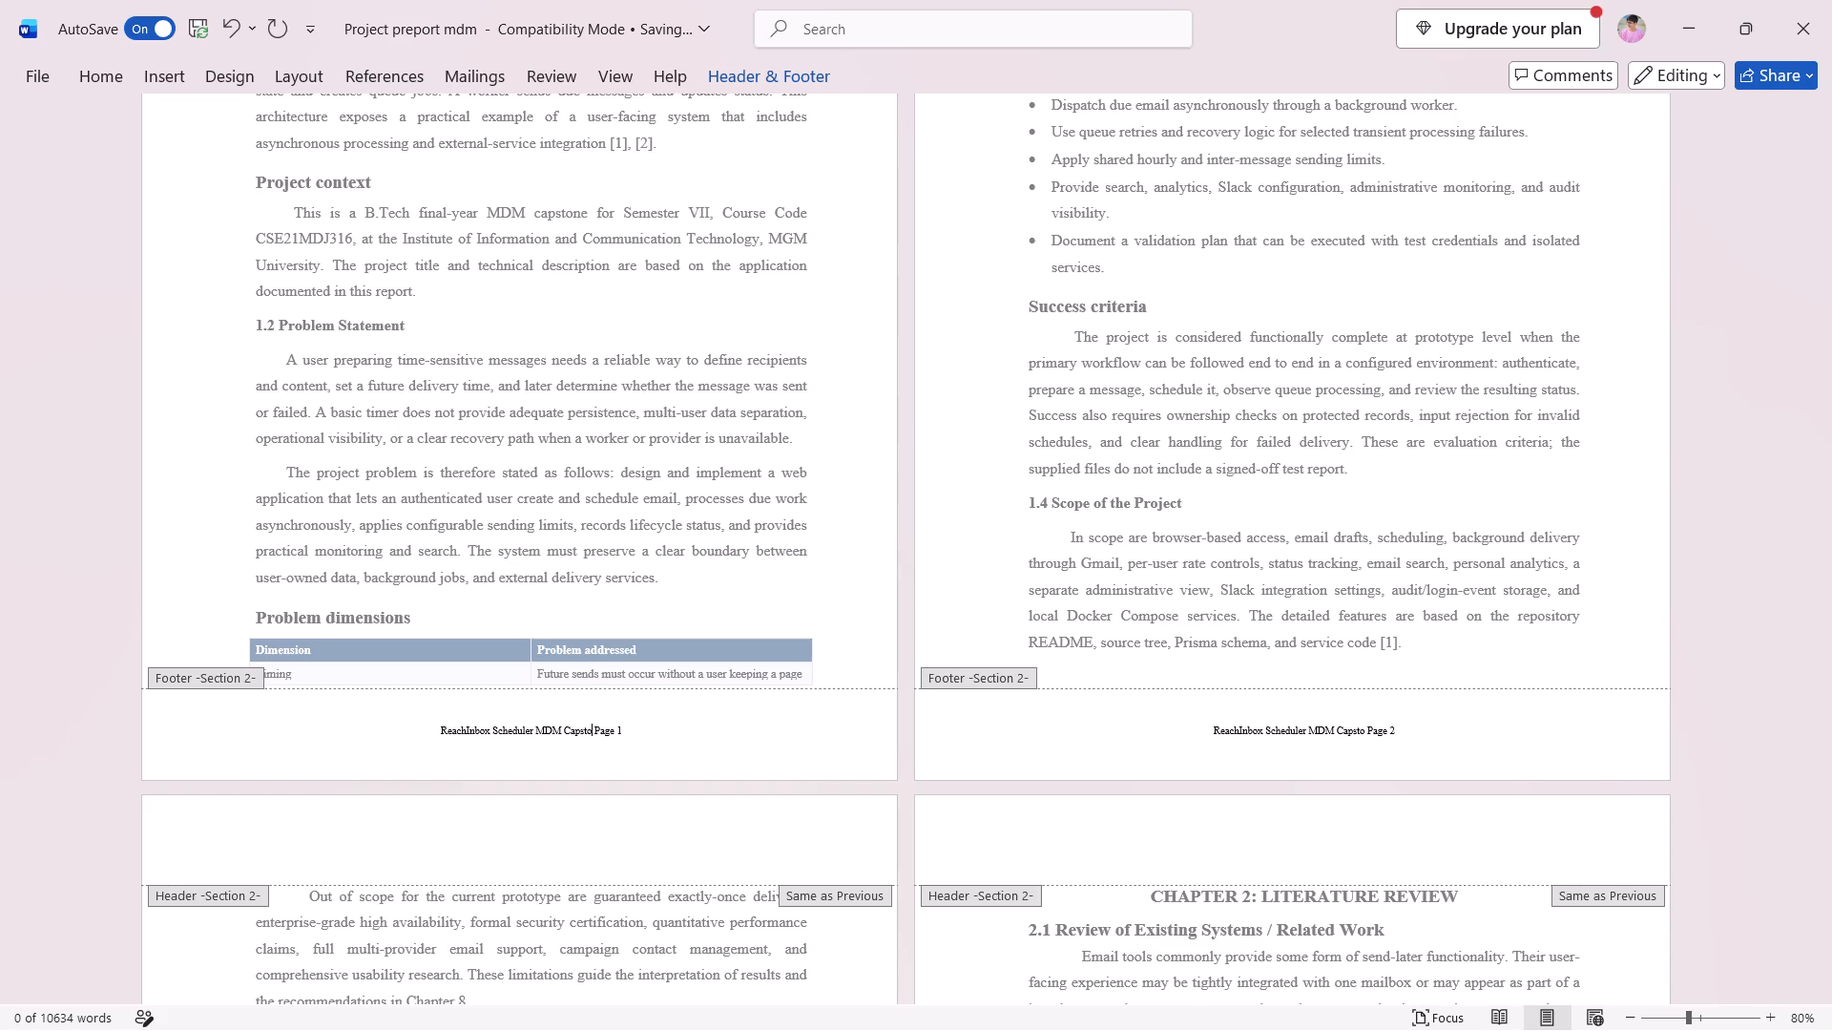
{"action": "key", "text": "BackSpace"}
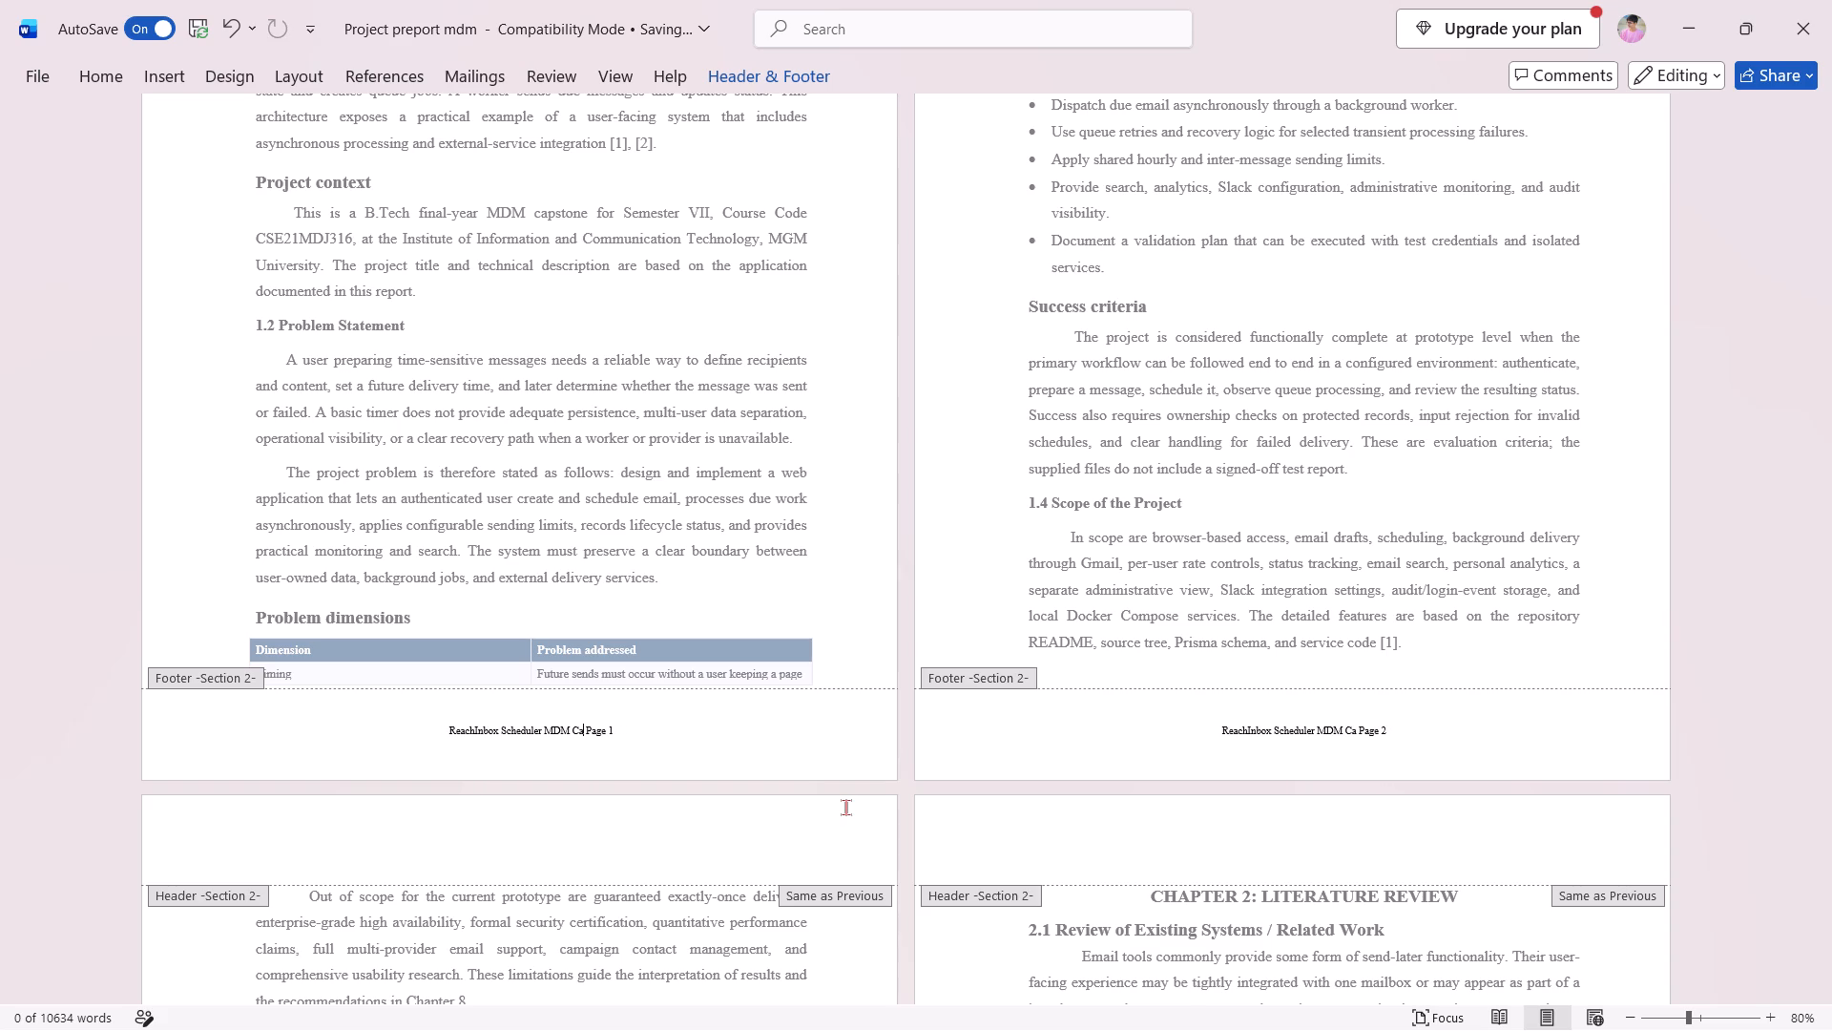
{"action": "key", "text": "BackSpace"}
{"action": "key", "text": "BackSpace"}
{"action": "key", "text": "BackSpace"}
{"action": "key", "text": "BackSpace"}
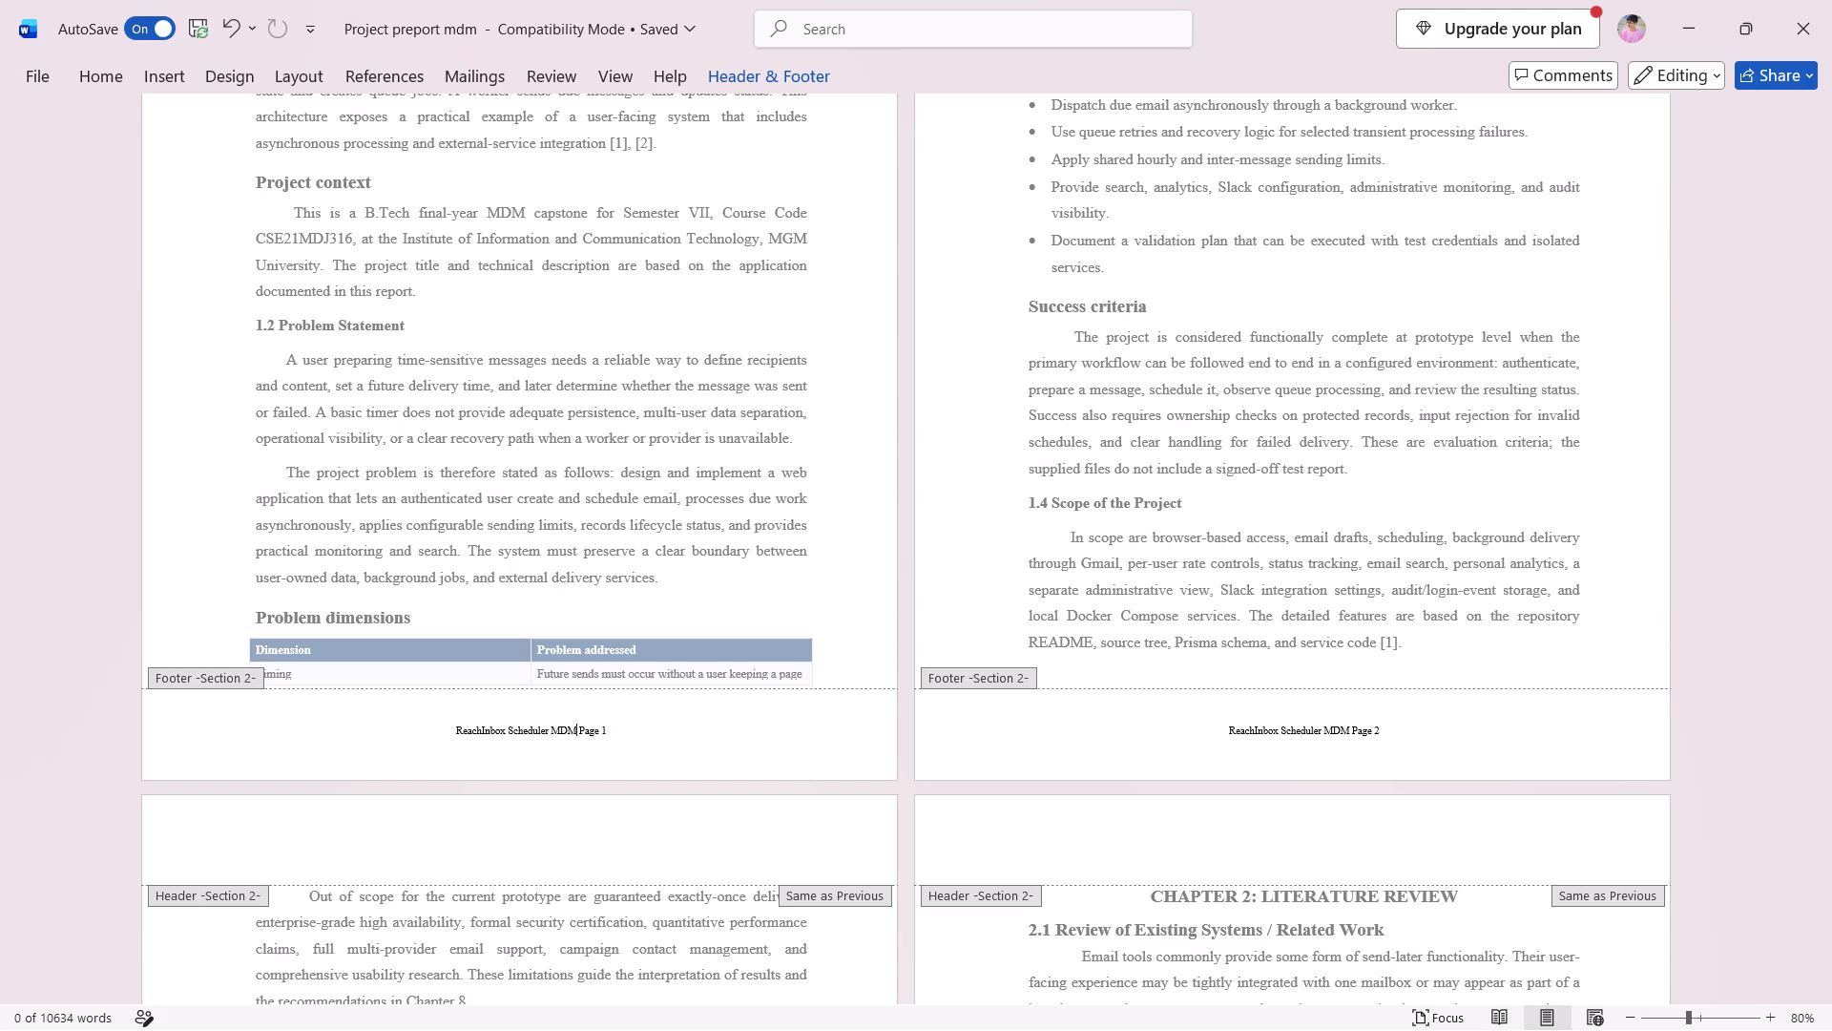
{"action": "key", "text": "BackSpace"}
{"action": "key", "text": "BackSpace"}
{"action": "key", "text": "BackSpace"}
{"action": "key", "text": "BackSpace"}
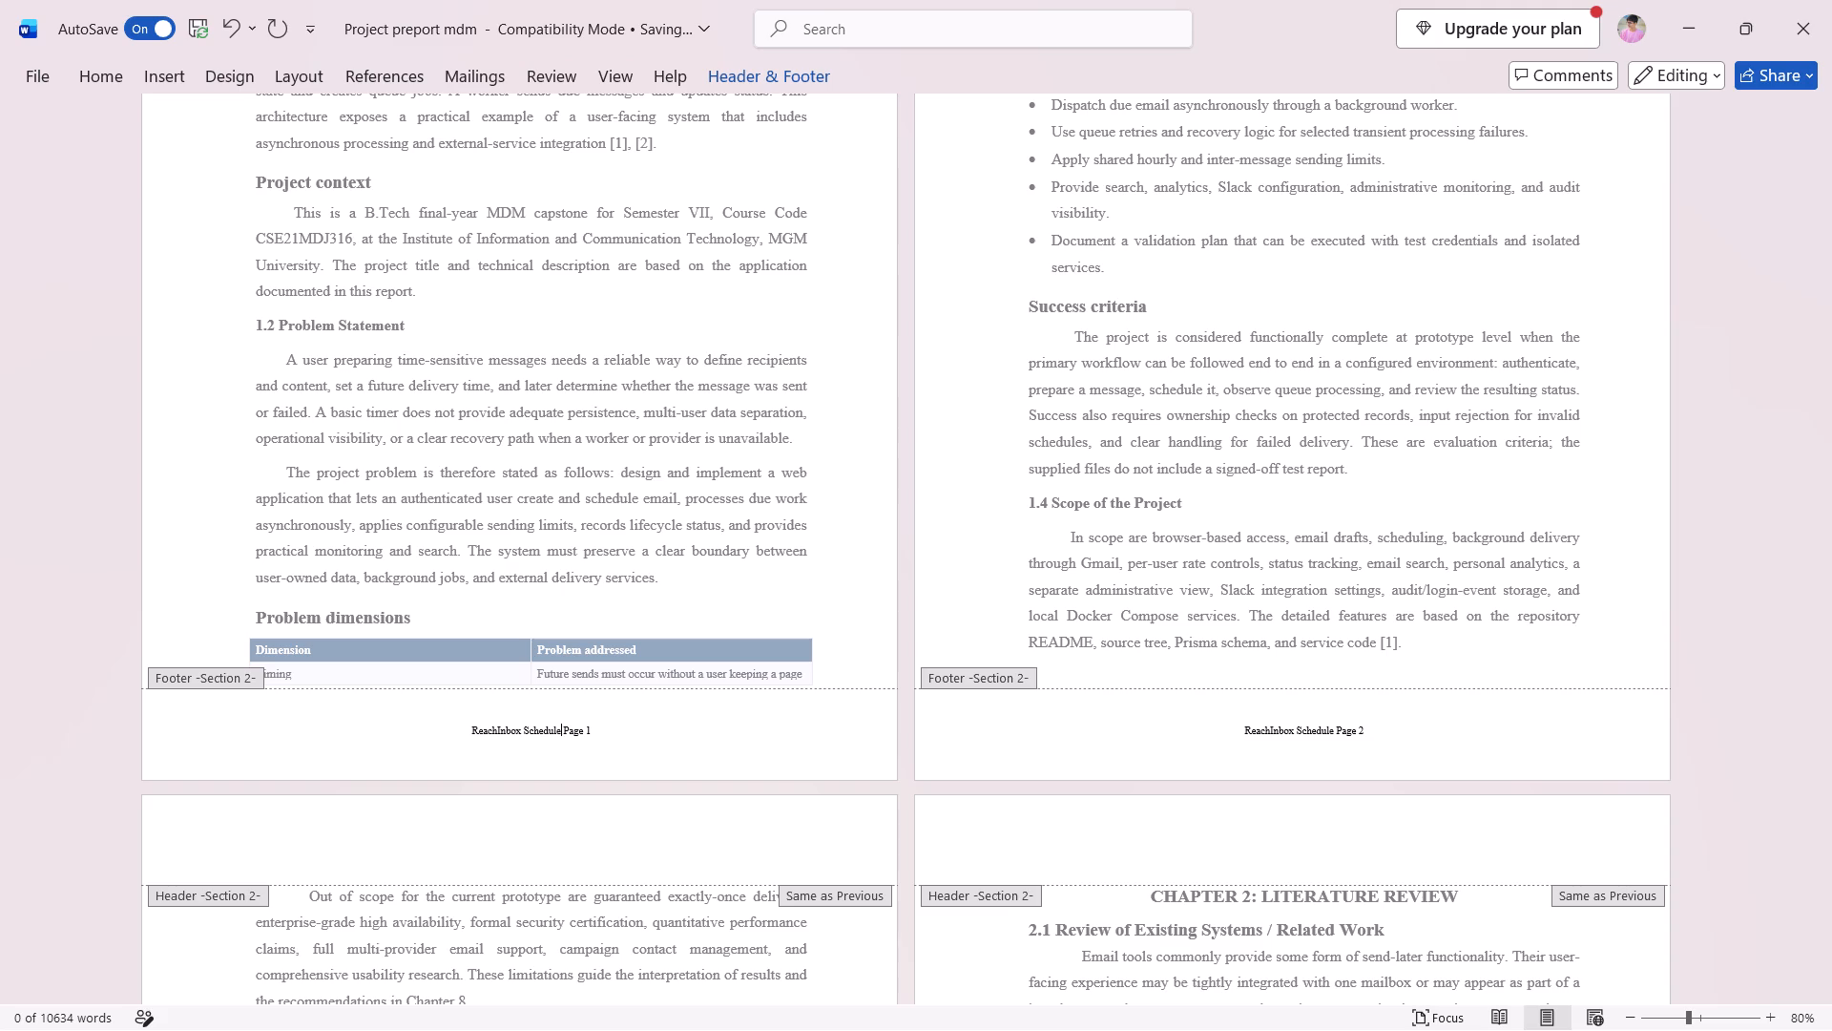
{"action": "key", "text": "BackSpace"}
{"action": "key", "text": "BackSpace"}
{"action": "key", "text": "BackSpace"}
{"action": "key", "text": "BackSpace"}
{"action": "key", "text": "BackSpace"}
{"action": "key", "text": "BackSpace"}
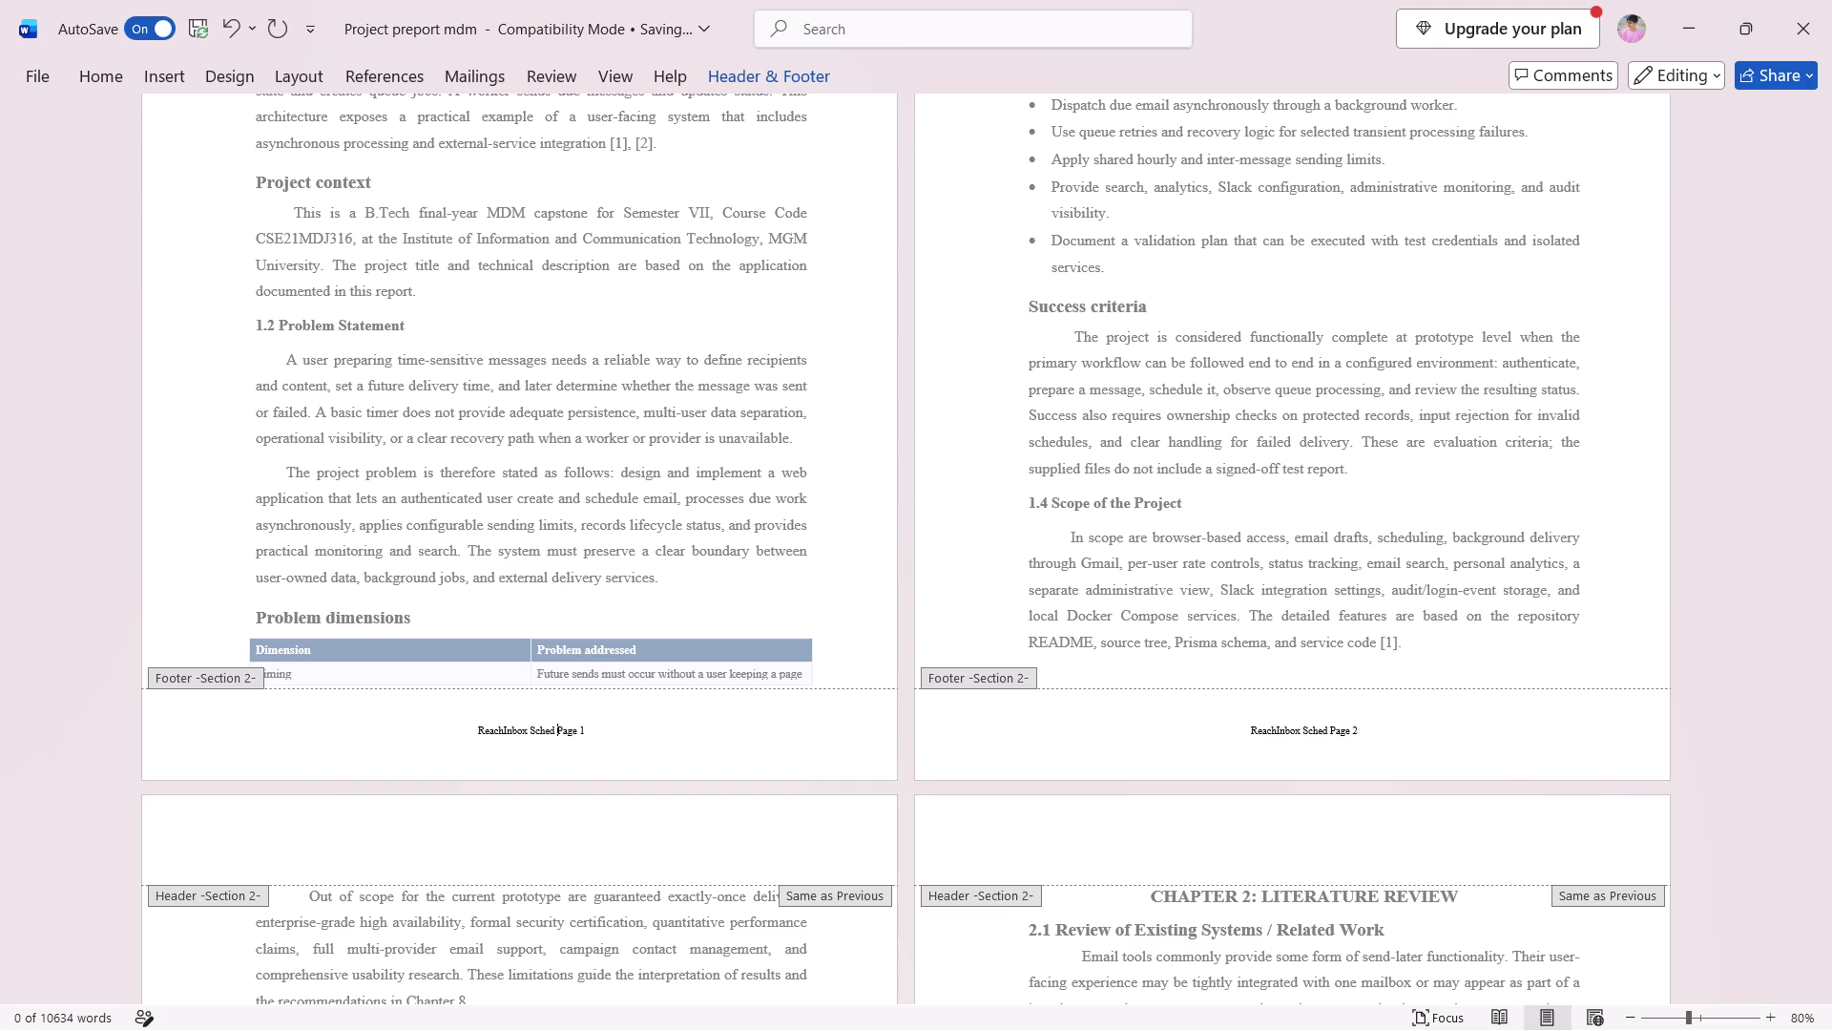
{"action": "key", "text": "BackSpace"}
{"action": "key", "text": "BackSpace"}
{"action": "key", "text": "BackSpace"}
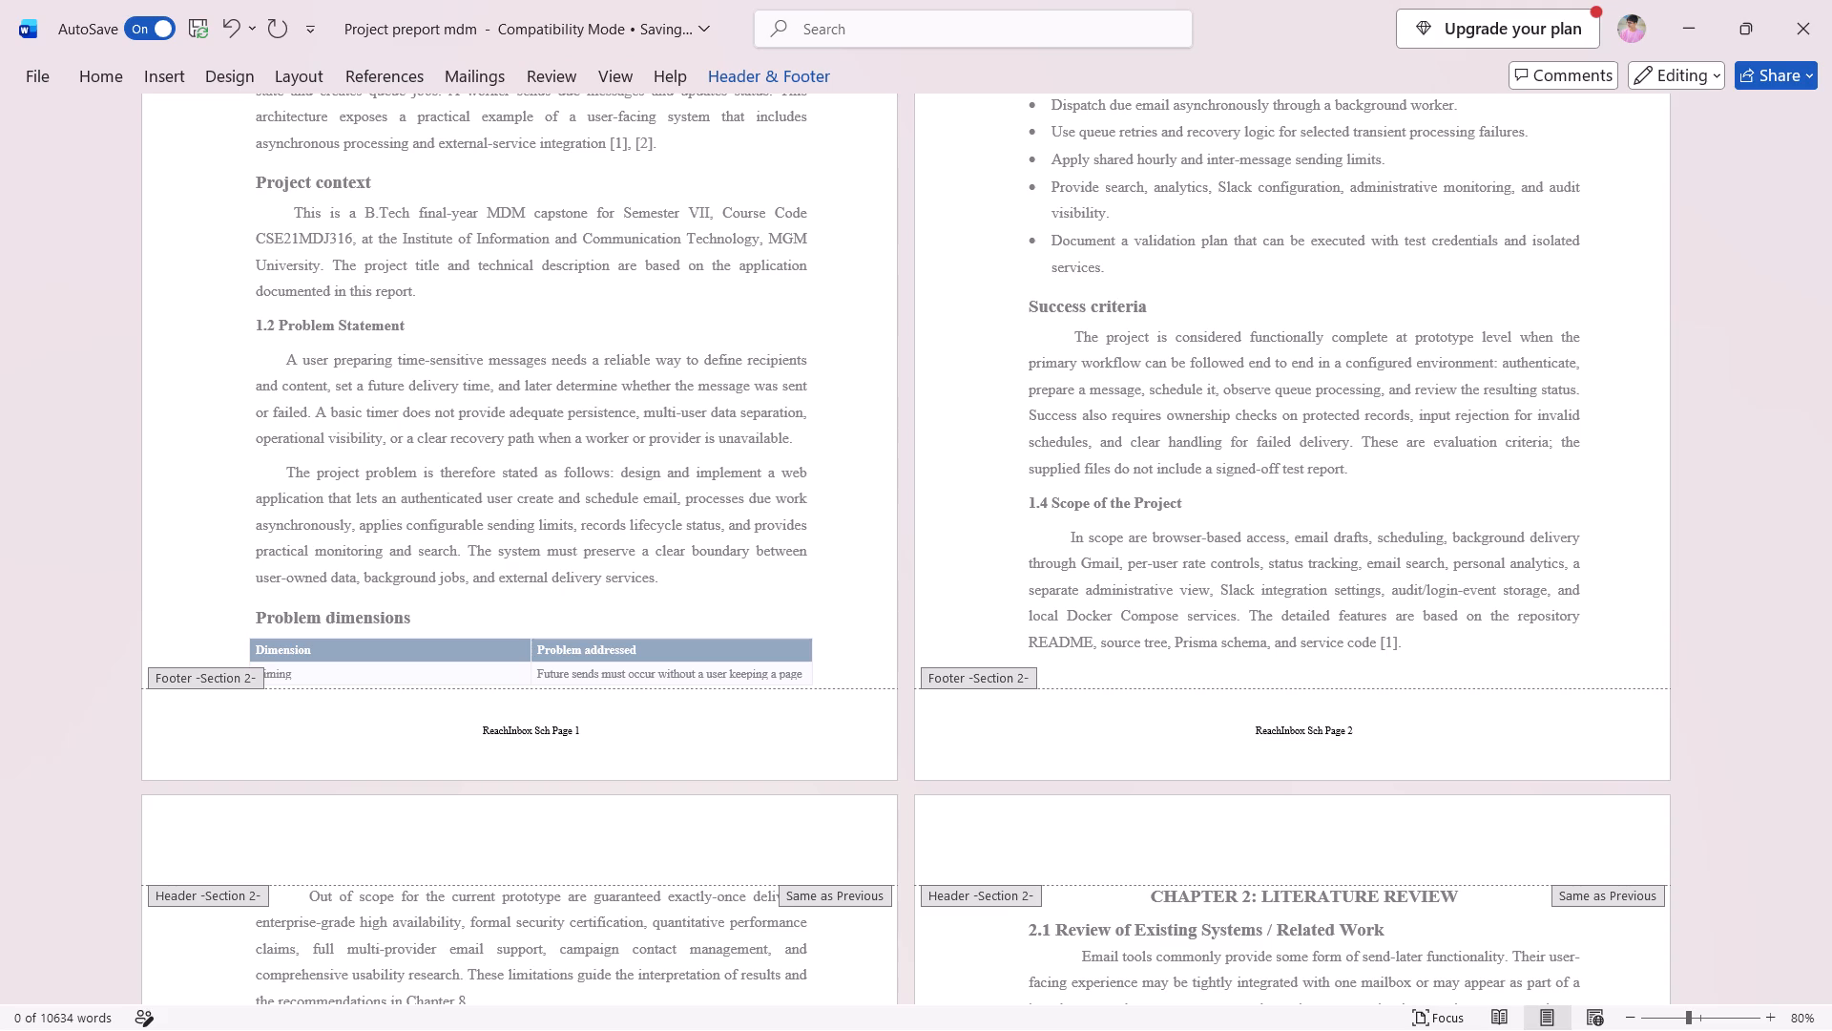
{"action": "key", "text": "BackSpace"}
{"action": "key", "text": "BackSpace"}
{"action": "key", "text": "BackSpace"}
{"action": "key", "text": "BackSpace"}
{"action": "key", "text": "BackSpace"}
{"action": "key", "text": "BackSpace"}
{"action": "key", "text": "BackSpace"}
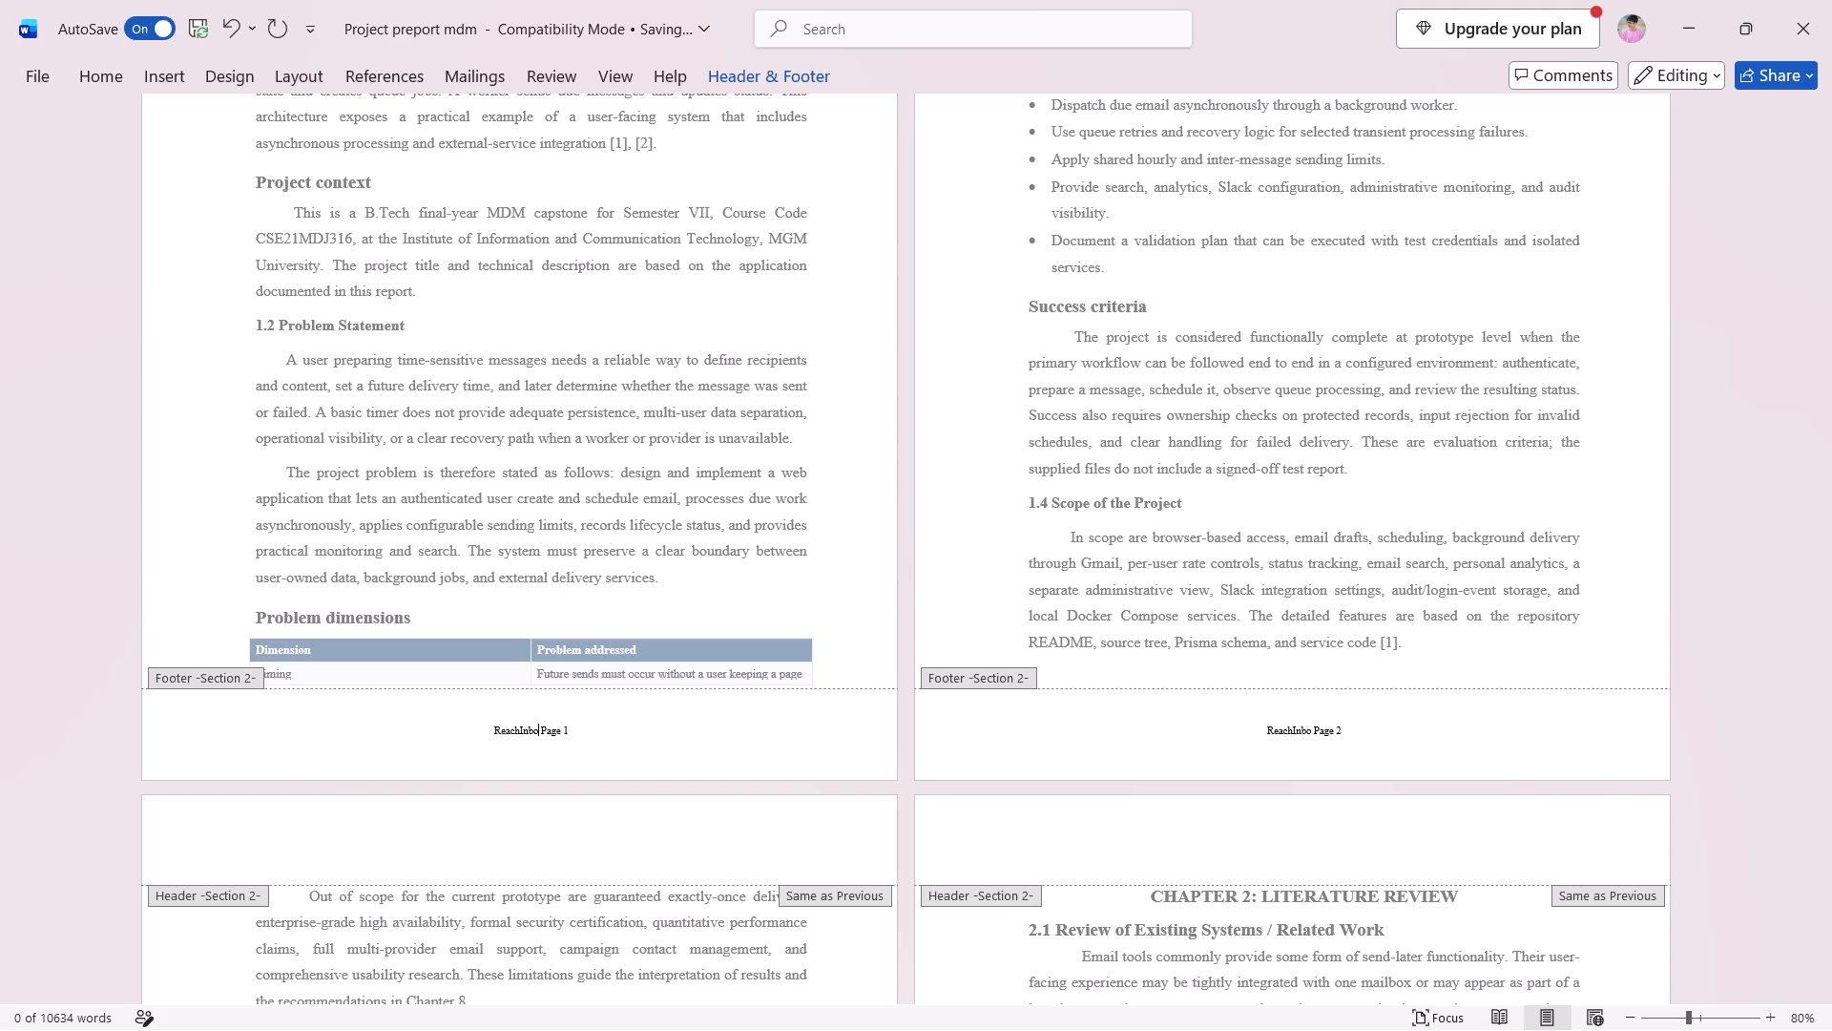
{"action": "key", "text": "BackSpace"}
{"action": "key", "text": "BackSpace"}
{"action": "key", "text": "BackSpace"}
{"action": "key", "text": "BackSpace"}
{"action": "key", "text": "BackSpace"}
{"action": "key", "text": "BackSpace"}
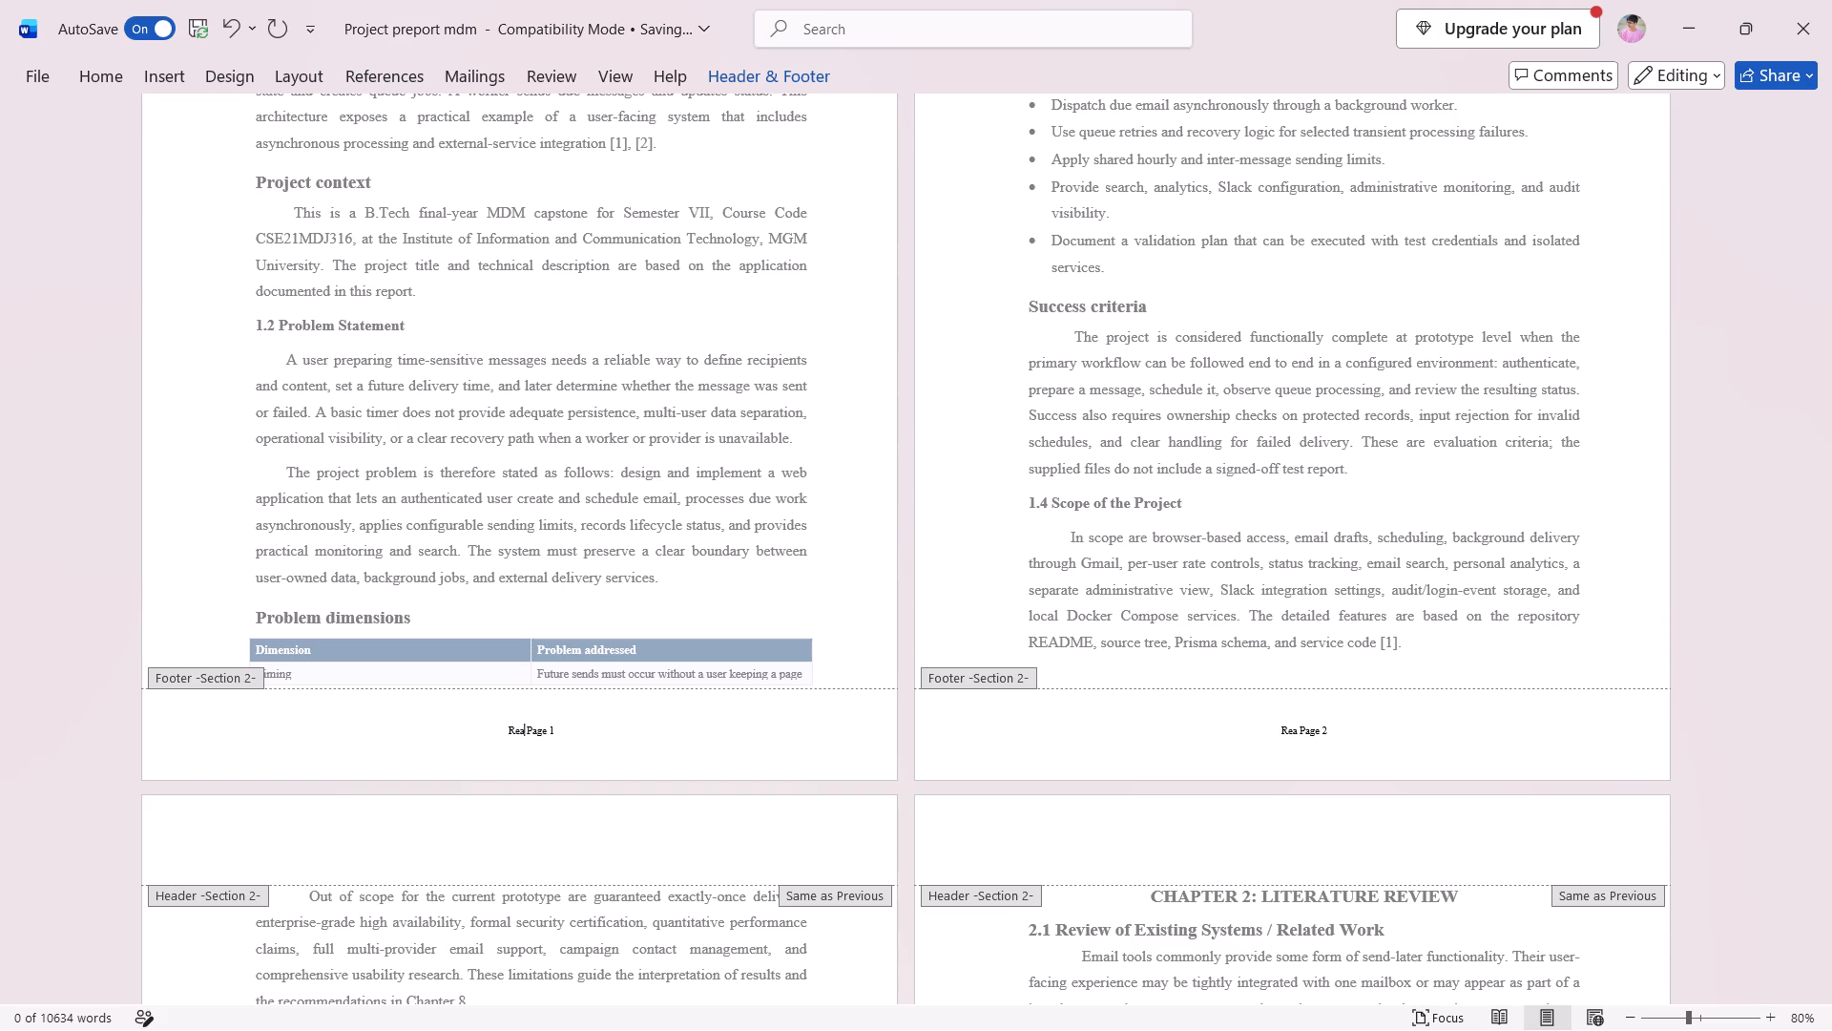
{"action": "key", "text": "BackSpace"}
{"action": "key", "text": "BackSpace"}
{"action": "key", "text": "BackSpace"}
{"action": "key", "text": "BackSpace"}
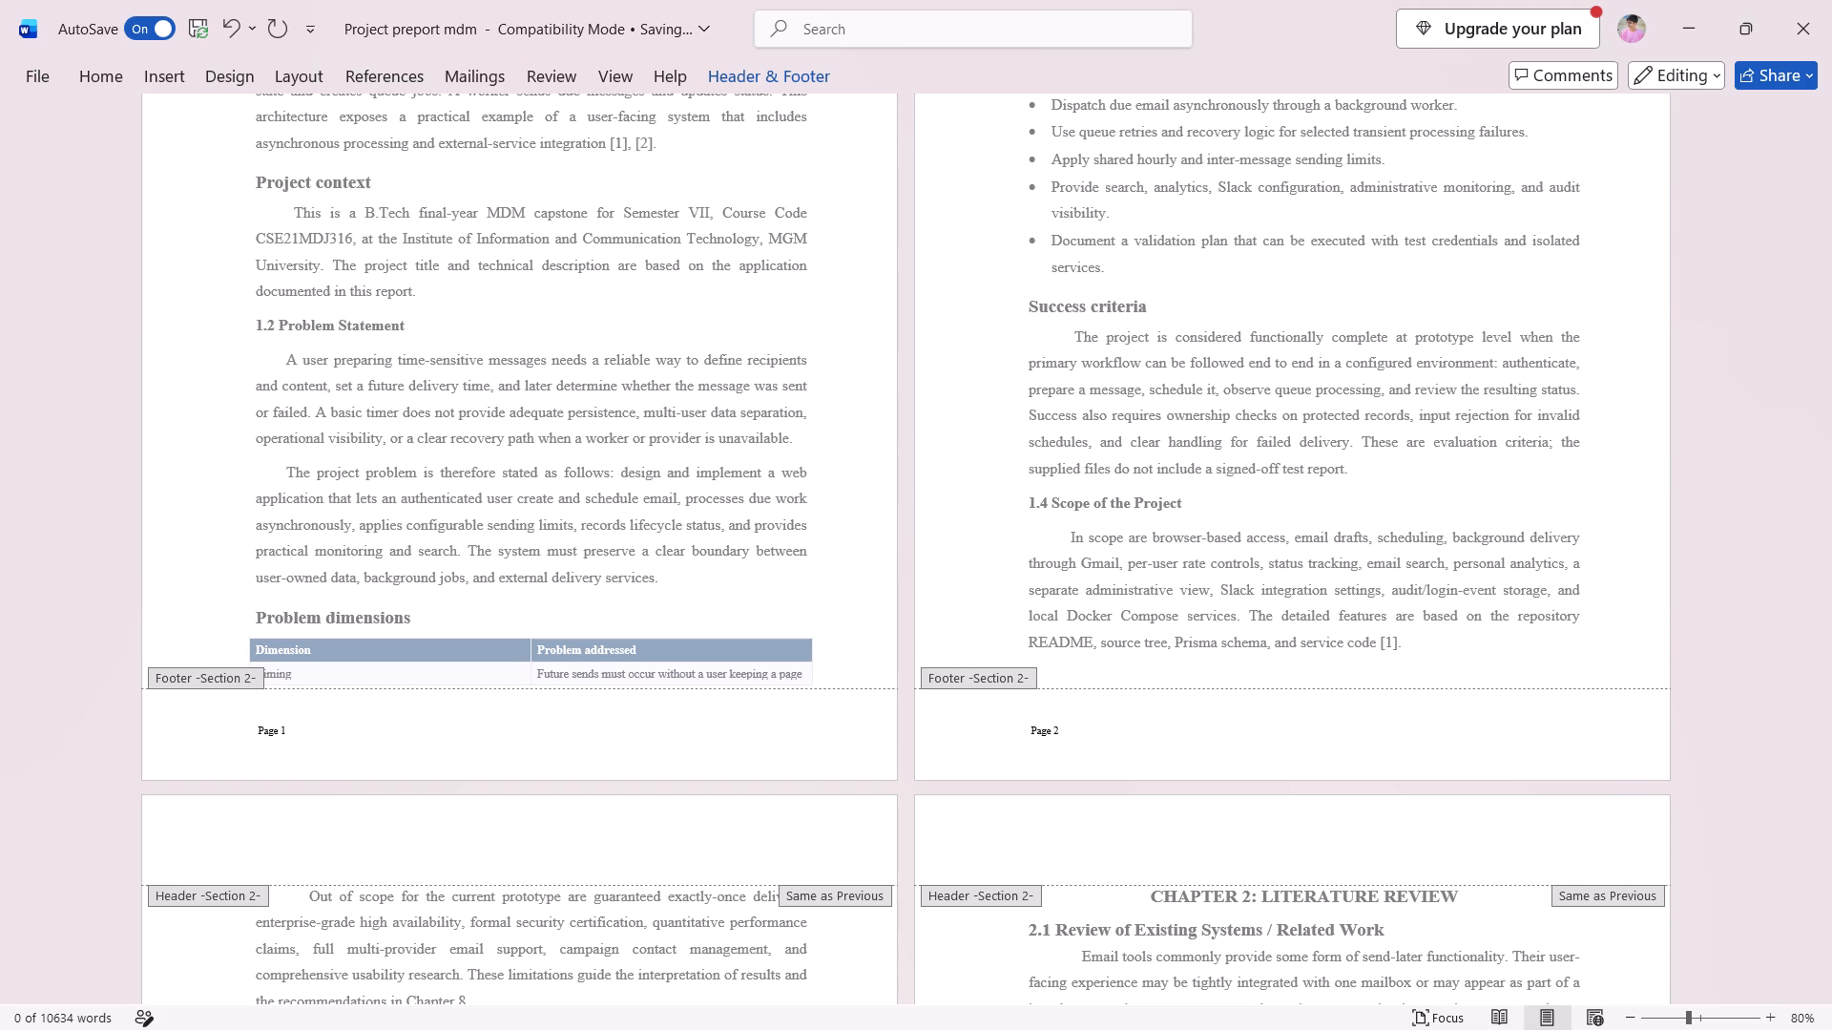
Insert spaces before the page label in the Section 2 footer to shift it away from the margin.
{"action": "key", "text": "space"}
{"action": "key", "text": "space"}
{"action": "key", "text": "Right"}
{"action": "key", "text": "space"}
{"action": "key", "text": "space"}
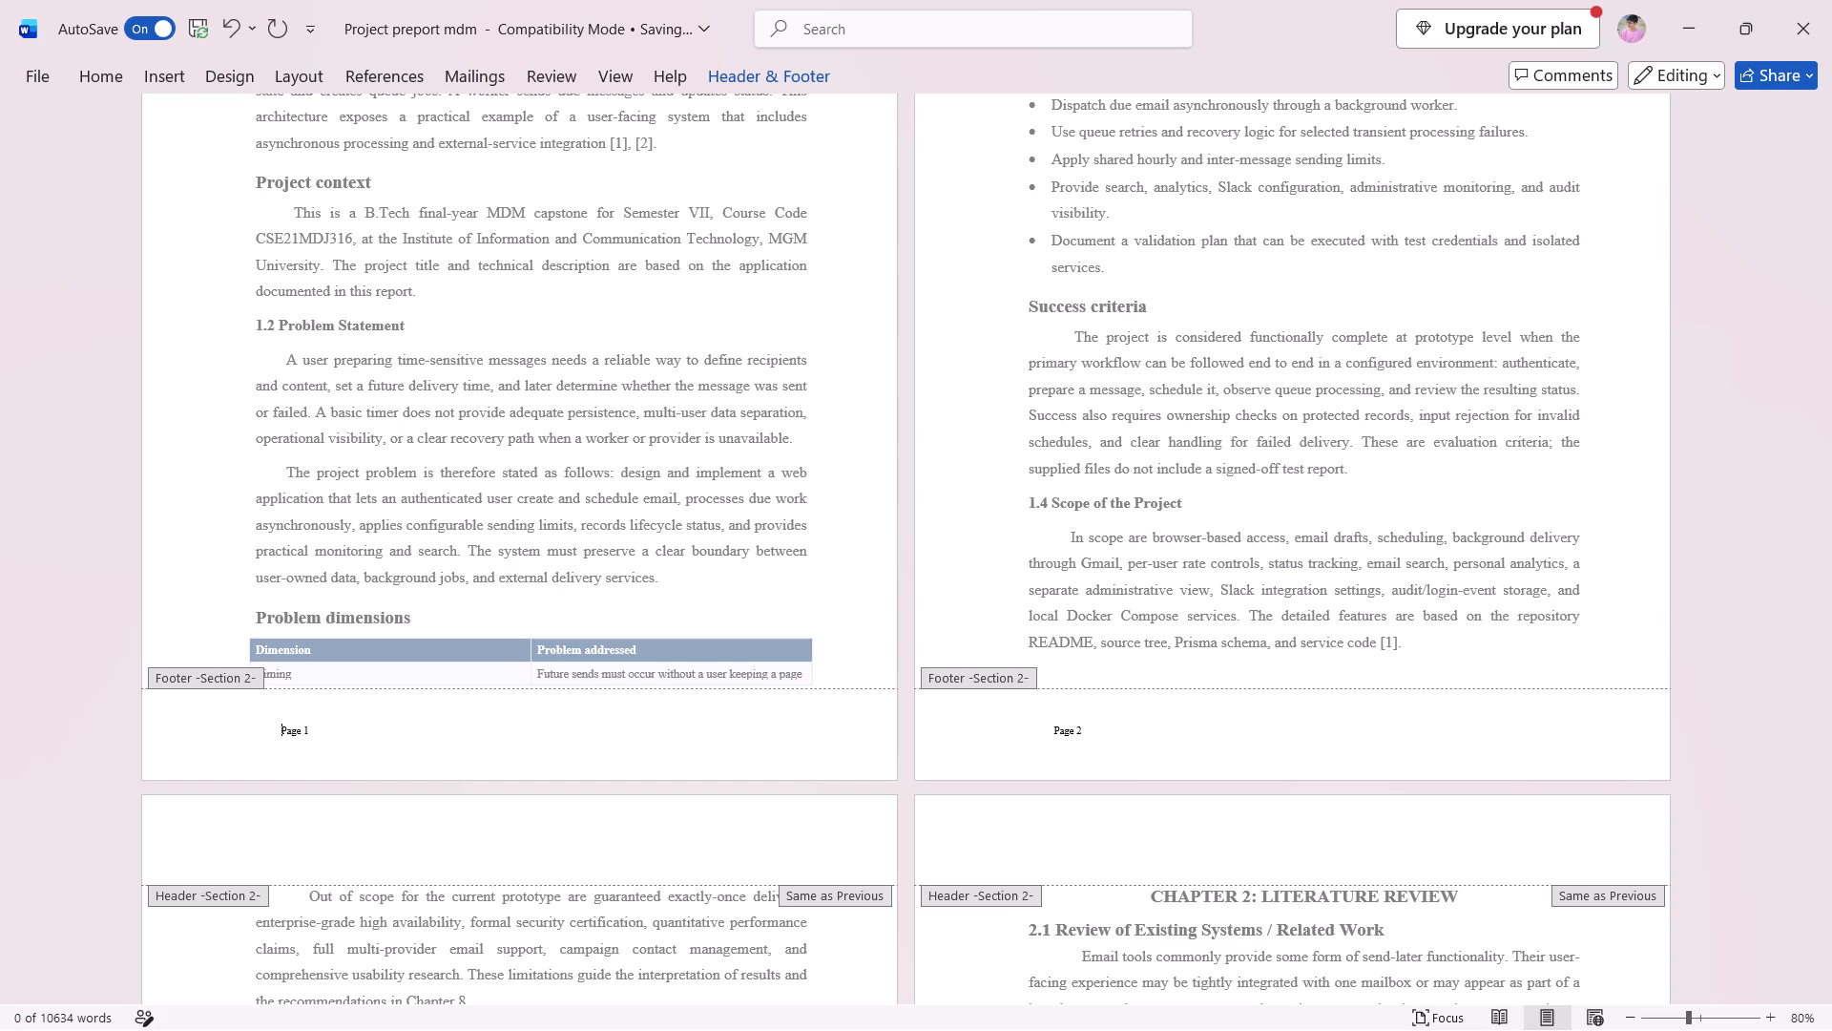
Center the page label and number in the Section 2 footer and return to the body text.
{"action": "left_click_drag", "start_coordinate": [319, 730], "coordinate": [263, 726]}
{"action": "left_click_drag", "start_coordinate": [263, 726], "coordinate": [254, 726]}
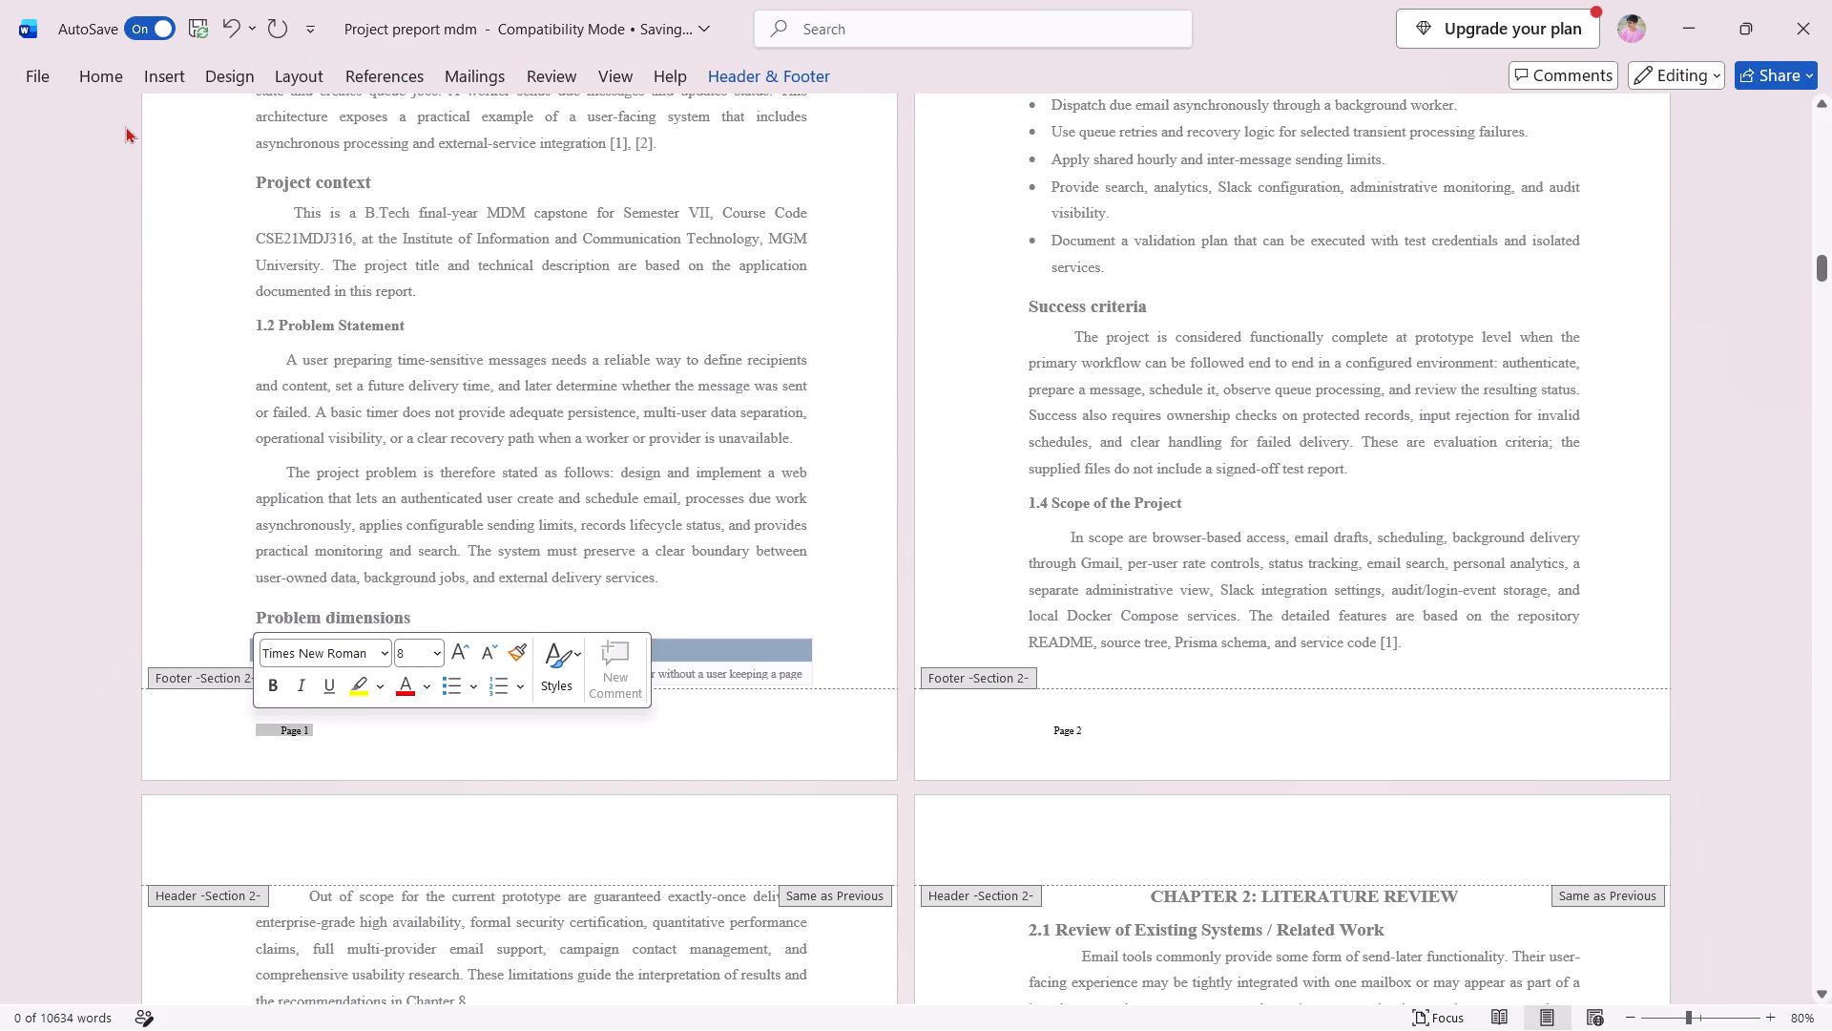
{"action": "left_click", "coordinate": [102, 79]}
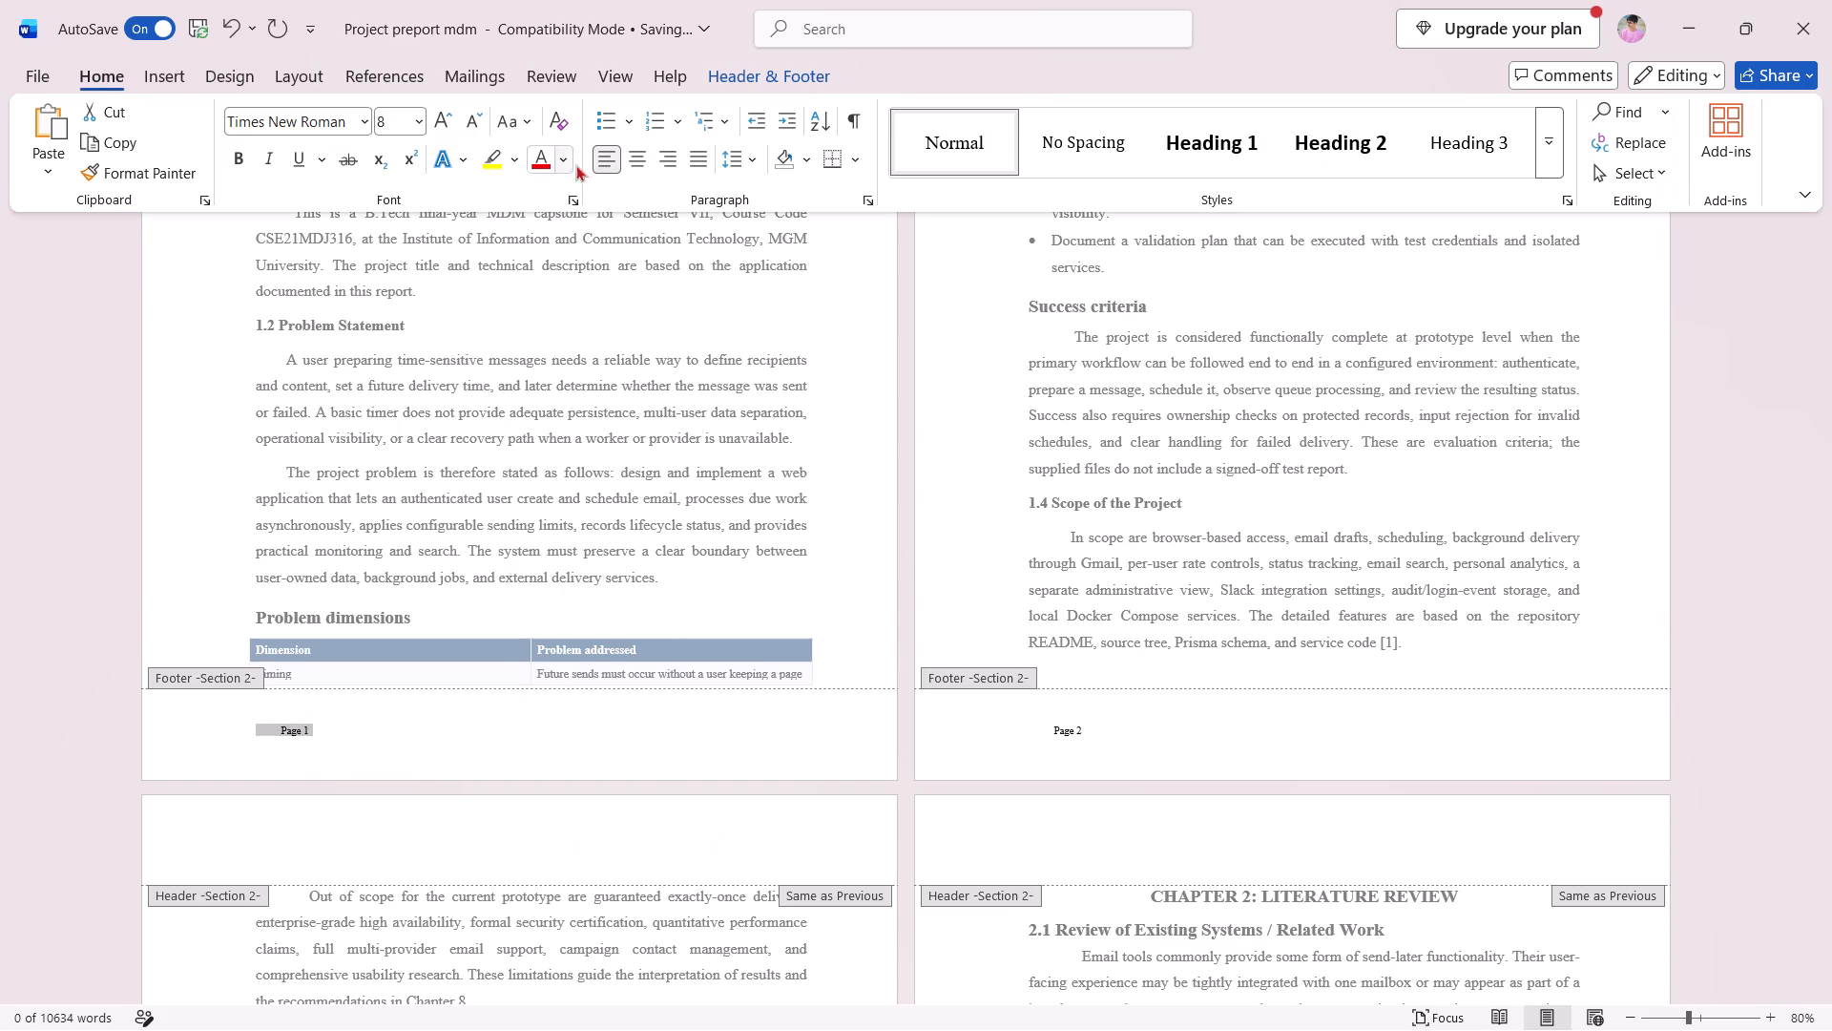
{"action": "left_click", "coordinate": [639, 159]}
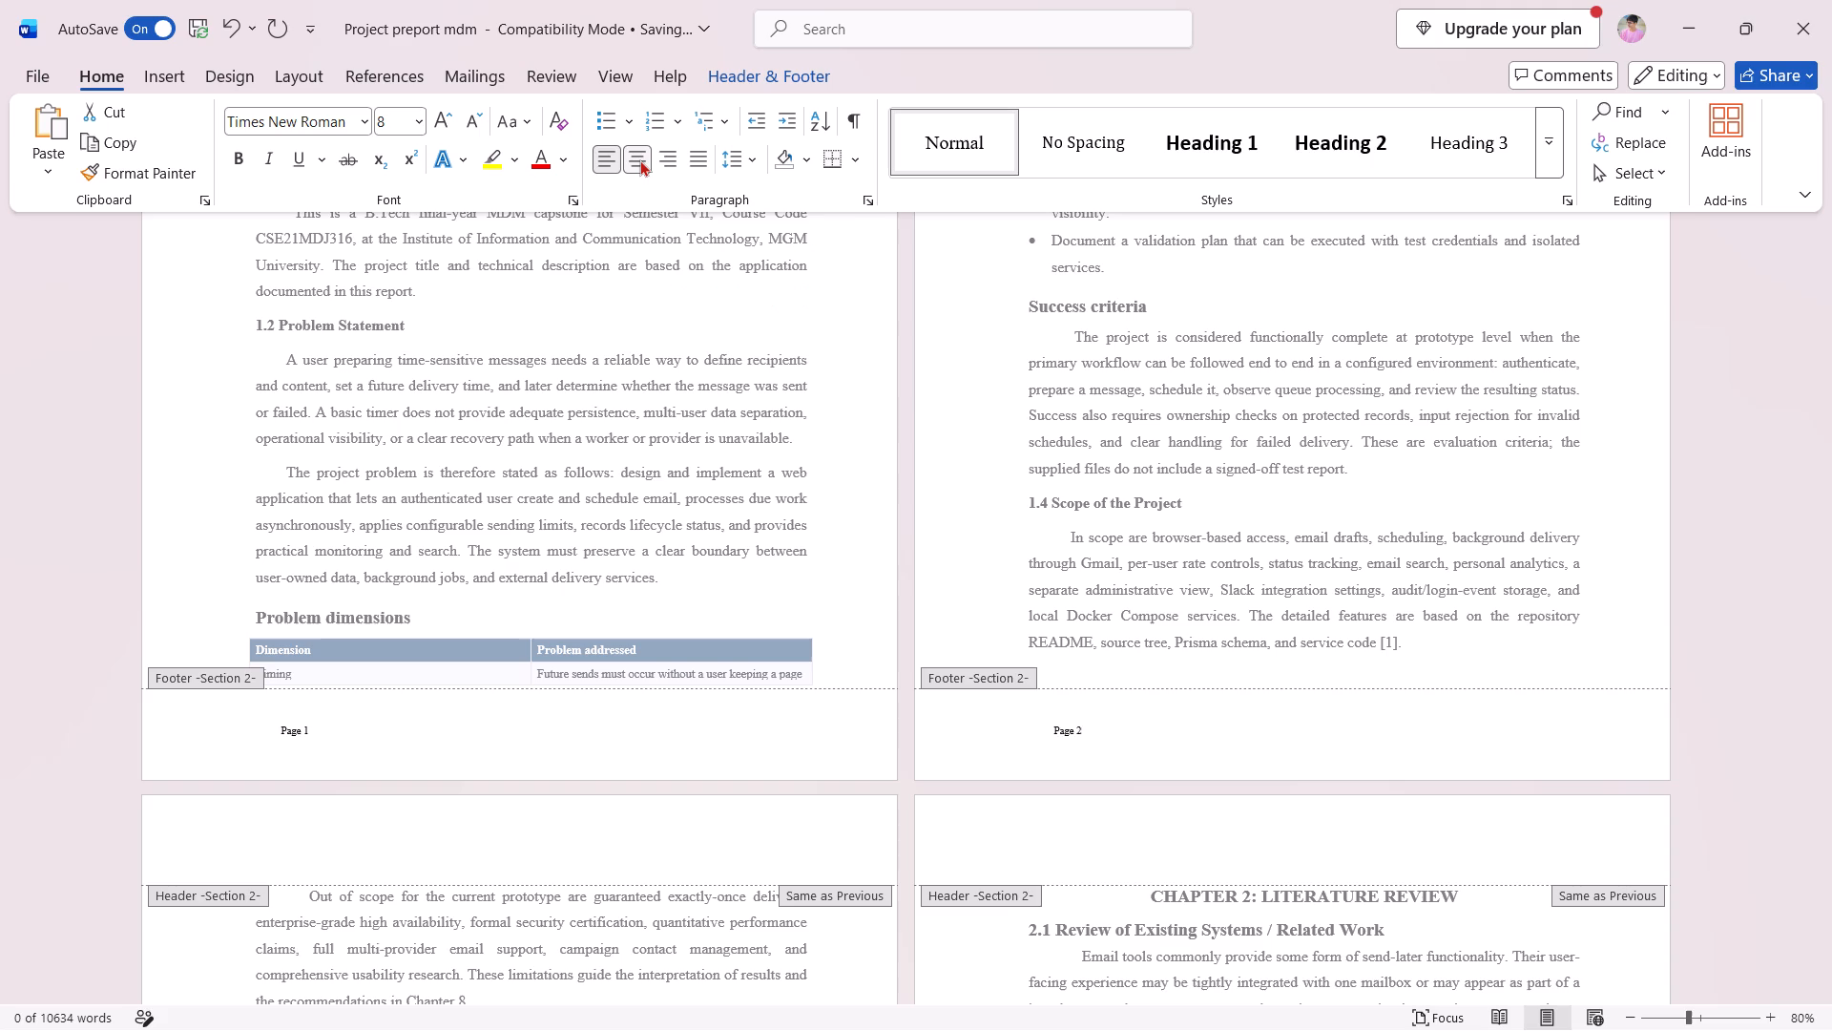
{"action": "left_click", "coordinate": [1009, 712]}
{"action": "left_click", "coordinate": [940, 612]}
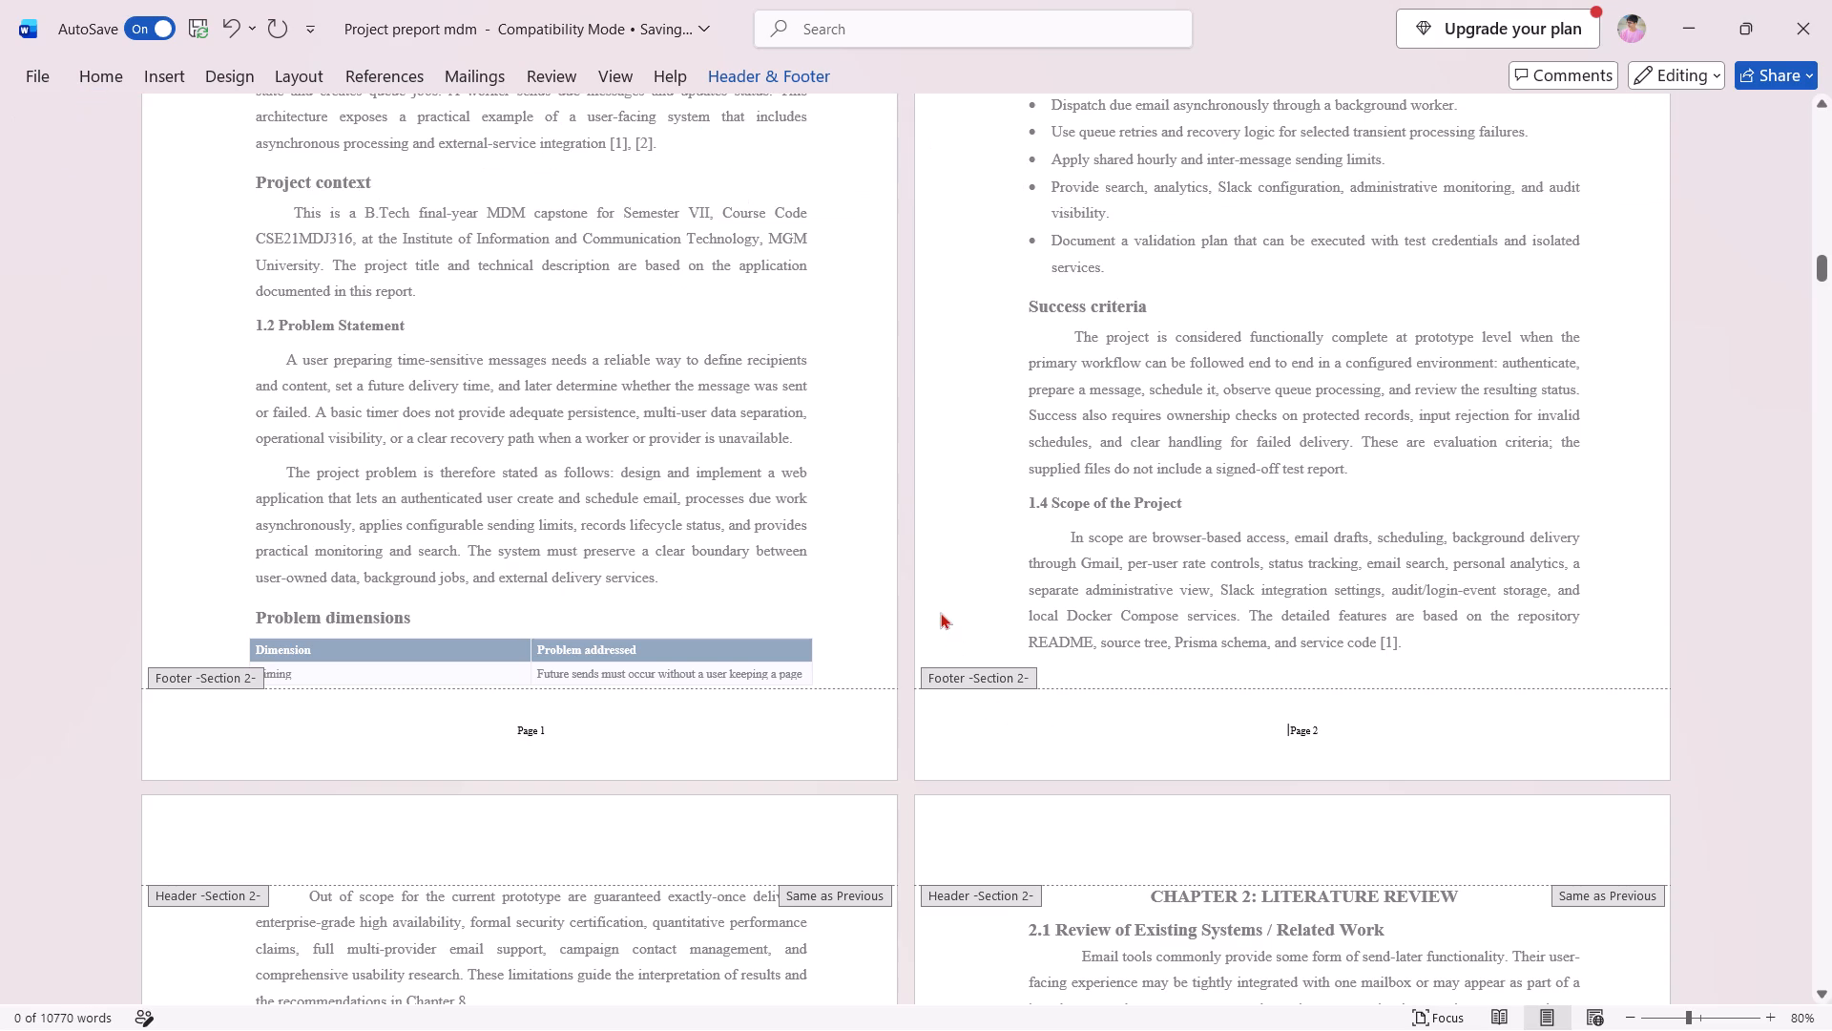
{"action": "scroll", "coordinate": [940, 612], "scroll_direction": "down", "scroll_amount": 7}
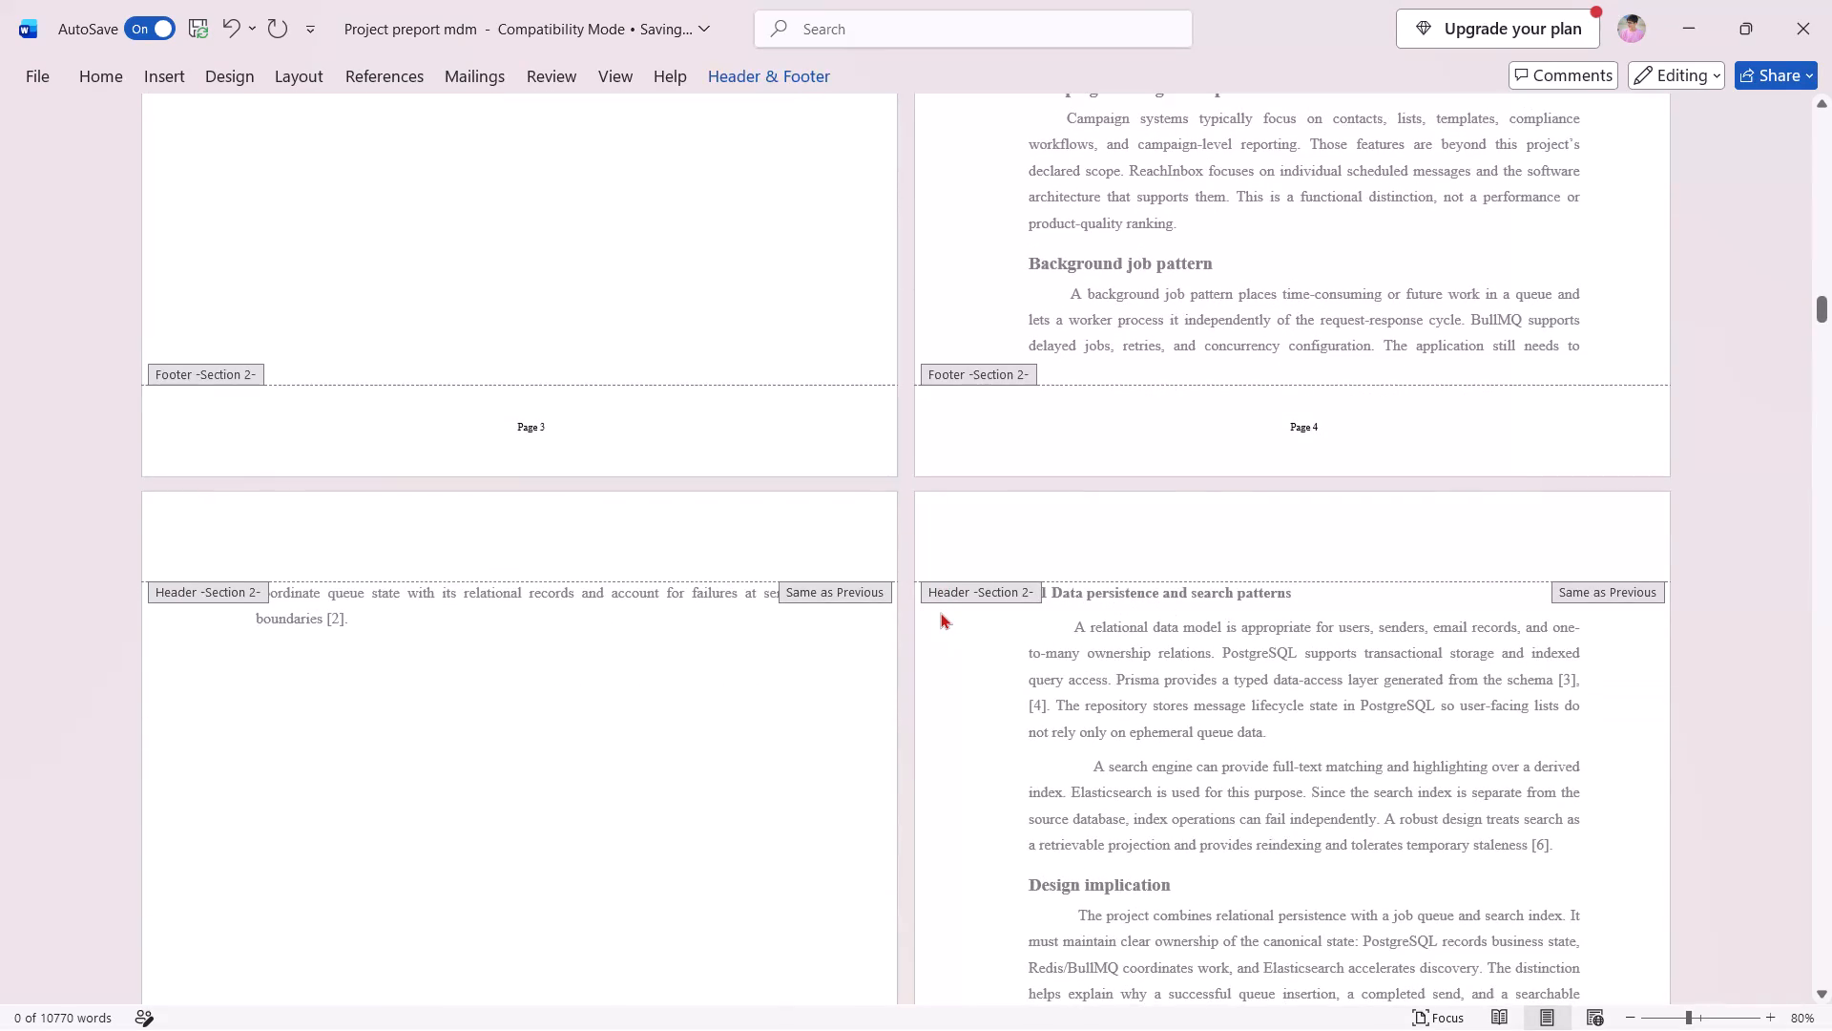
{"action": "scroll", "coordinate": [940, 612], "scroll_direction": "up", "scroll_amount": 1}
{"action": "left_click", "coordinate": [812, 385]}
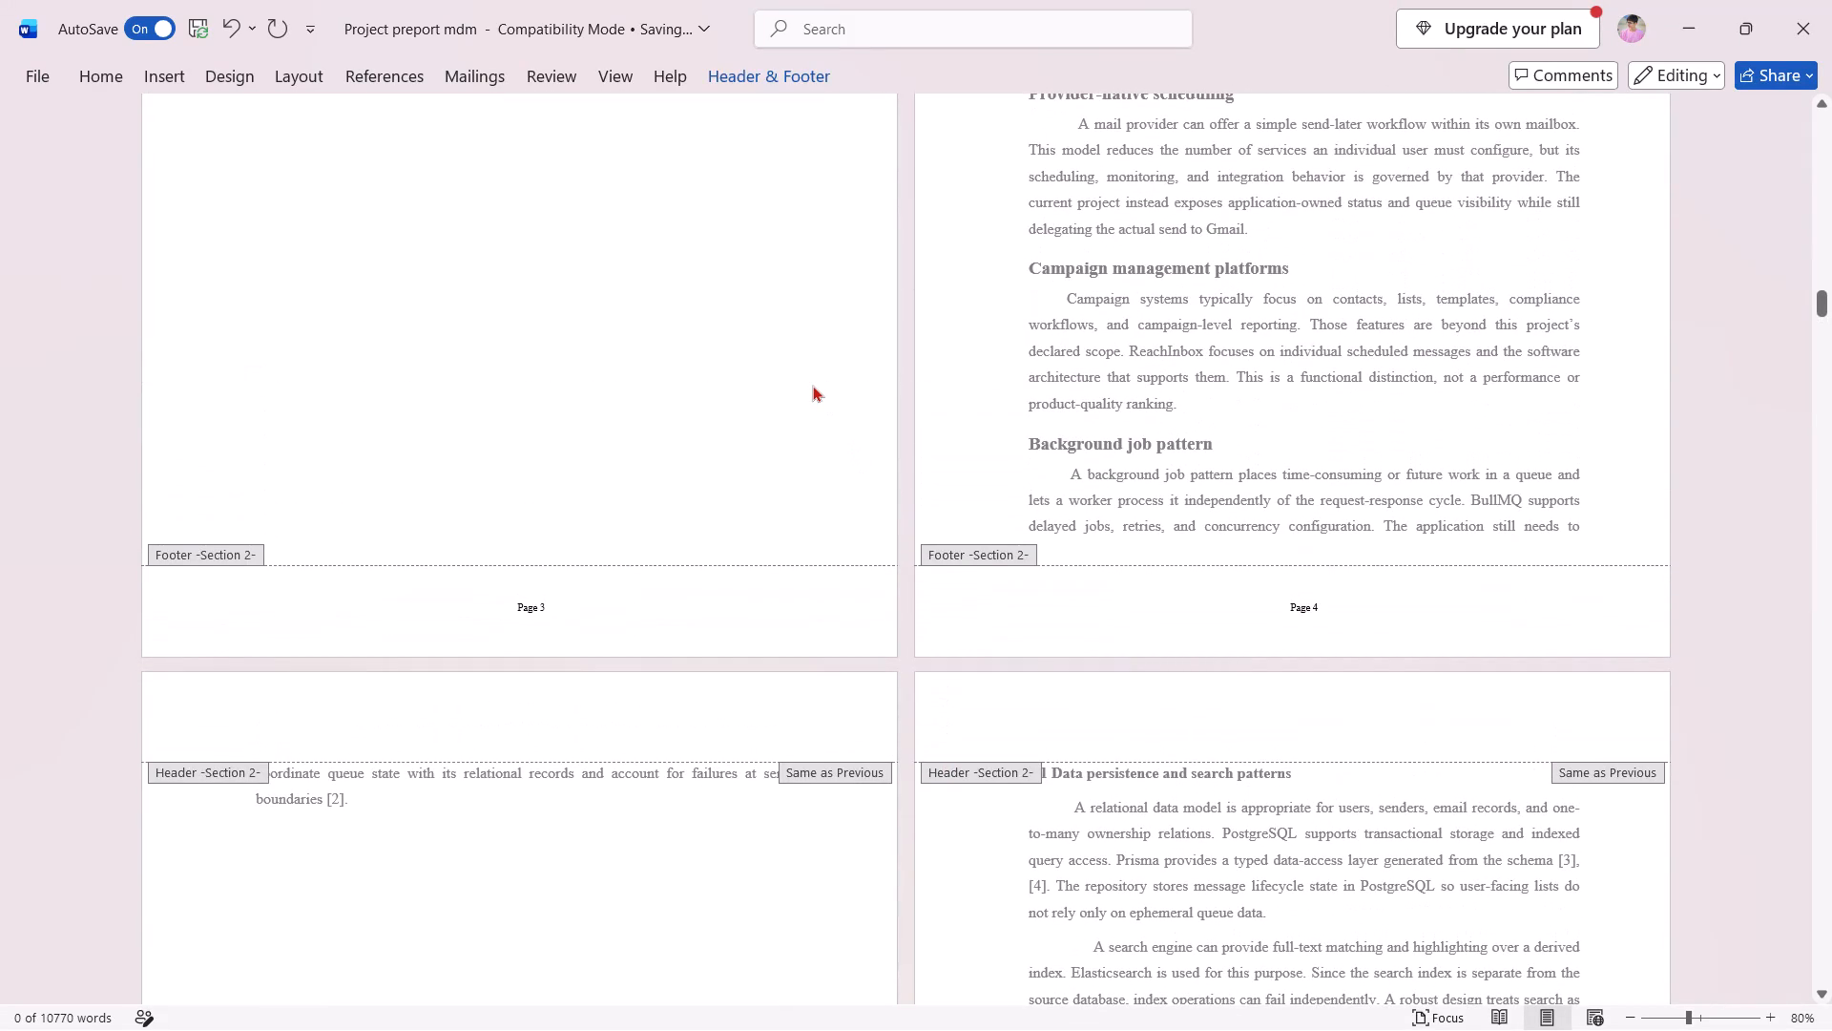
{"action": "double_click", "coordinate": [812, 385]}
Review the report's pages and their footers from the front matter through the last appendix.
{"action": "scroll", "coordinate": [812, 385], "scroll_direction": "down", "scroll_amount": 2}
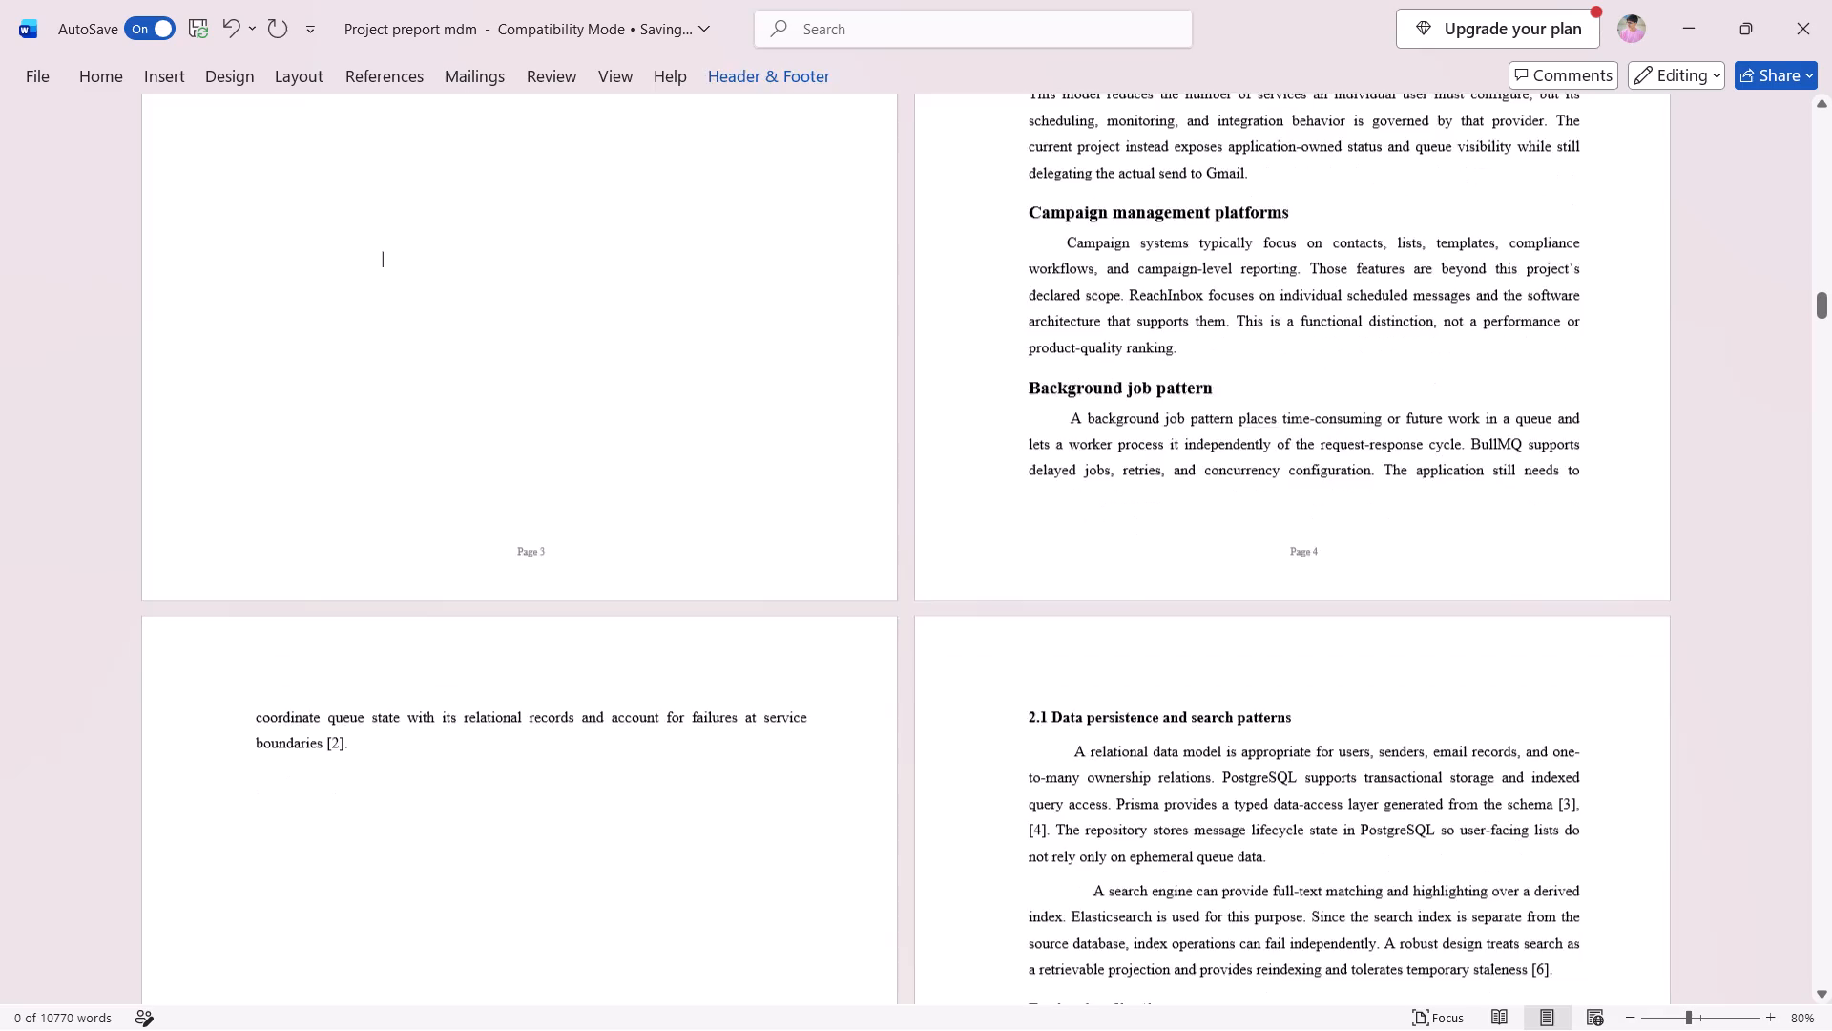
{"action": "scroll", "coordinate": [812, 385], "scroll_direction": "up", "scroll_amount": 6}
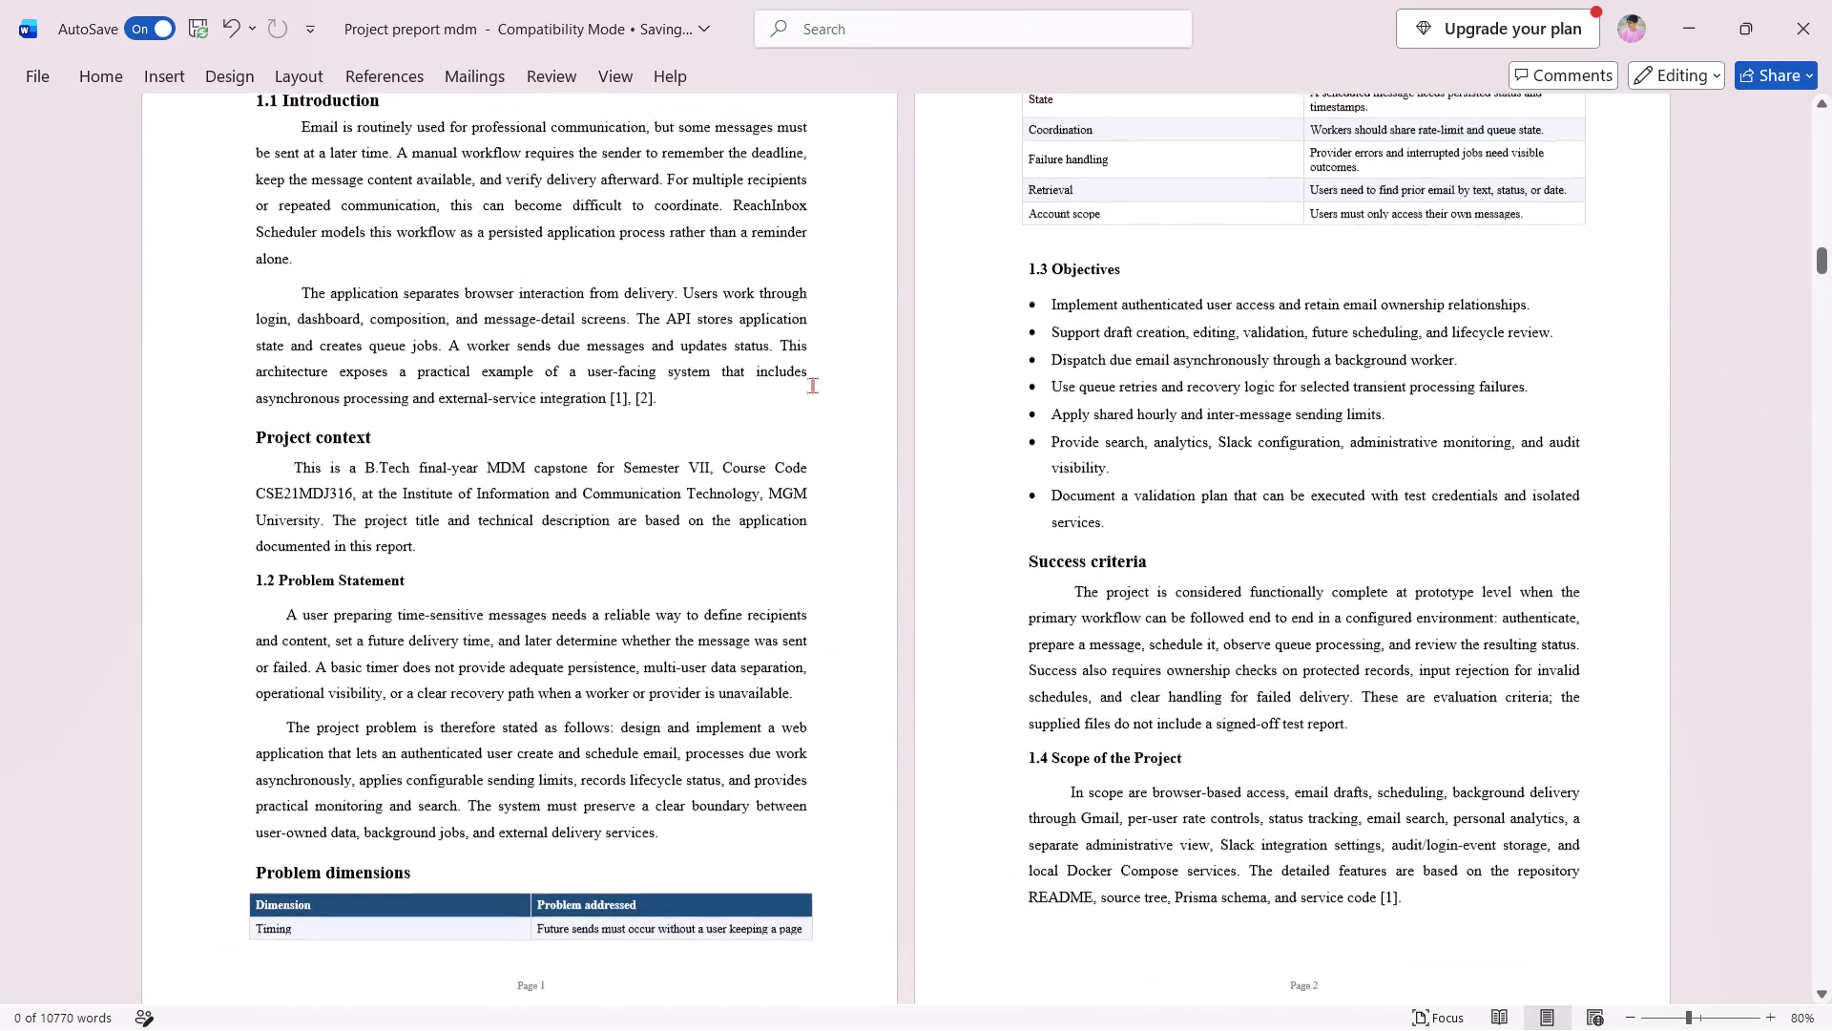
{"action": "scroll", "coordinate": [812, 385], "scroll_direction": "up", "scroll_amount": 1}
{"action": "scroll", "coordinate": [812, 385], "scroll_direction": "down", "scroll_amount": 1}
{"action": "scroll", "coordinate": [812, 385], "scroll_direction": "up", "scroll_amount": 1}
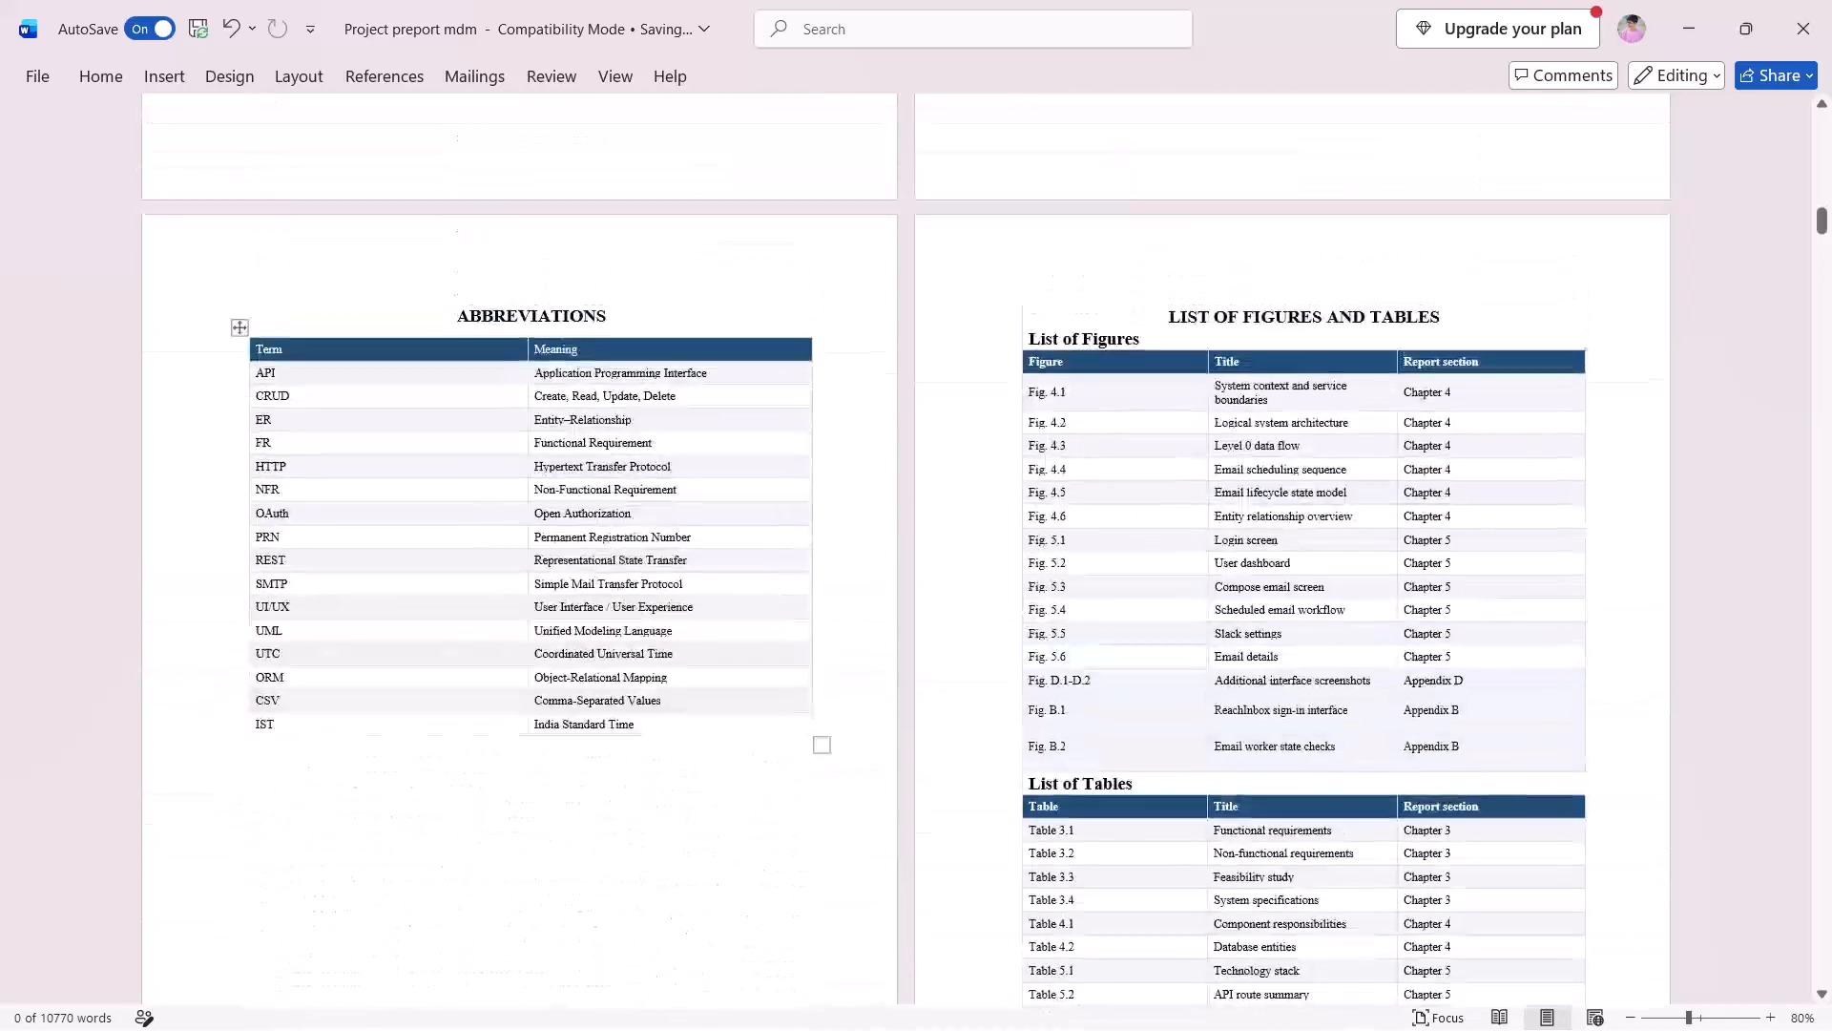
{"action": "scroll", "coordinate": [812, 385], "scroll_direction": "down", "scroll_amount": 9}
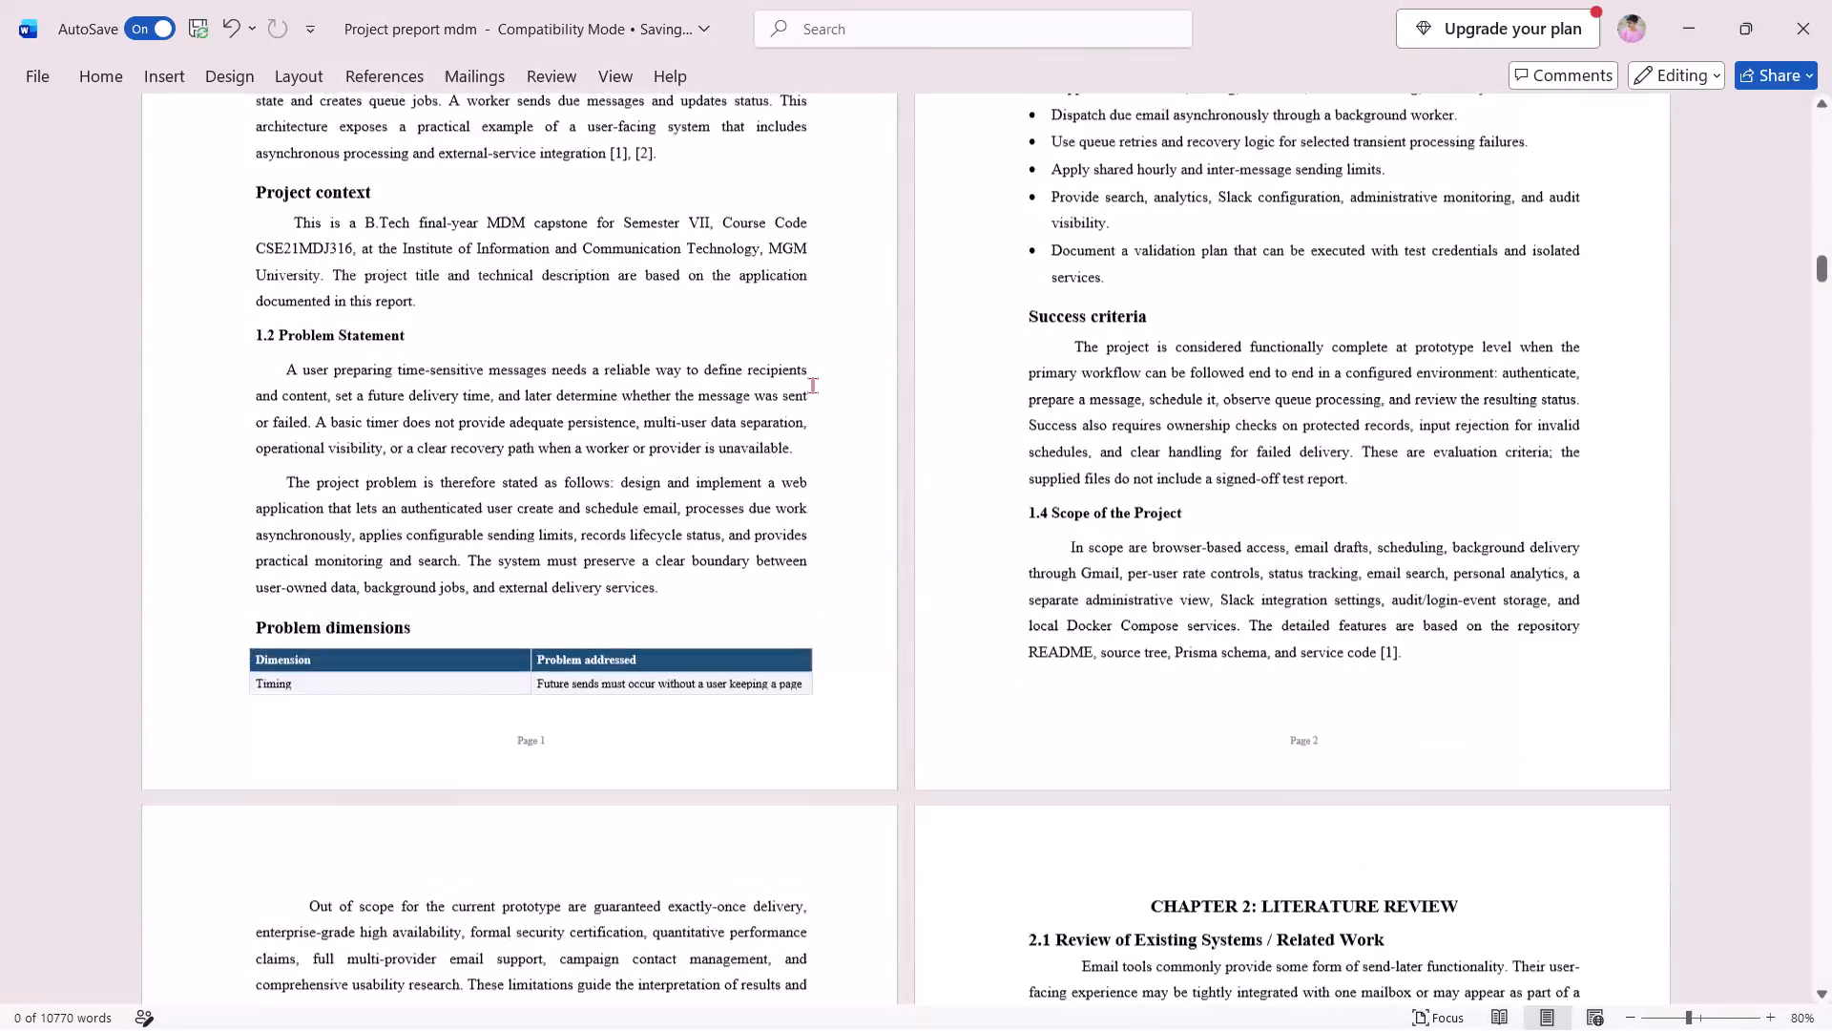
{"action": "scroll", "coordinate": [812, 385], "scroll_direction": "down", "scroll_amount": 5}
{"action": "scroll", "coordinate": [812, 385], "scroll_direction": "down", "scroll_amount": 20}
{"action": "scroll", "coordinate": [812, 385], "scroll_direction": "down", "scroll_amount": 2}
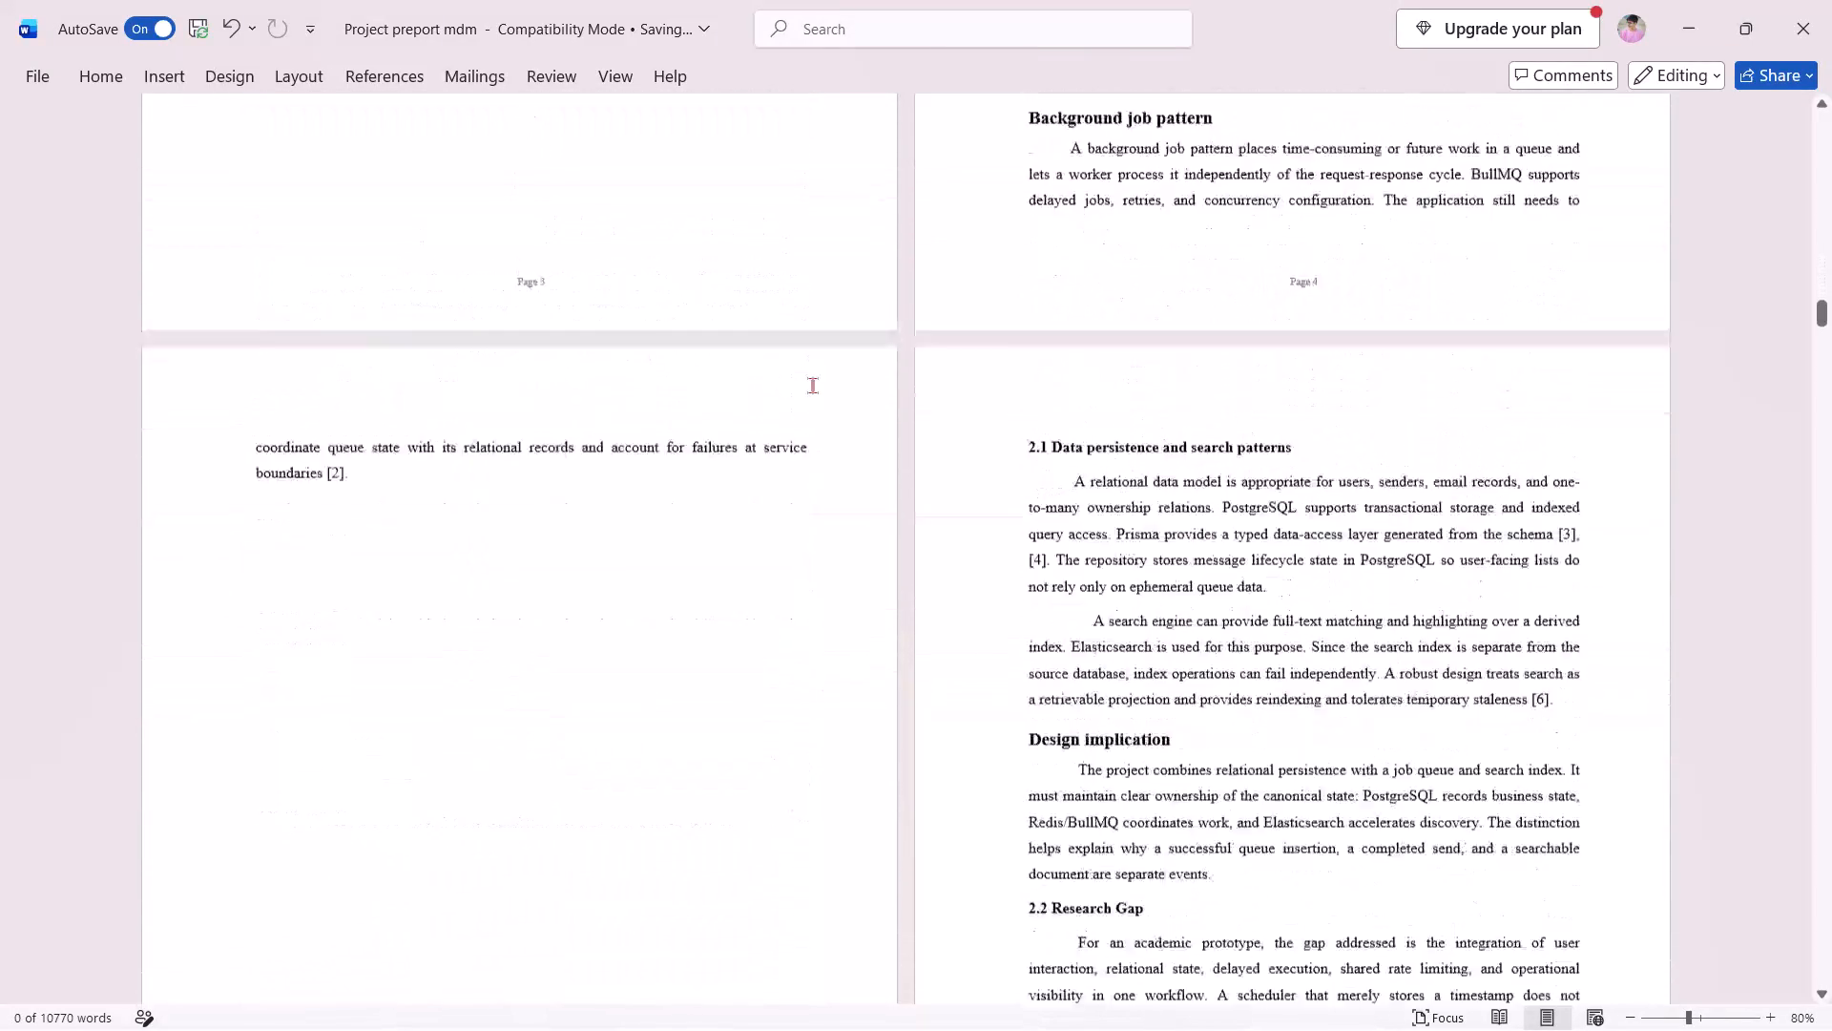
{"action": "scroll", "coordinate": [812, 385], "scroll_direction": "down", "scroll_amount": 16}
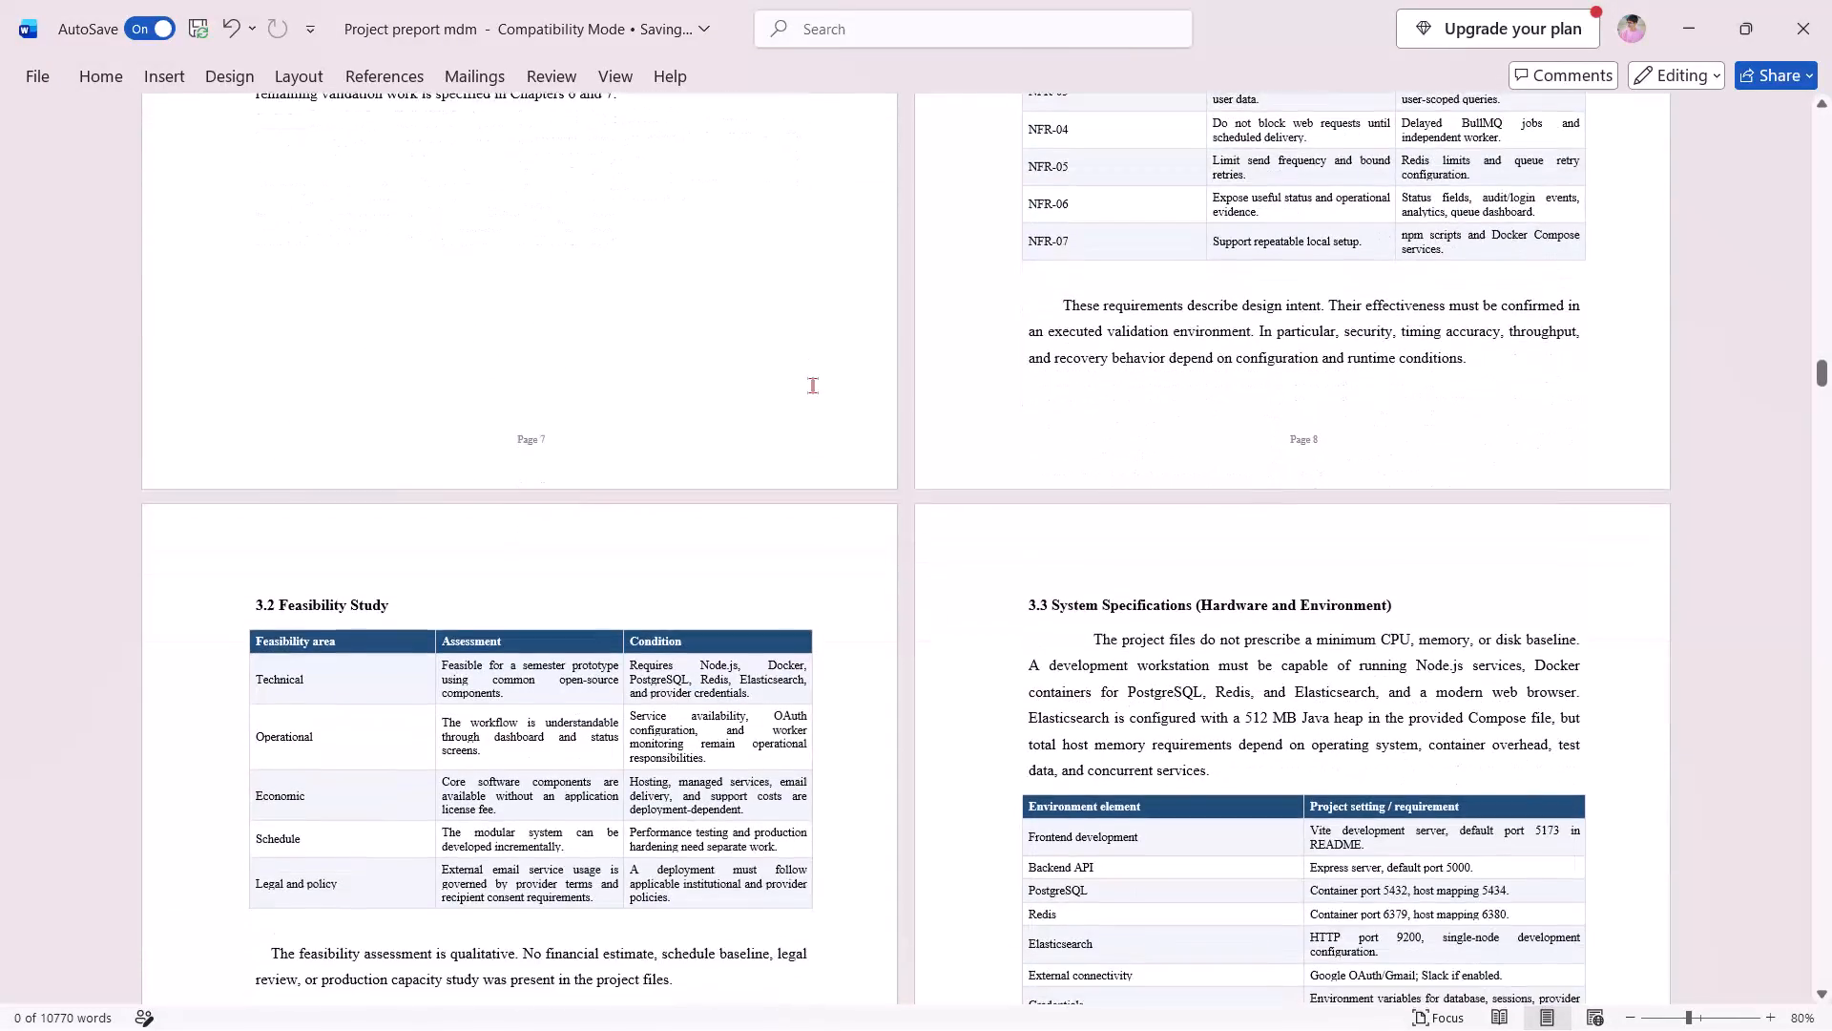
{"action": "scroll", "coordinate": [812, 385], "scroll_direction": "down", "scroll_amount": 6}
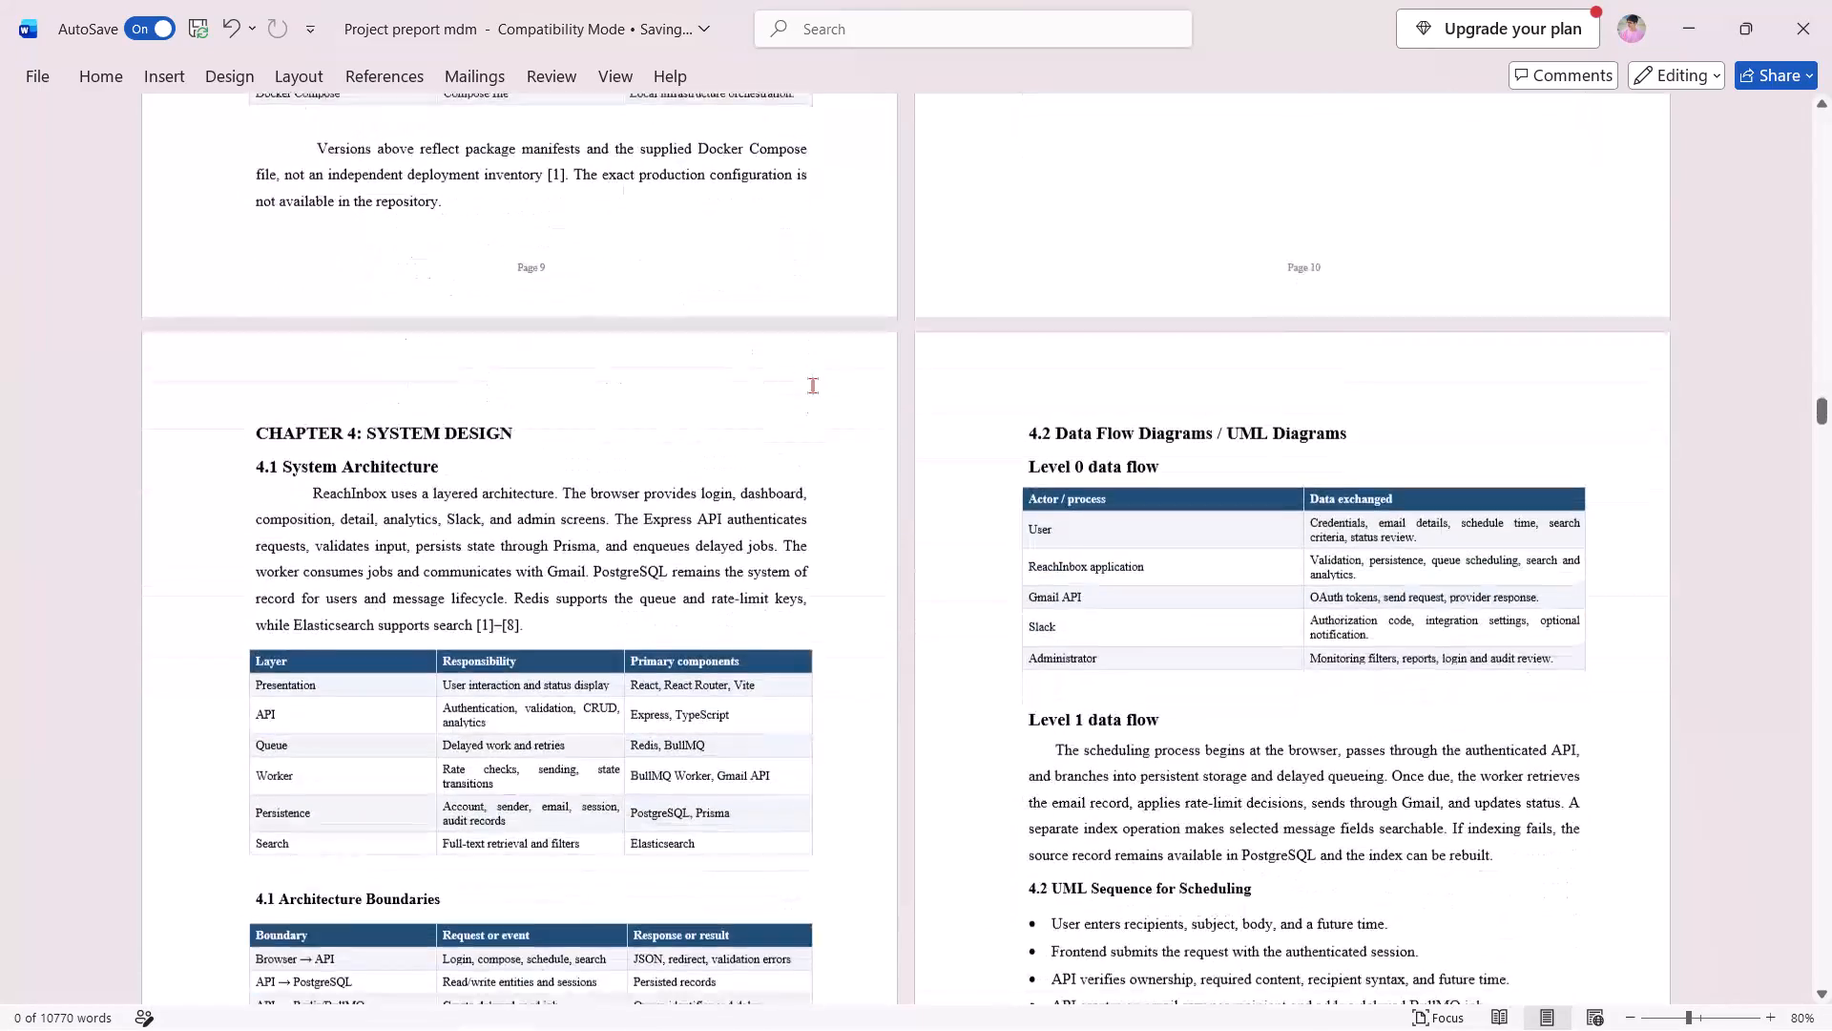
{"action": "scroll", "coordinate": [812, 385], "scroll_direction": "down", "scroll_amount": 5}
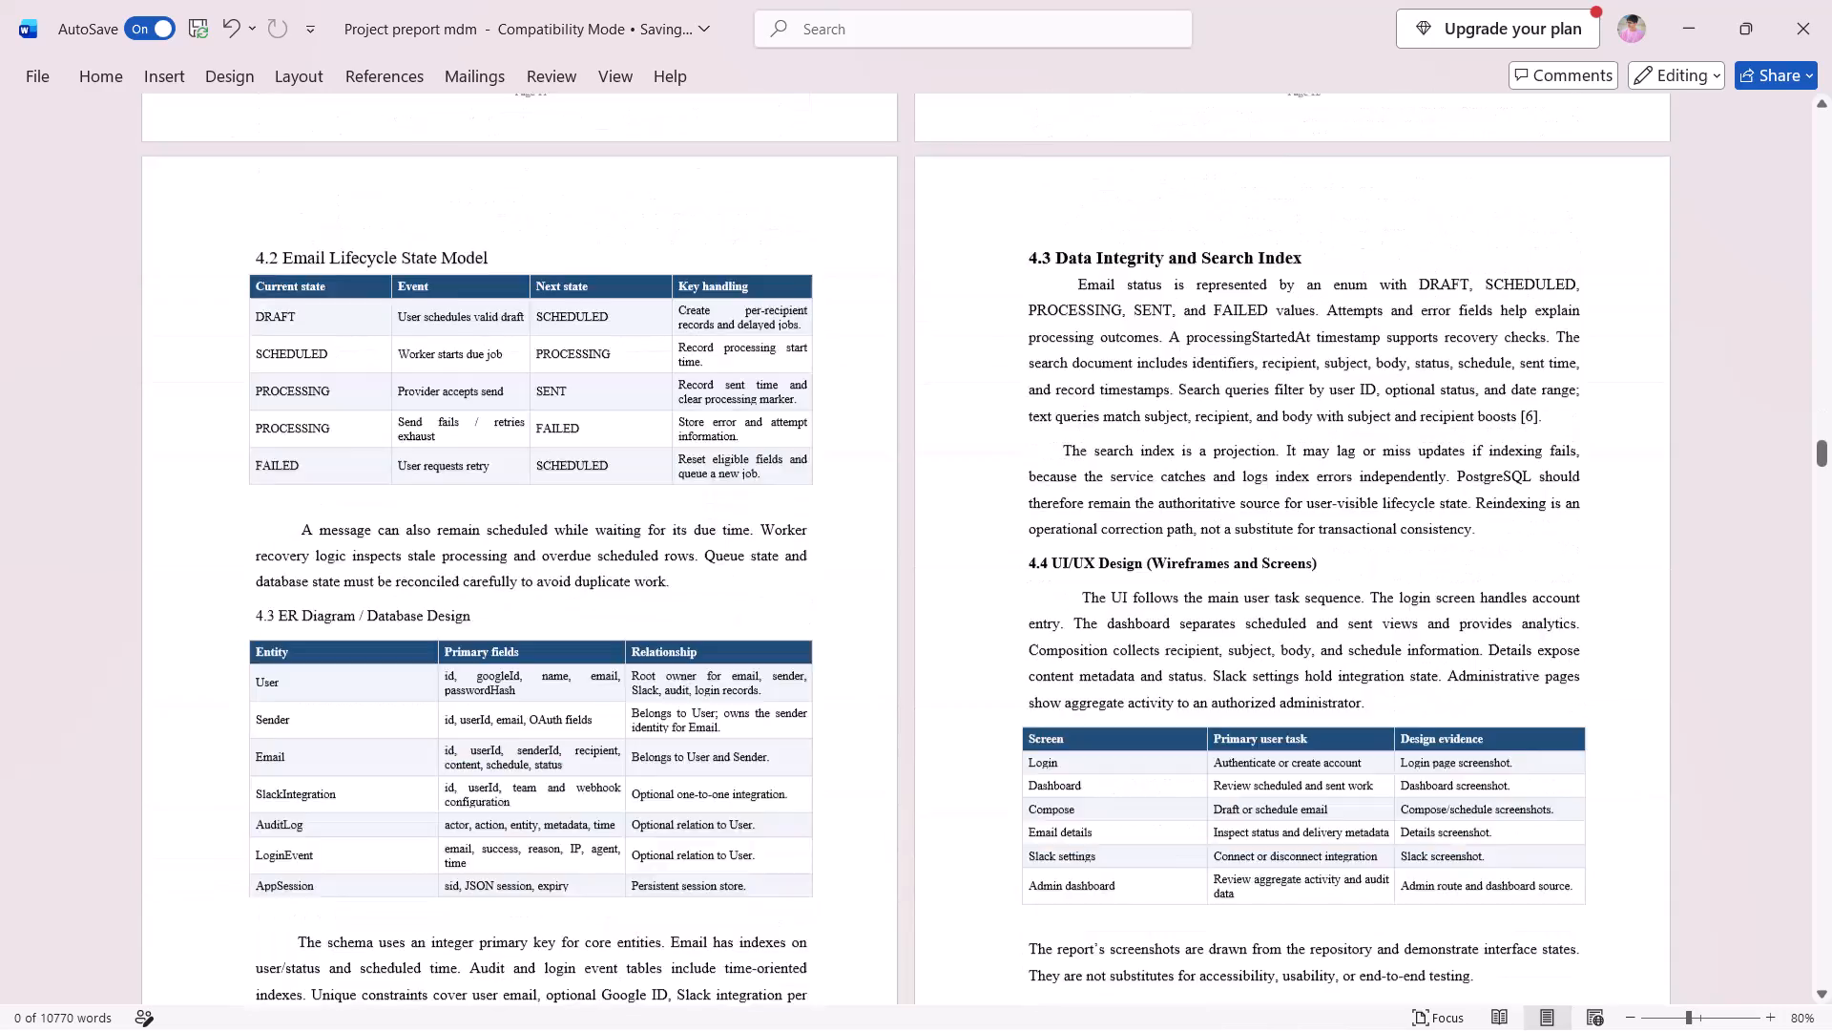
{"action": "scroll", "coordinate": [812, 385], "scroll_direction": "down", "scroll_amount": 7}
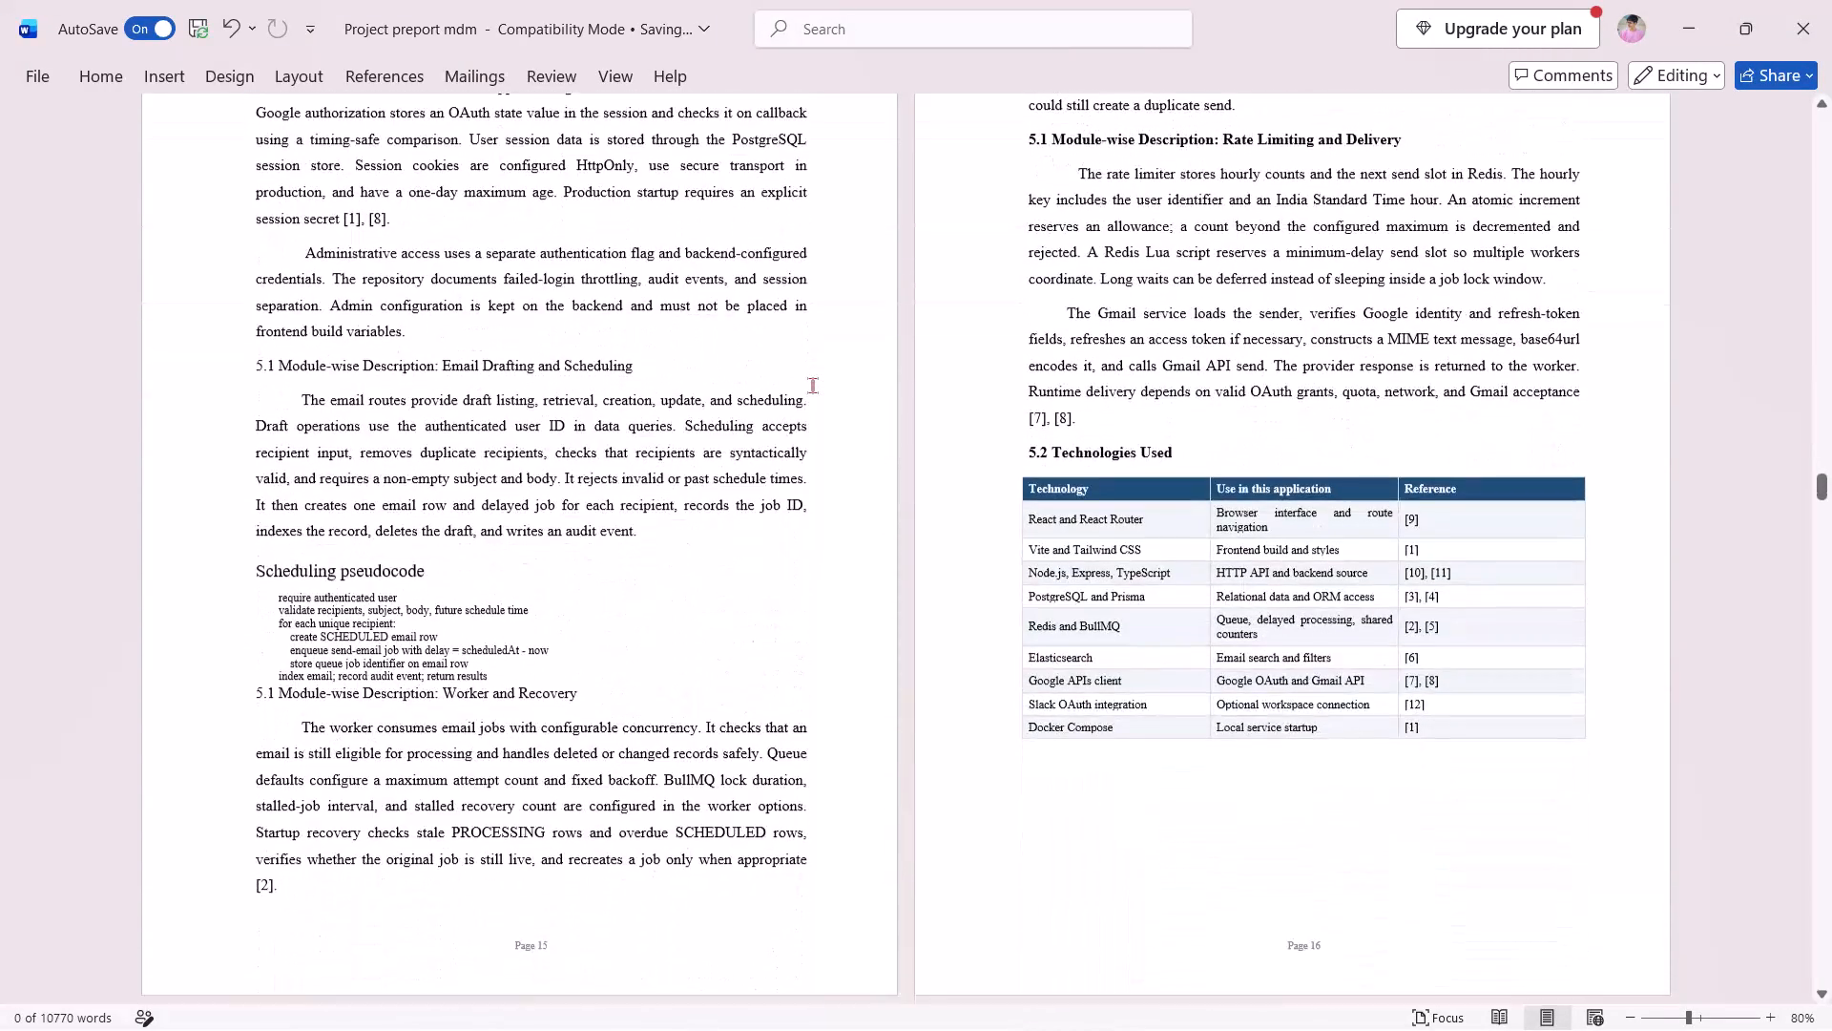
{"action": "scroll", "coordinate": [812, 385], "scroll_direction": "down", "scroll_amount": 1}
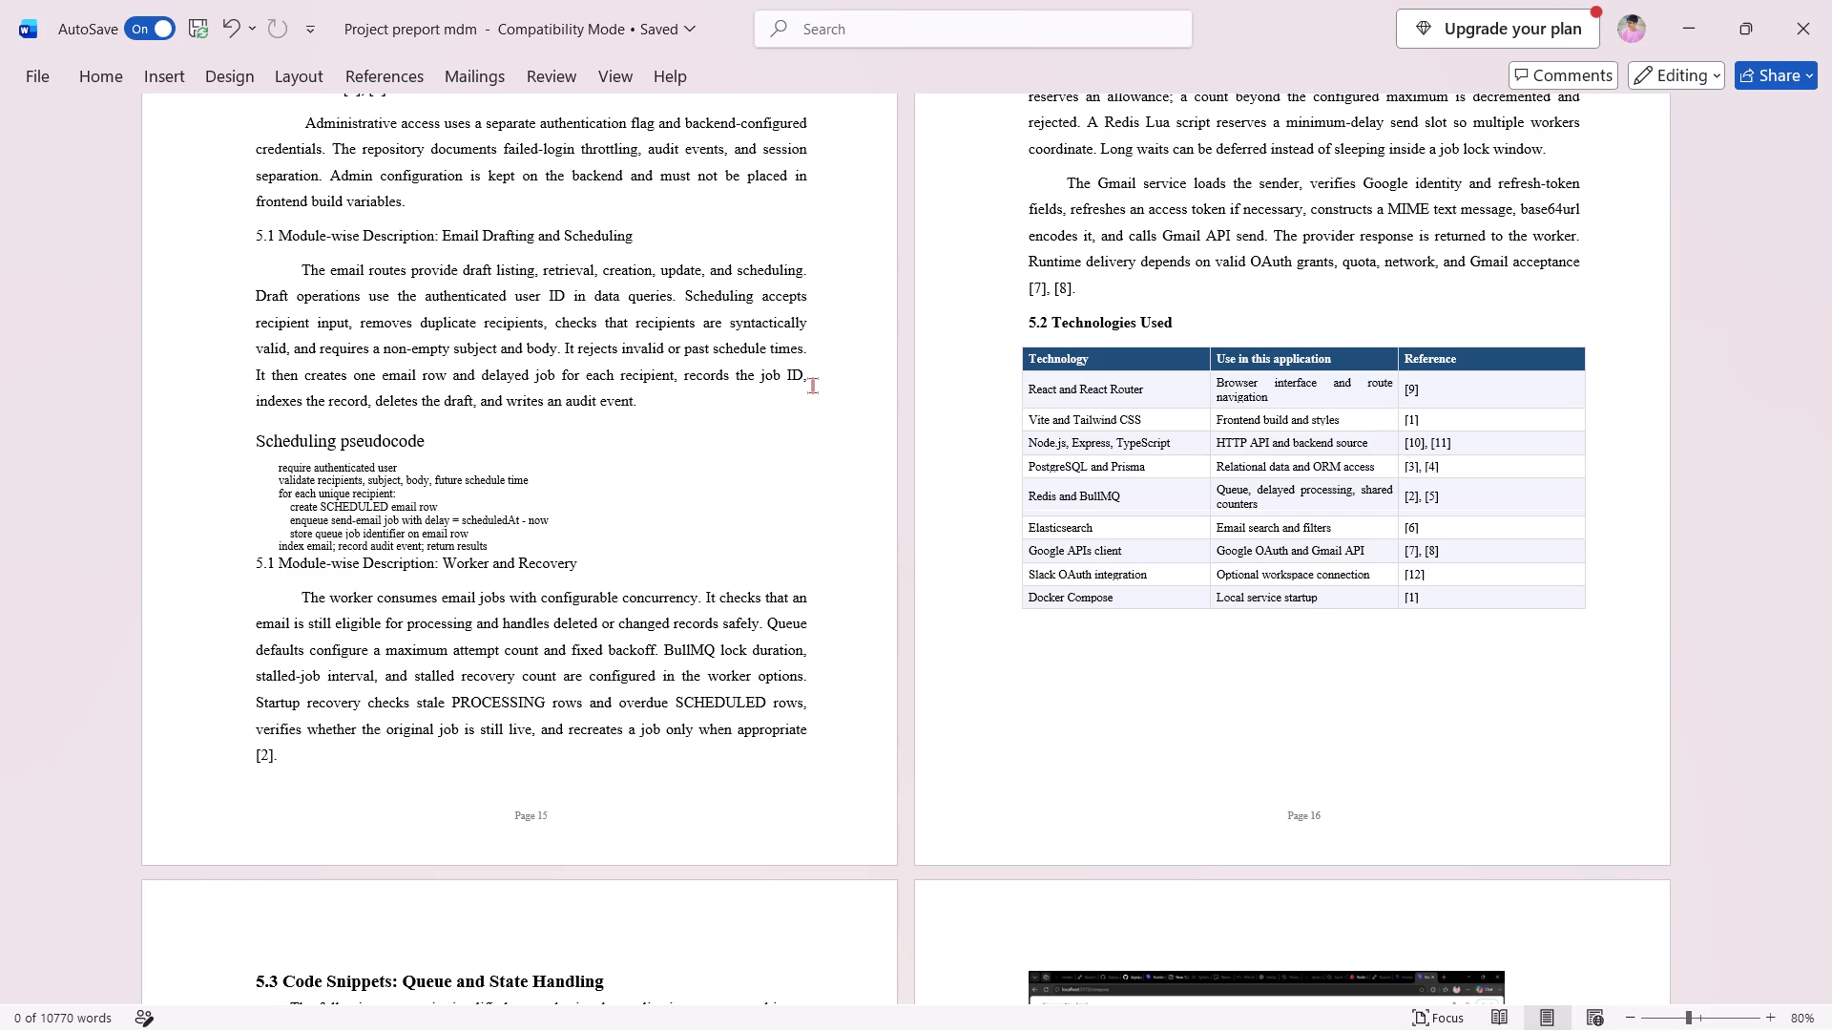
{"action": "scroll", "coordinate": [812, 385], "scroll_direction": "down", "scroll_amount": 7}
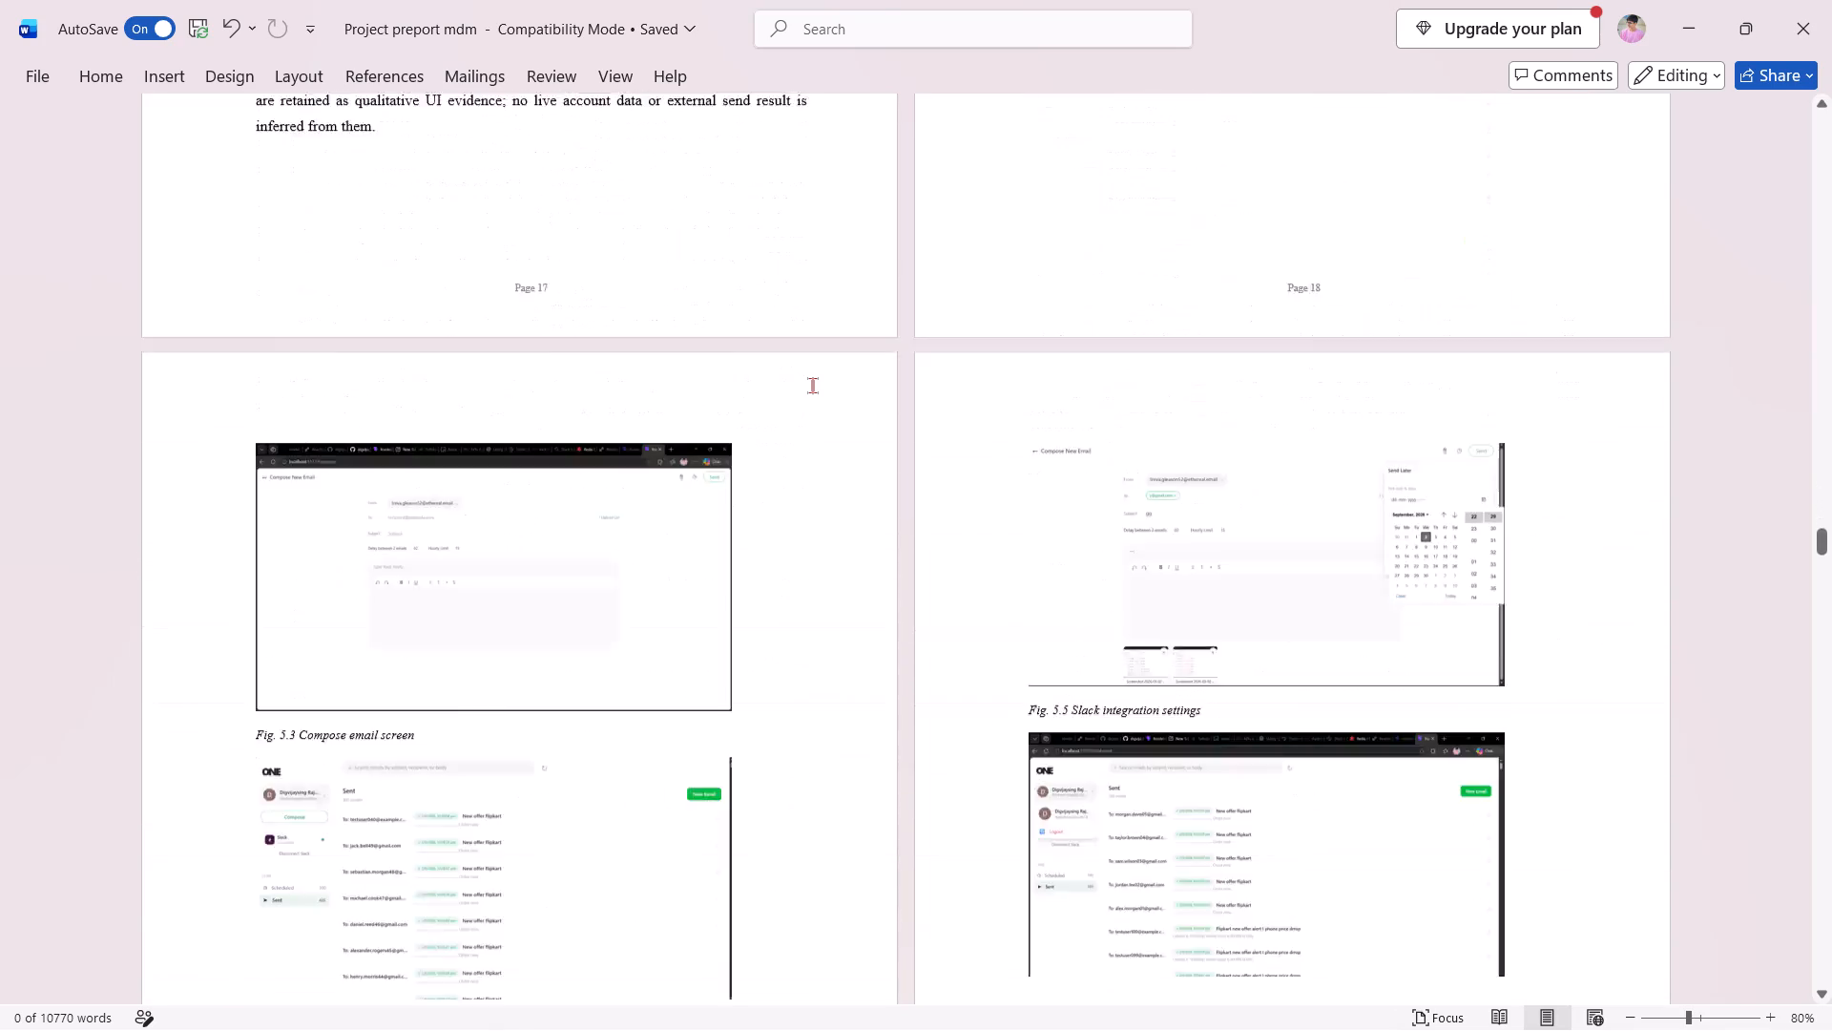
{"action": "scroll", "coordinate": [812, 385], "scroll_direction": "down", "scroll_amount": 10}
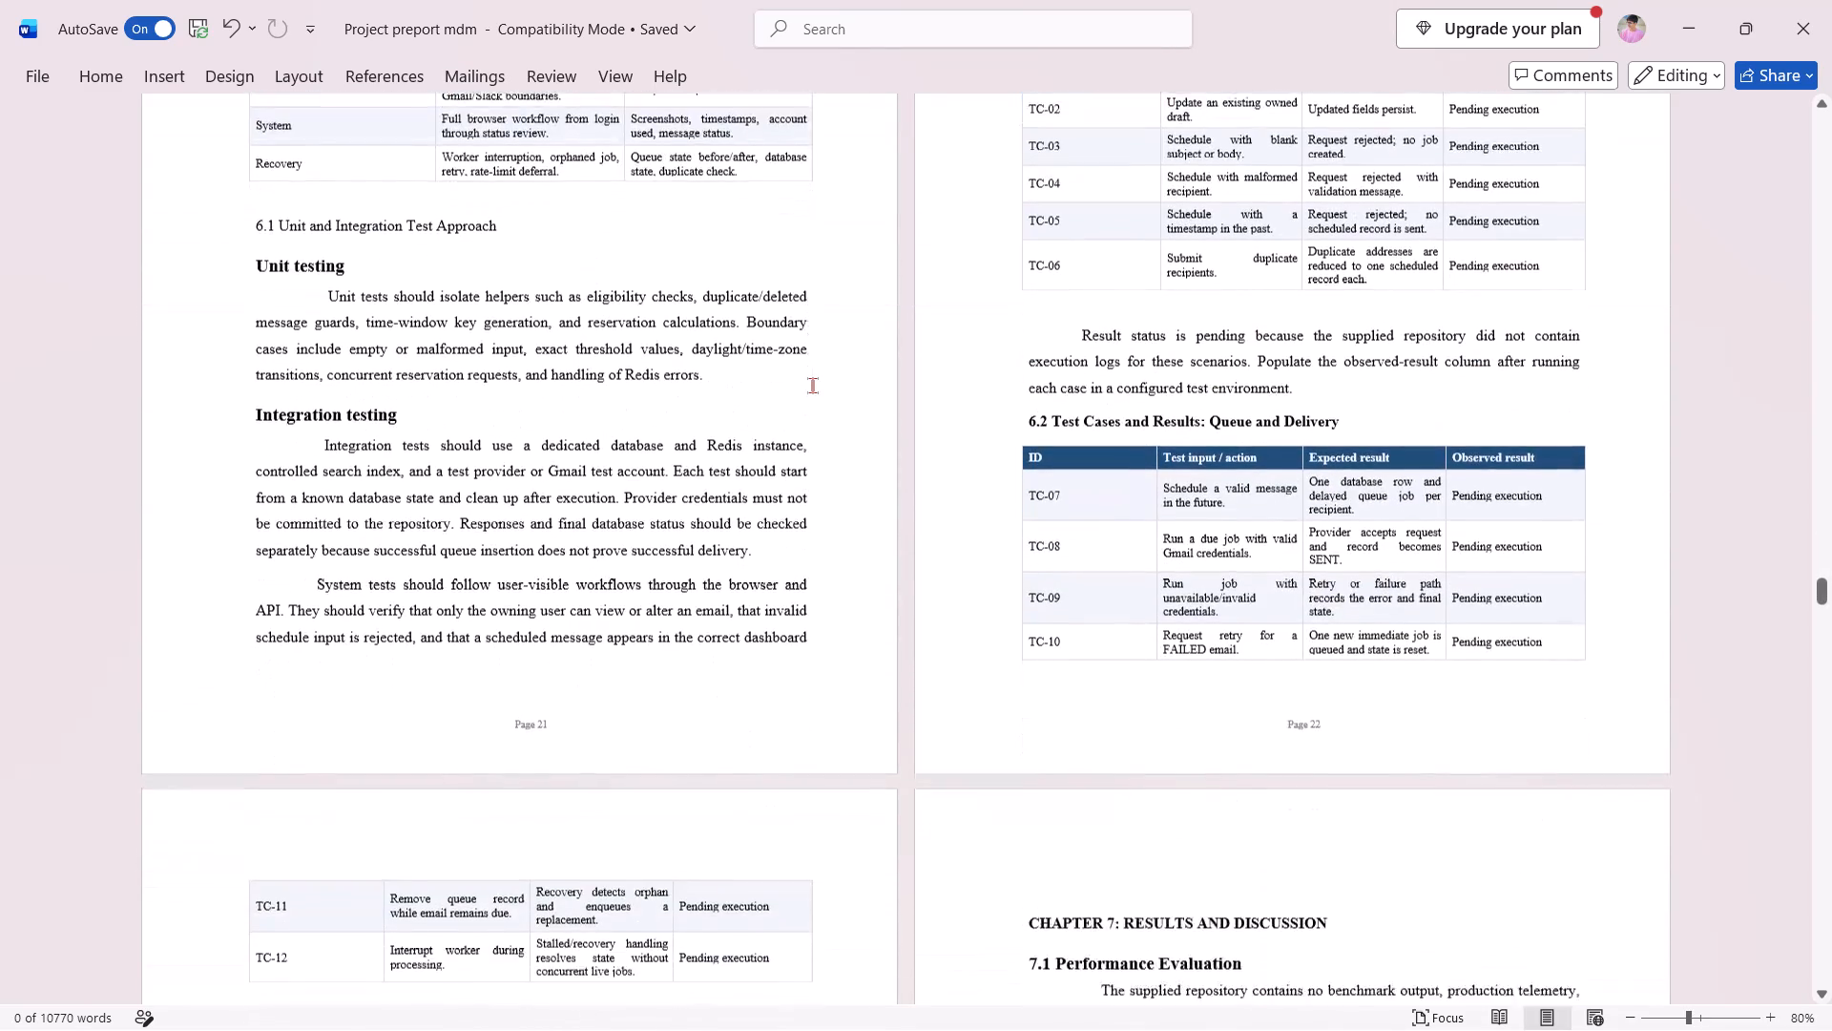
{"action": "scroll", "coordinate": [812, 385], "scroll_direction": "down", "scroll_amount": 8}
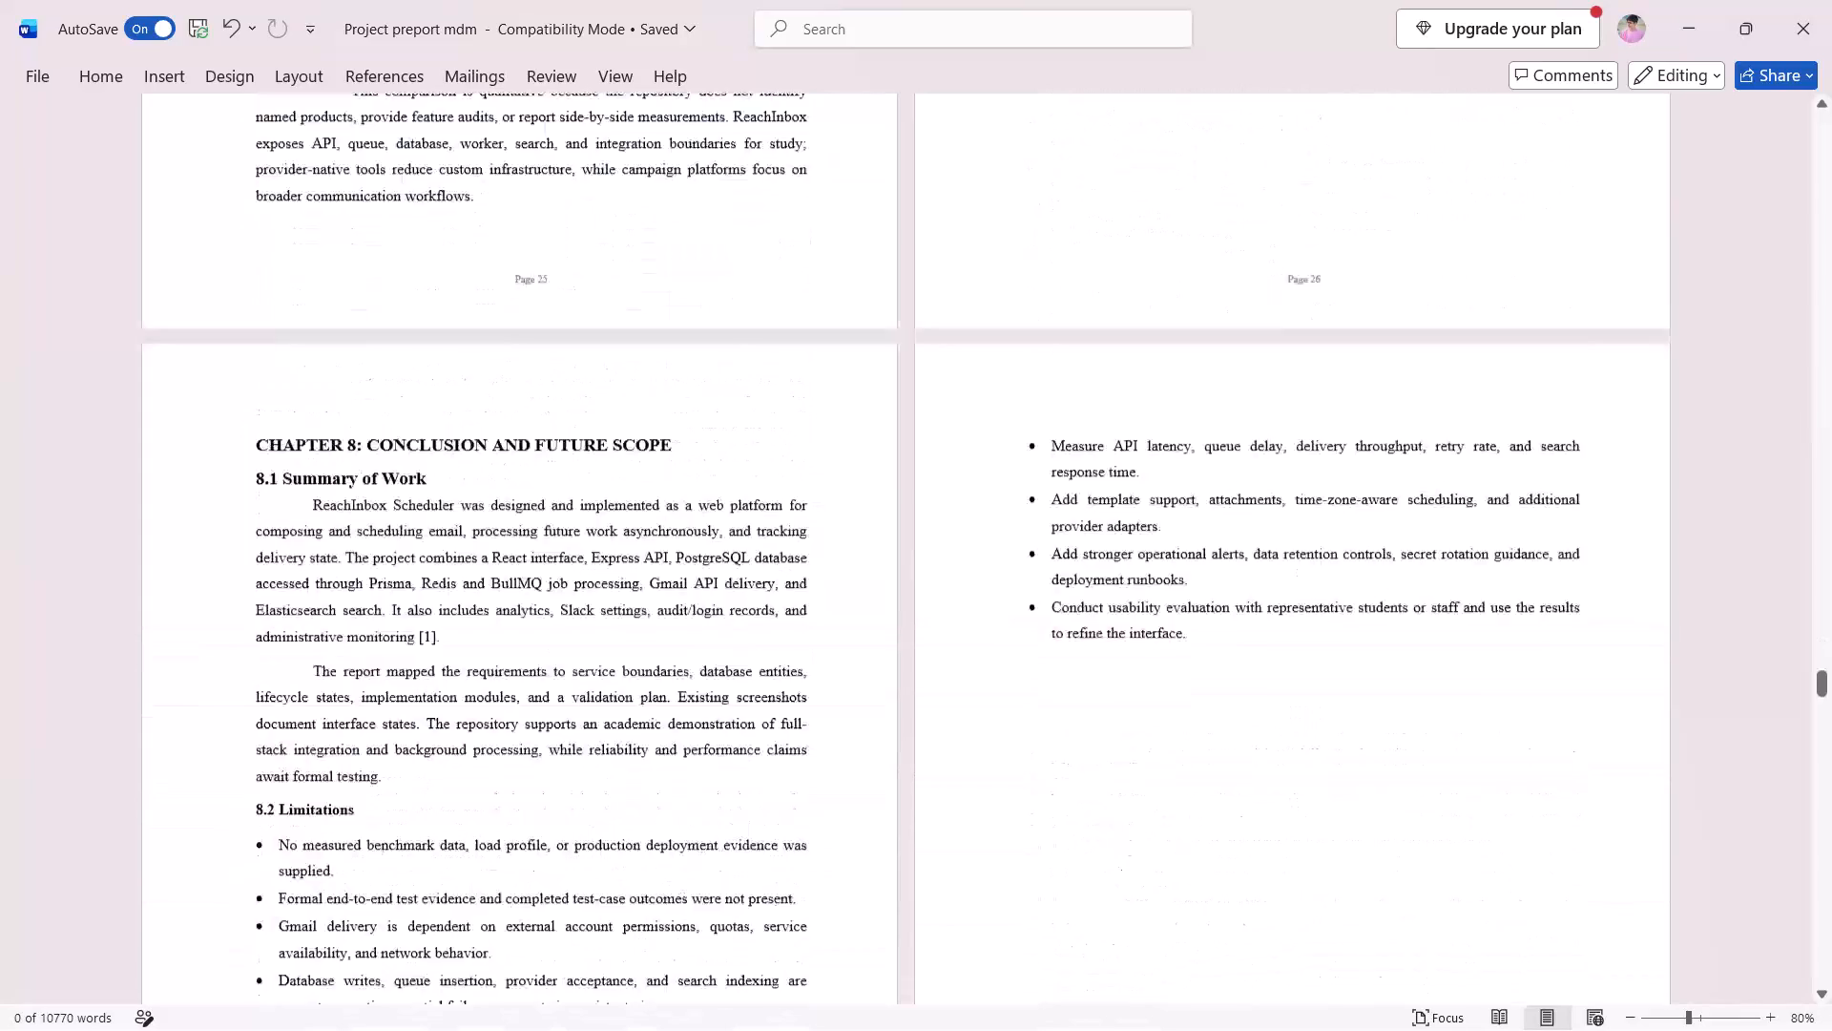
{"action": "scroll", "coordinate": [812, 385], "scroll_direction": "down", "scroll_amount": 1}
{"action": "scroll", "coordinate": [812, 385], "scroll_direction": "up", "scroll_amount": 5}
{"action": "scroll", "coordinate": [812, 385], "scroll_direction": "down", "scroll_amount": 5}
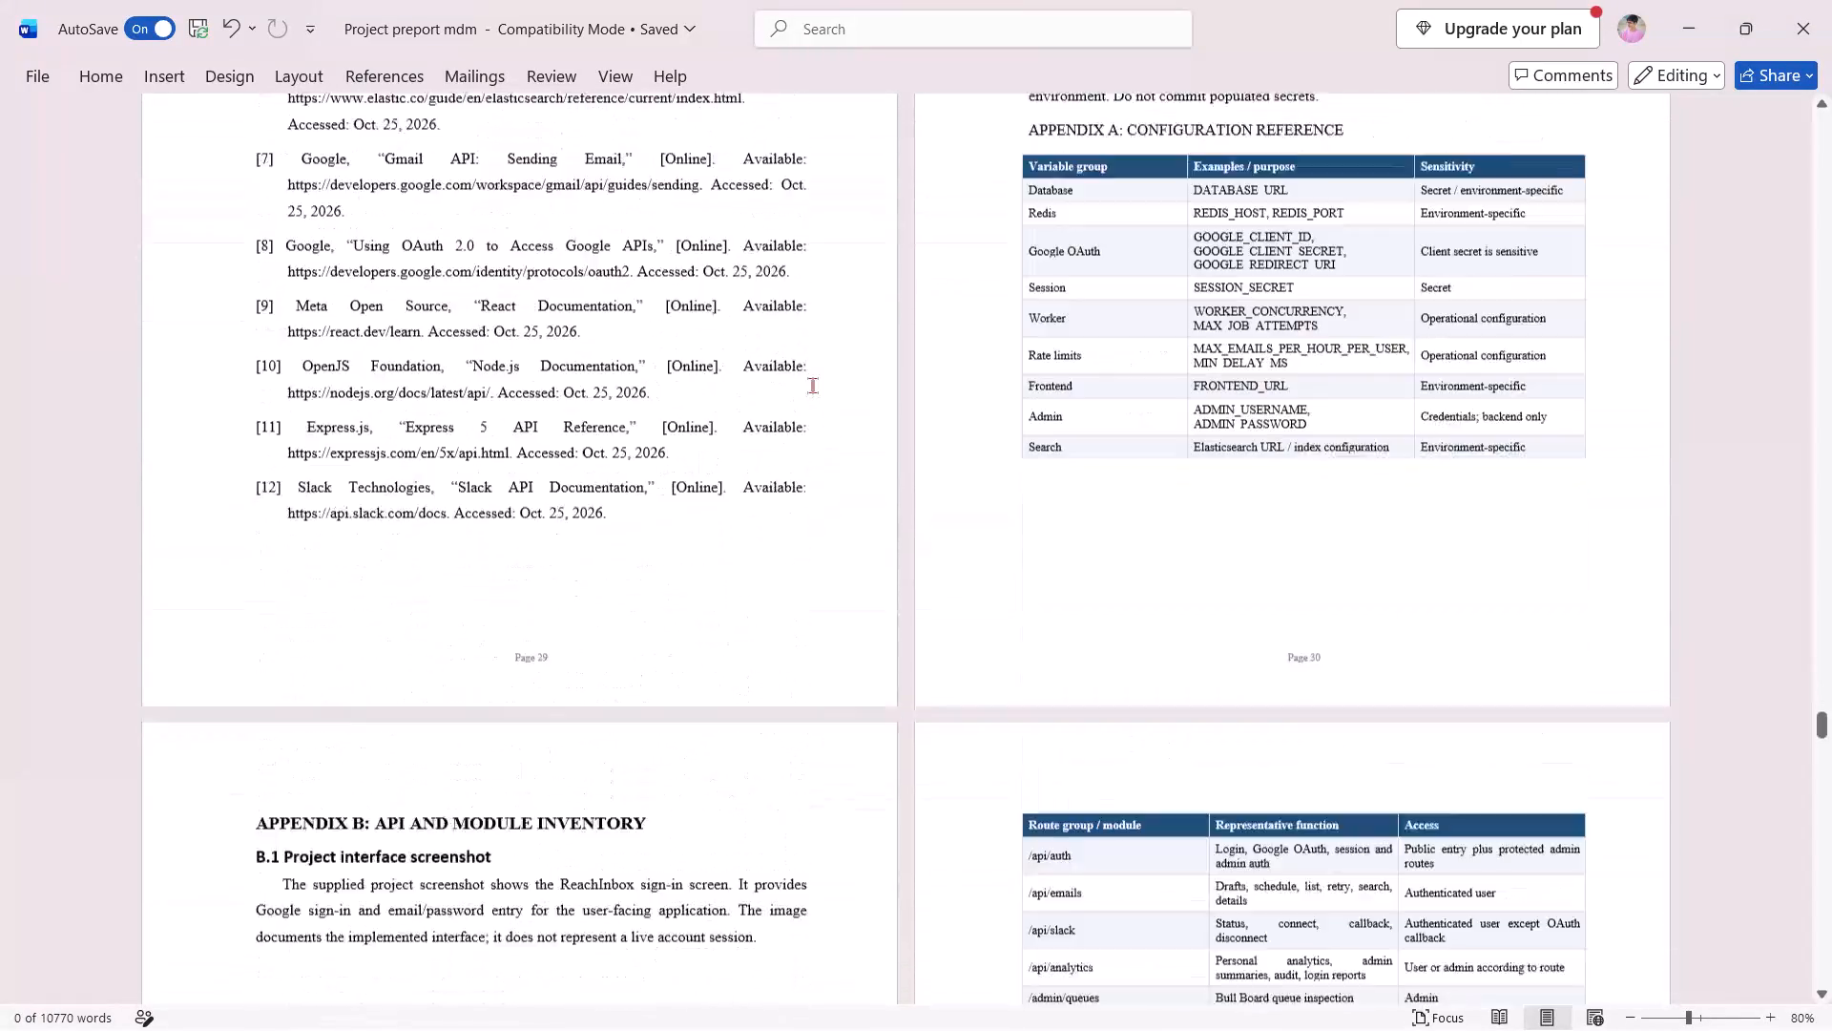
{"action": "scroll", "coordinate": [812, 385], "scroll_direction": "down", "scroll_amount": 20}
{"action": "scroll", "coordinate": [812, 385], "scroll_direction": "down", "scroll_amount": 18}
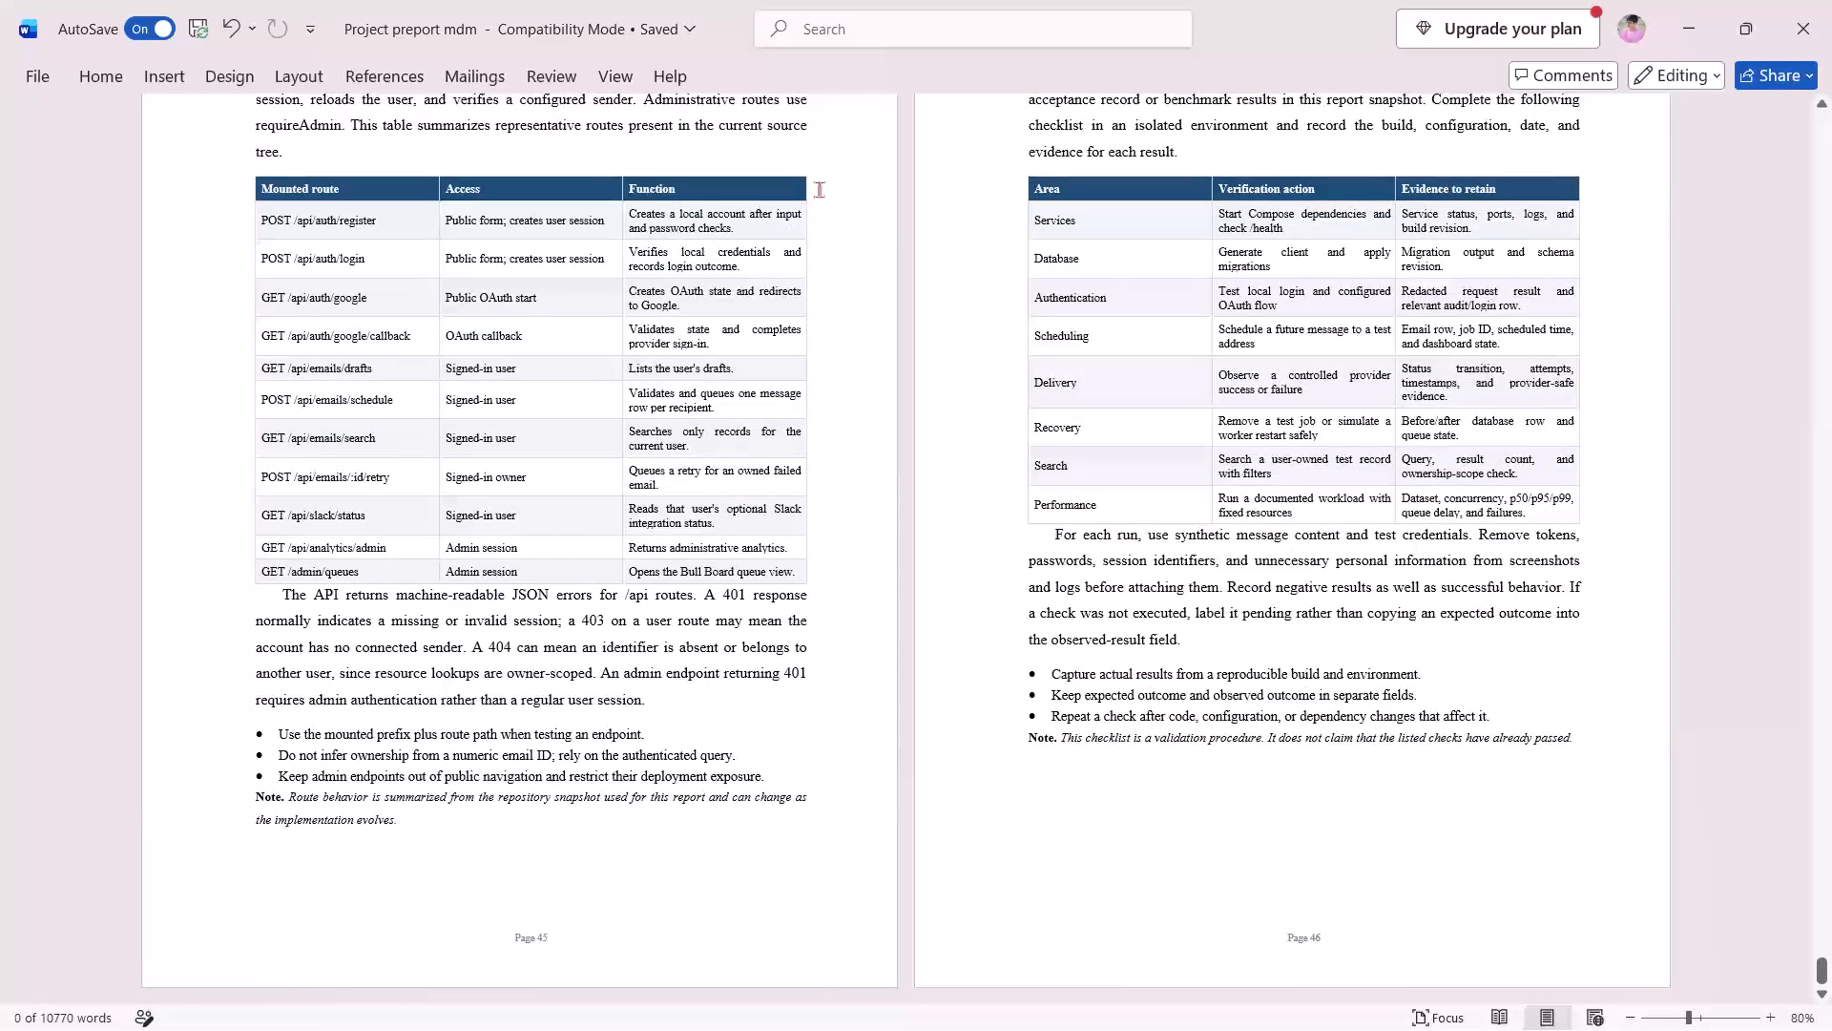
{"action": "scroll", "coordinate": [904, 267], "scroll_direction": "down", "scroll_amount": 7}
Check the font formatting of "MGM UNIVERSITY" and "Jawaharlal Nehru Engineering College (JNEC)" on the cover page.
{"action": "scroll", "coordinate": [904, 267], "scroll_direction": "up", "scroll_amount": 5}
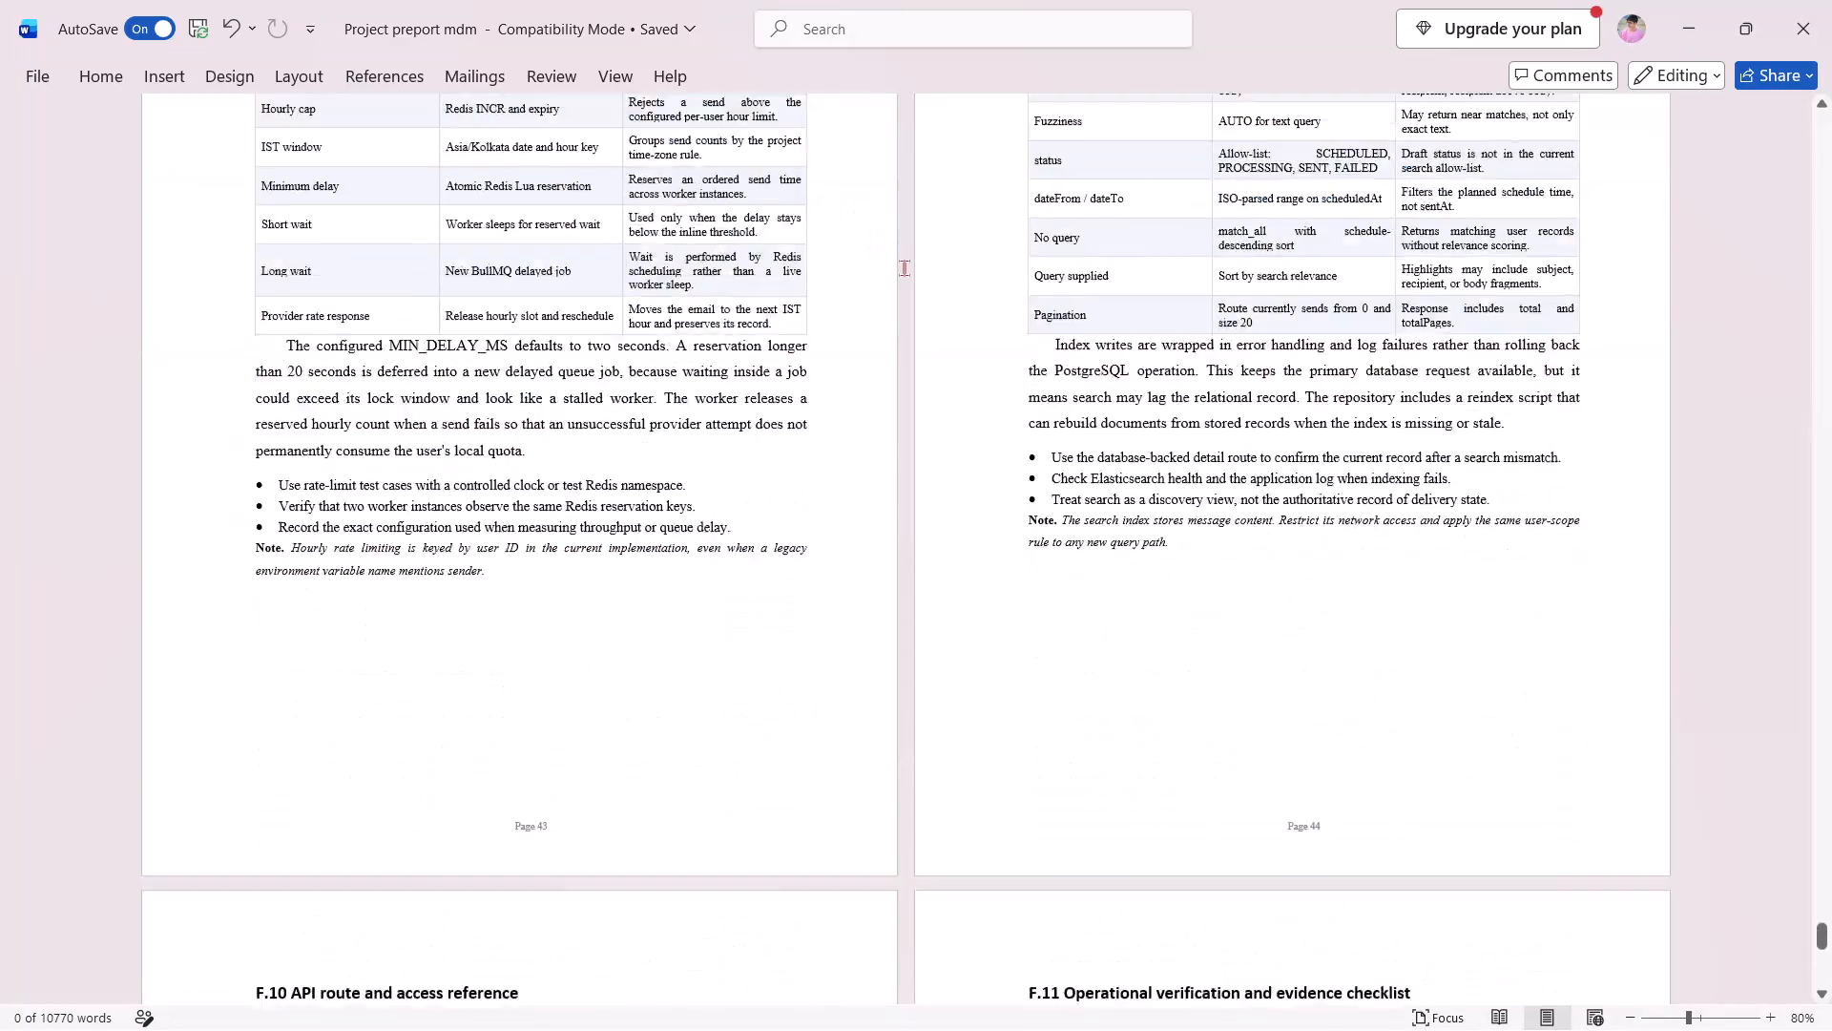
{"action": "scroll", "coordinate": [904, 267], "scroll_direction": "up", "scroll_amount": 10}
{"action": "scroll", "coordinate": [904, 267], "scroll_direction": "up", "scroll_amount": 11}
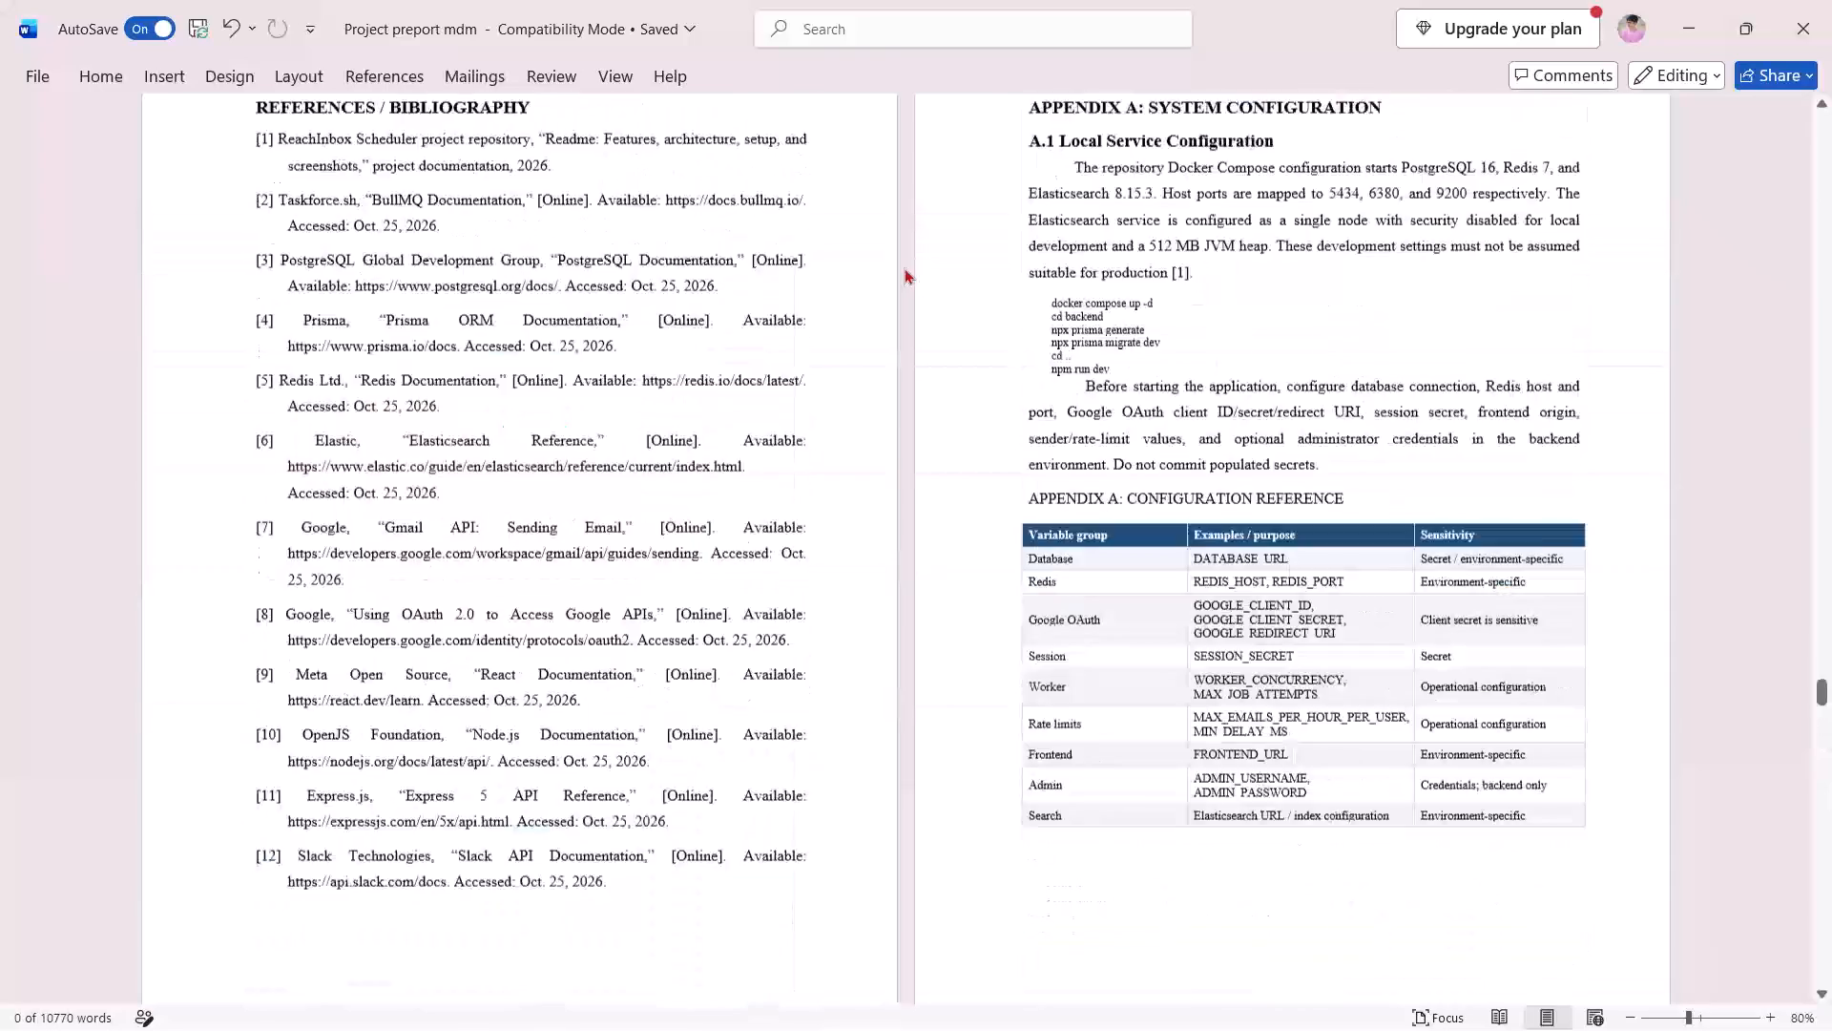
{"action": "scroll", "coordinate": [904, 267], "scroll_direction": "up", "scroll_amount": 20}
{"action": "scroll", "coordinate": [904, 267], "scroll_direction": "up", "scroll_amount": 18}
{"action": "scroll", "coordinate": [904, 267], "scroll_direction": "up", "scroll_amount": 5}
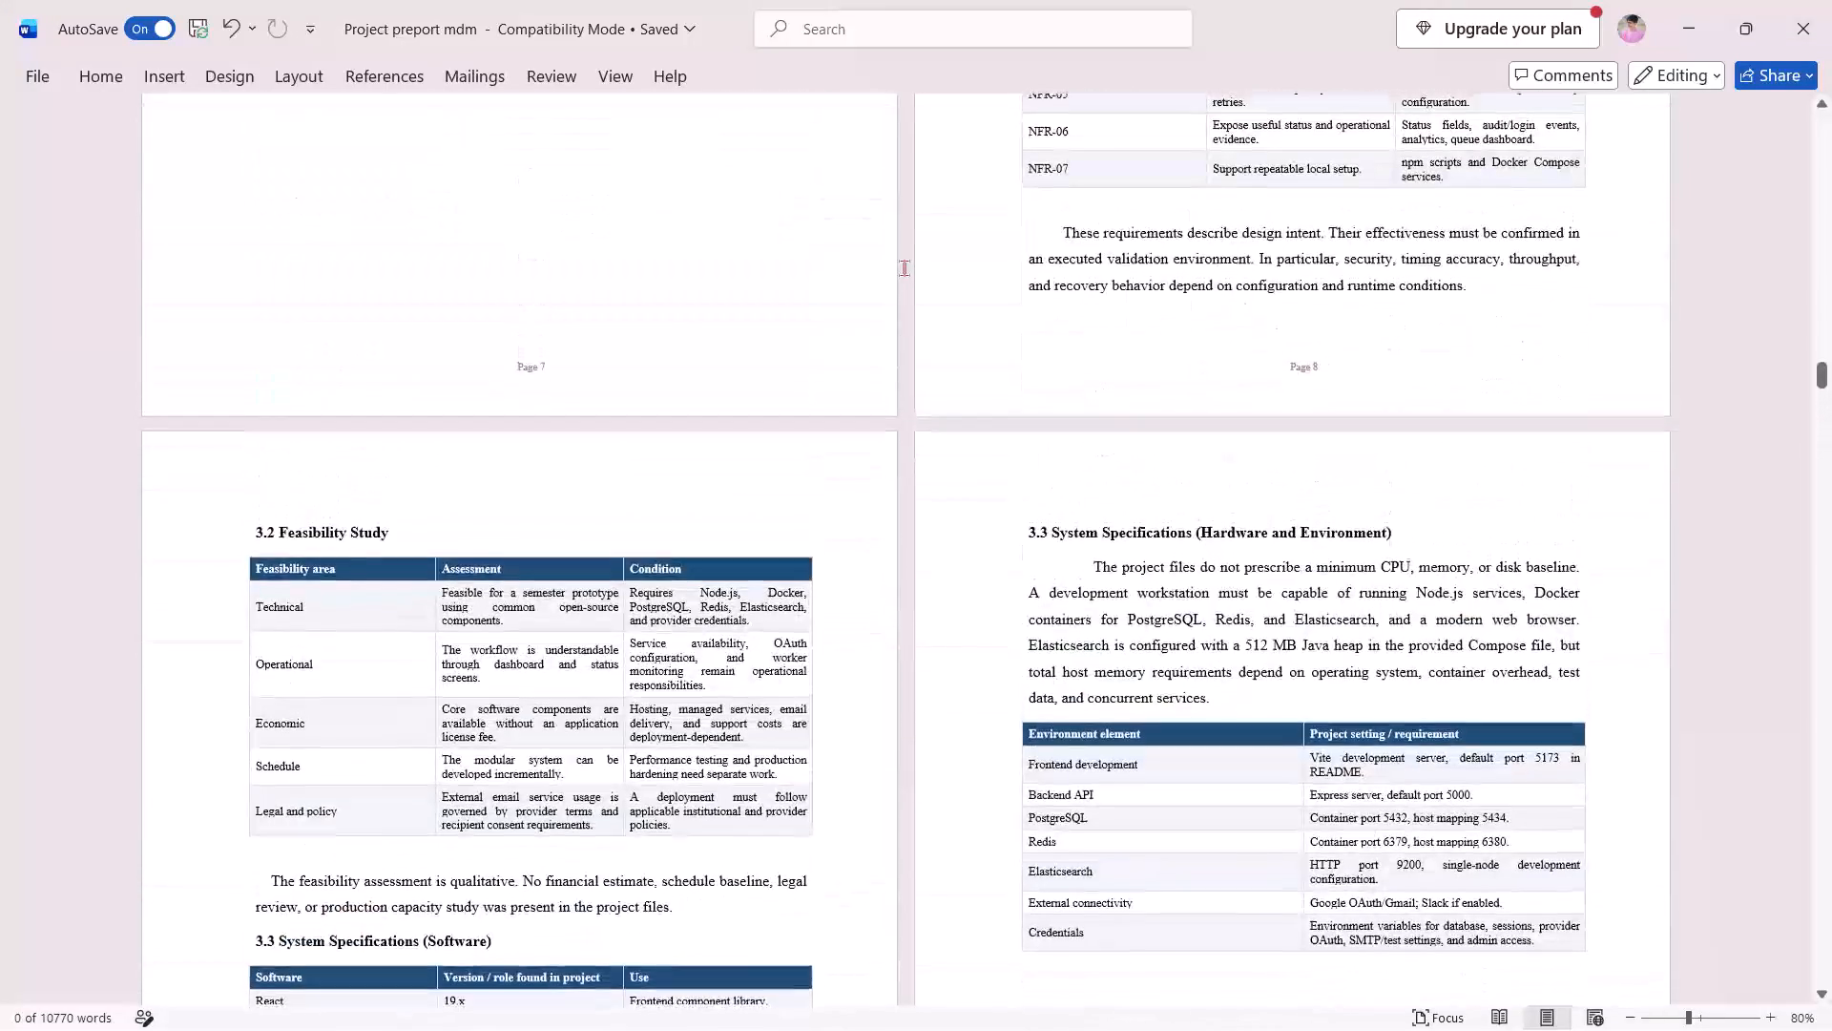
{"action": "scroll", "coordinate": [904, 267], "scroll_direction": "up", "scroll_amount": 18}
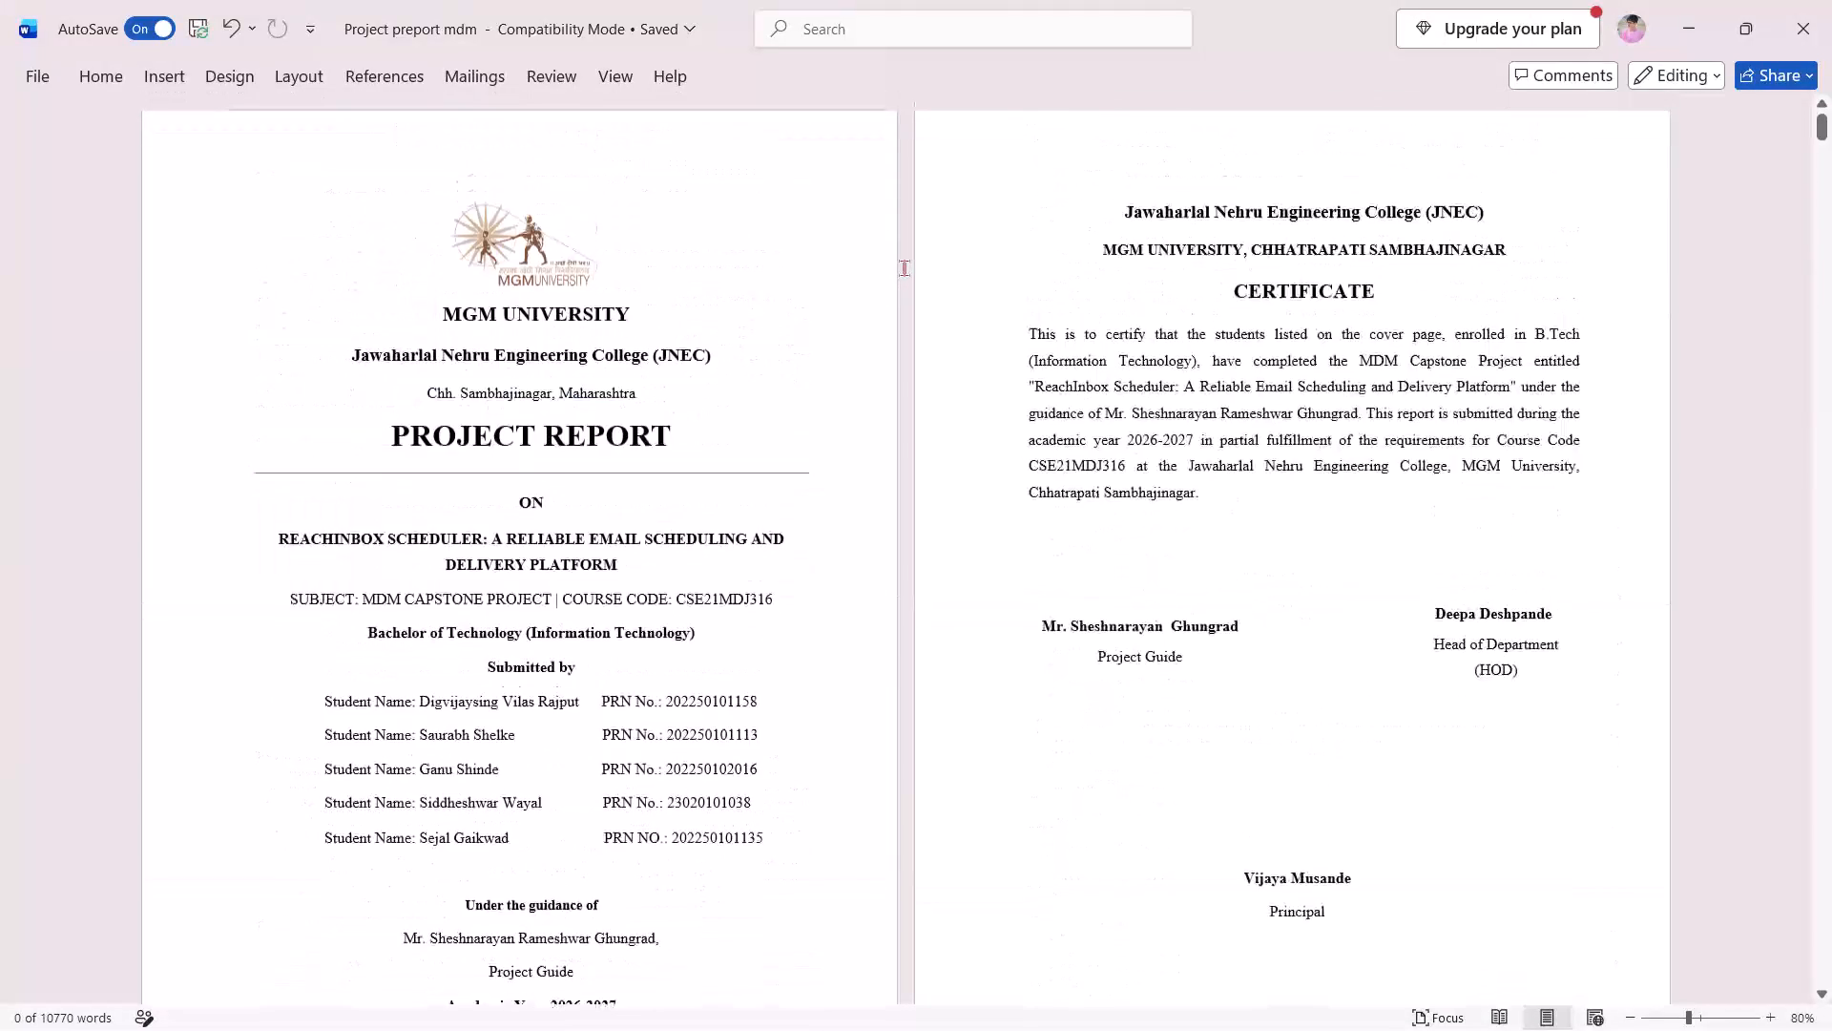
{"action": "scroll", "coordinate": [904, 267], "scroll_direction": "up", "scroll_amount": 7}
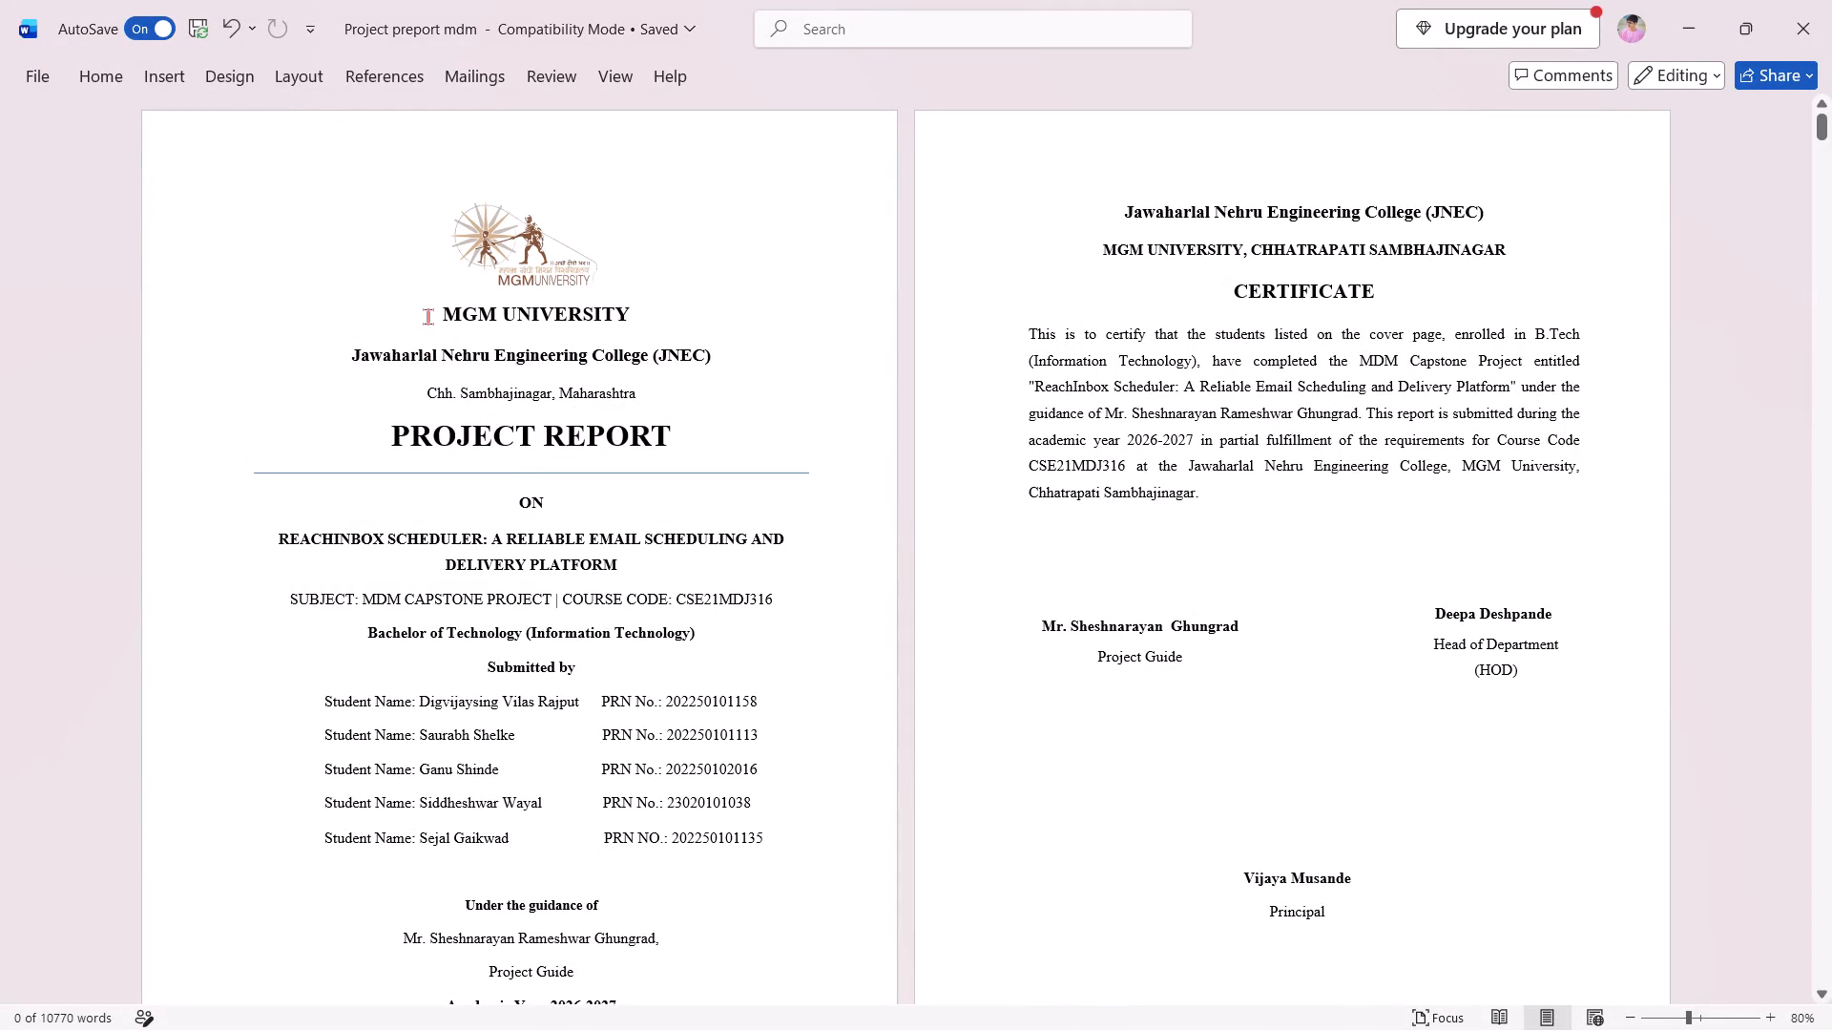
{"action": "left_click_drag", "start_coordinate": [444, 311], "coordinate": [630, 307]}
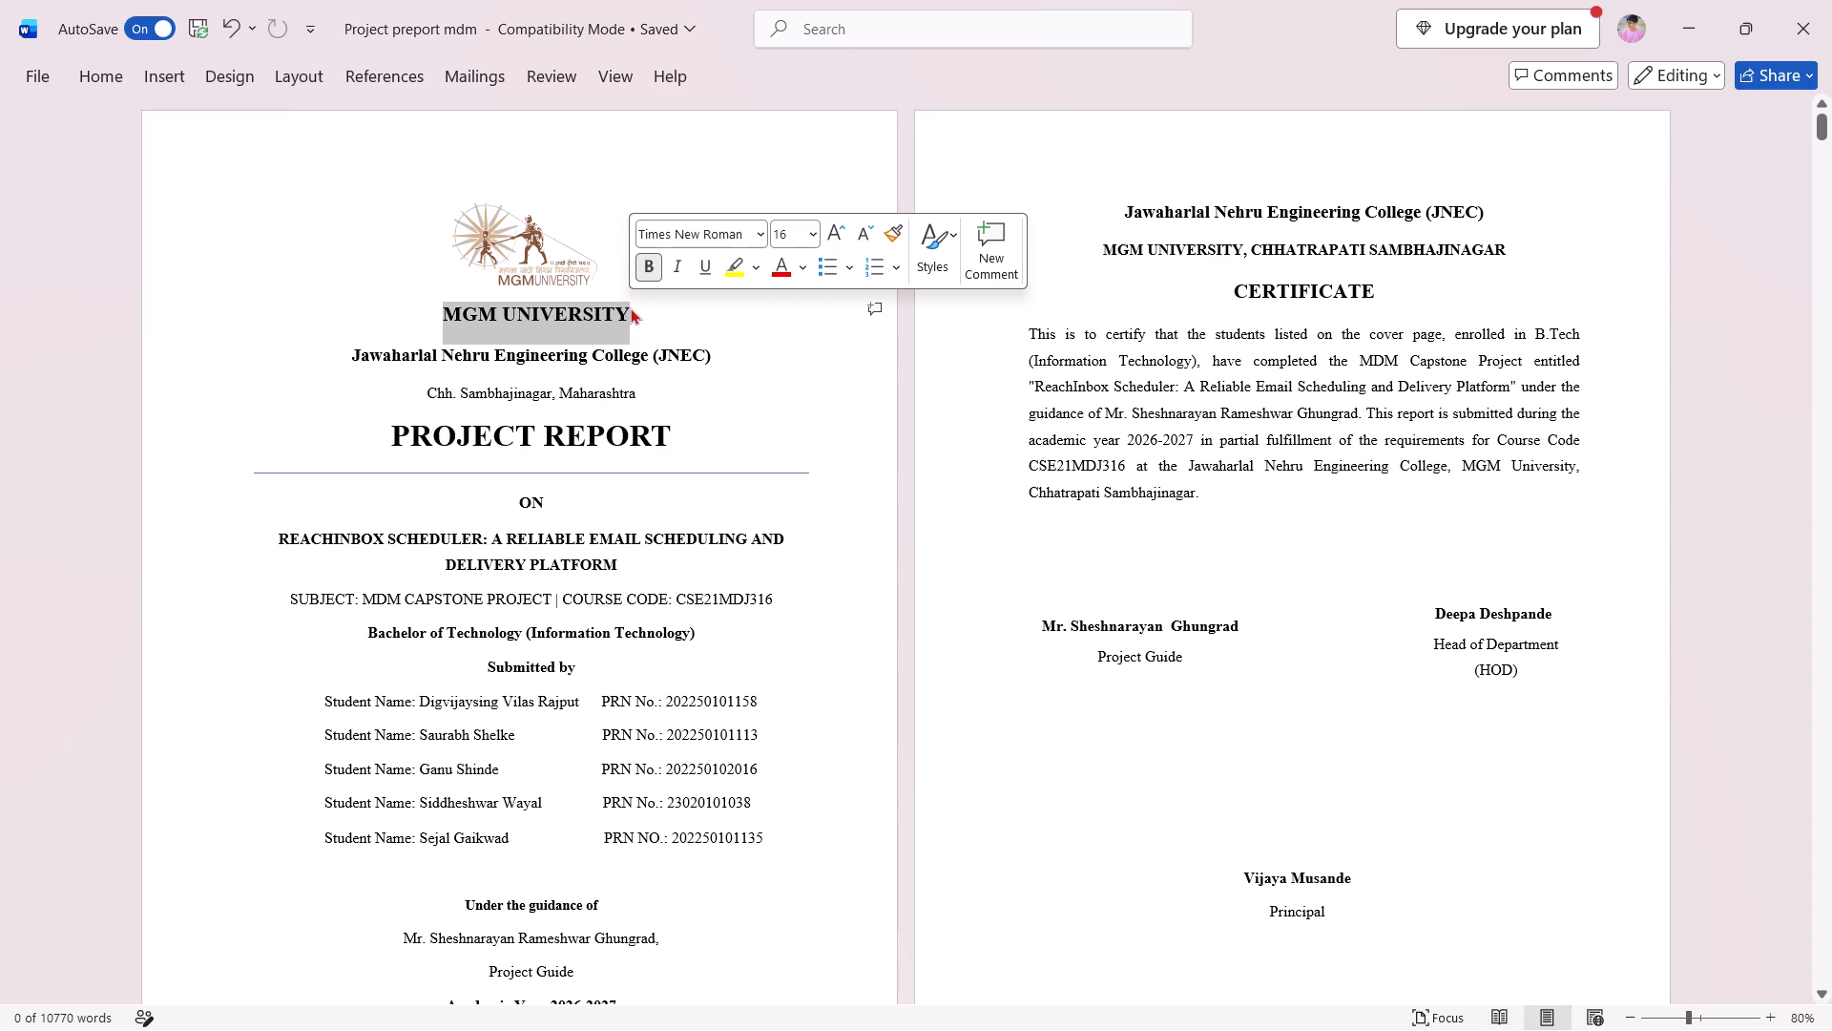
{"action": "left_click_drag", "start_coordinate": [711, 353], "coordinate": [348, 345]}
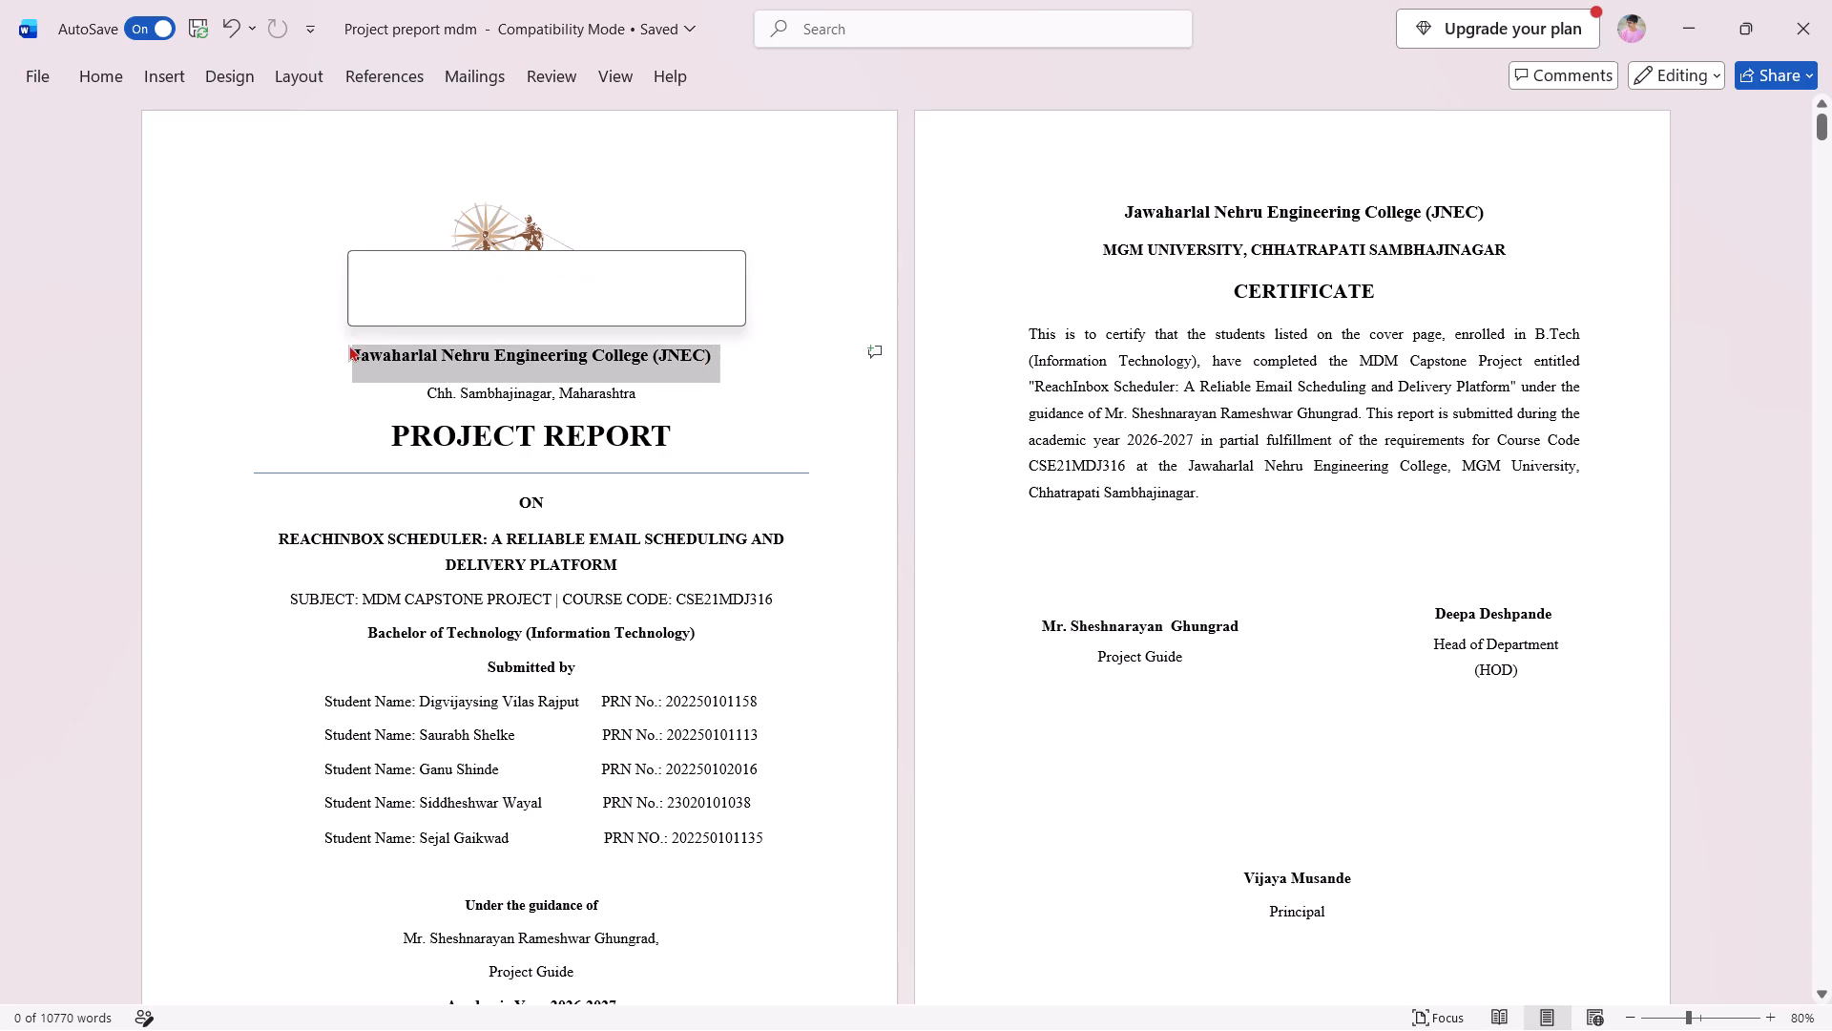
{"action": "left_click", "coordinate": [412, 353]}
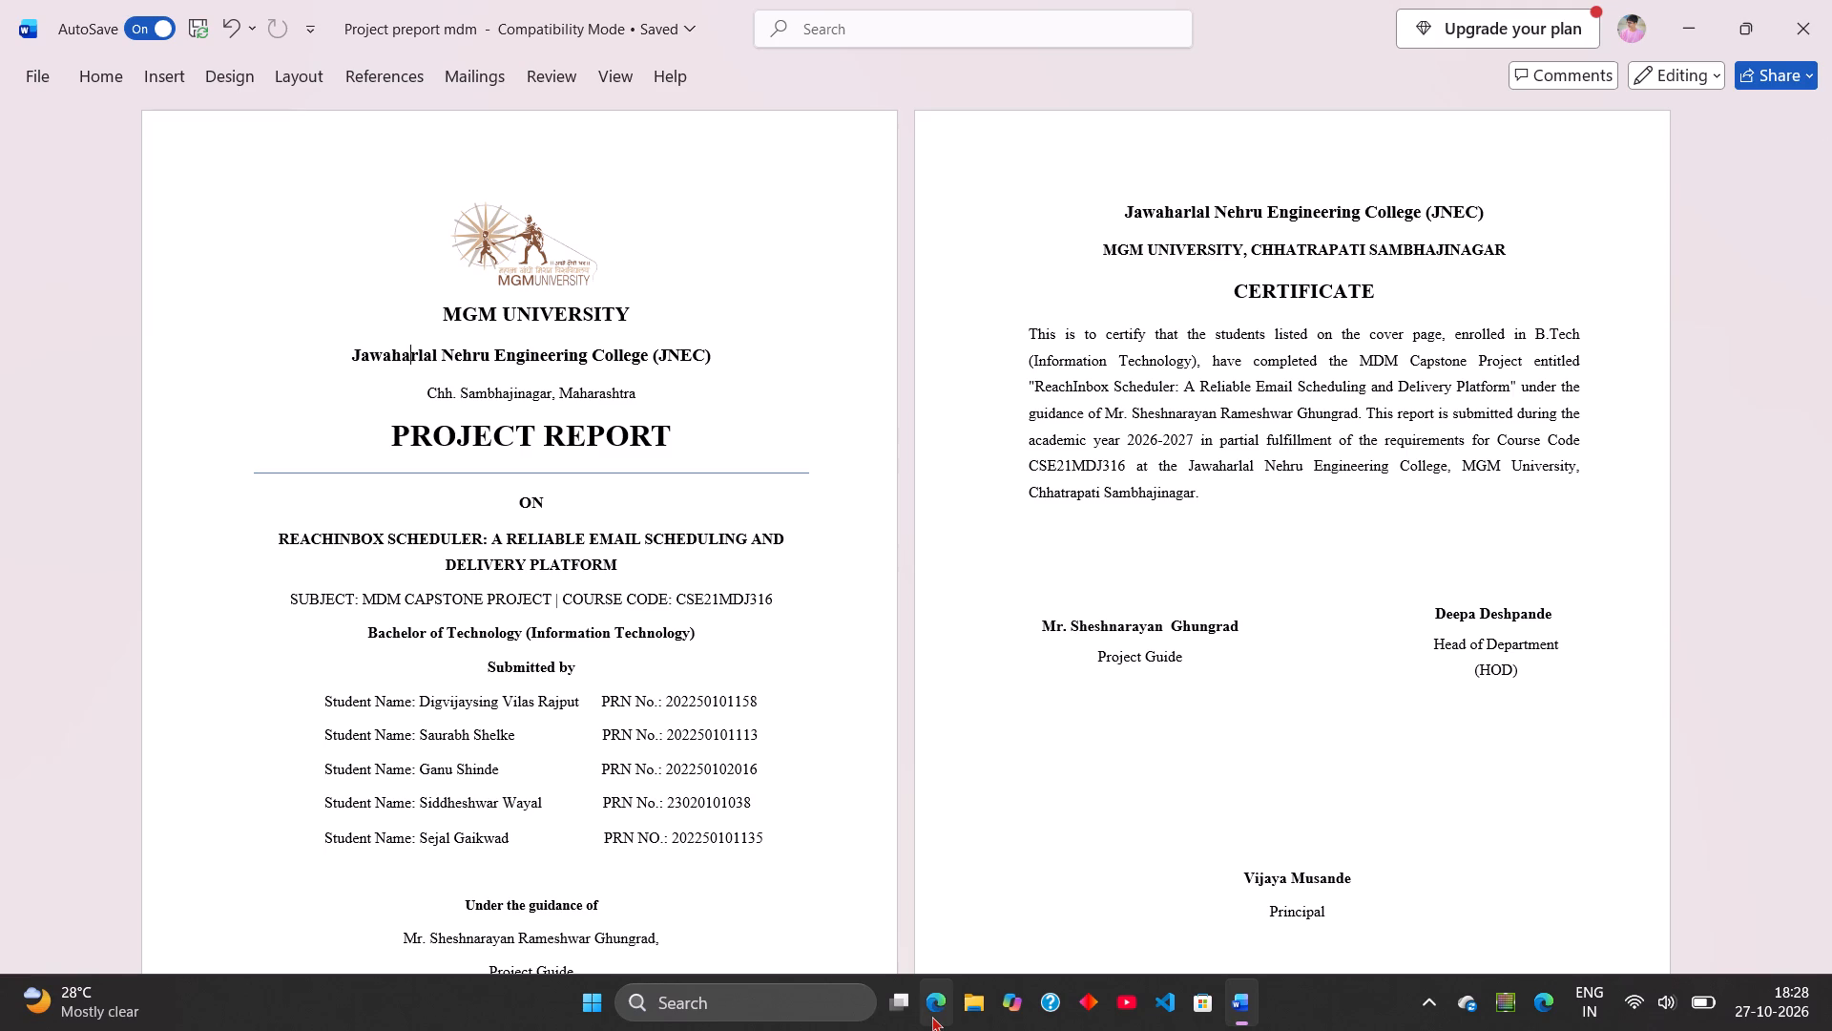
{"action": "left_click", "coordinate": [982, 1006]}
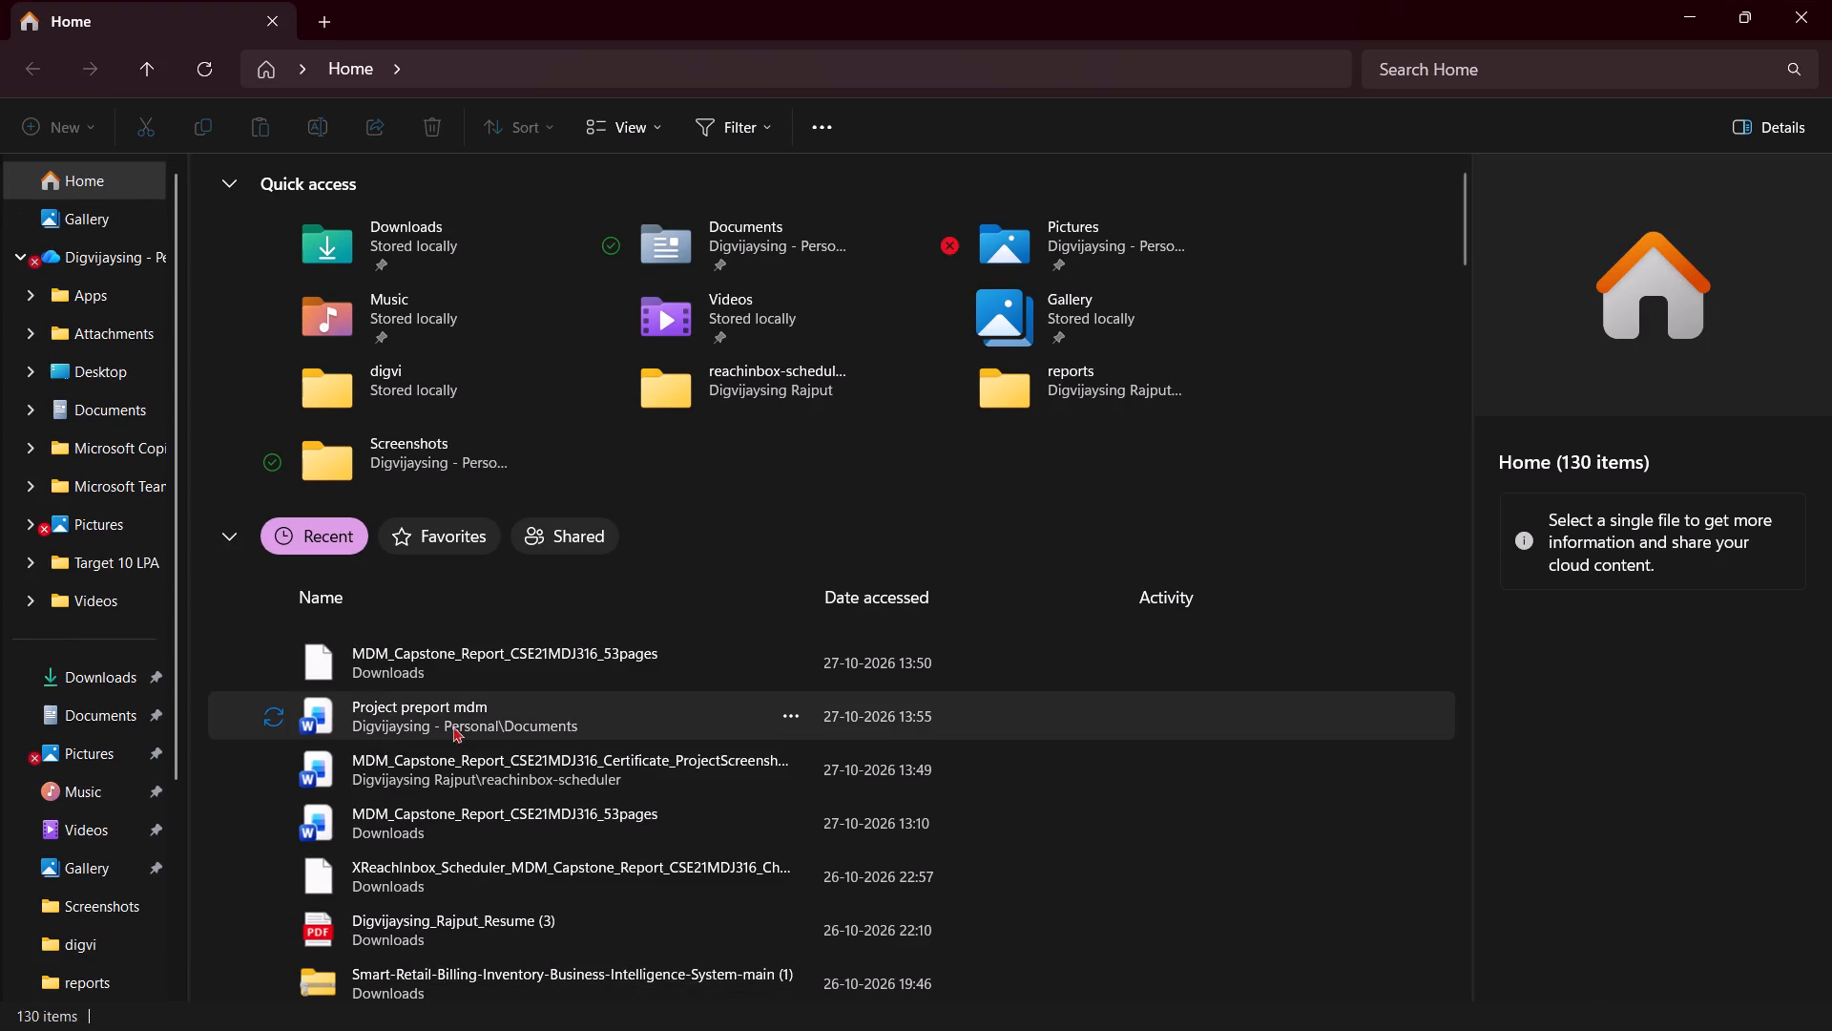
{"action": "double_click", "coordinate": [452, 767]}
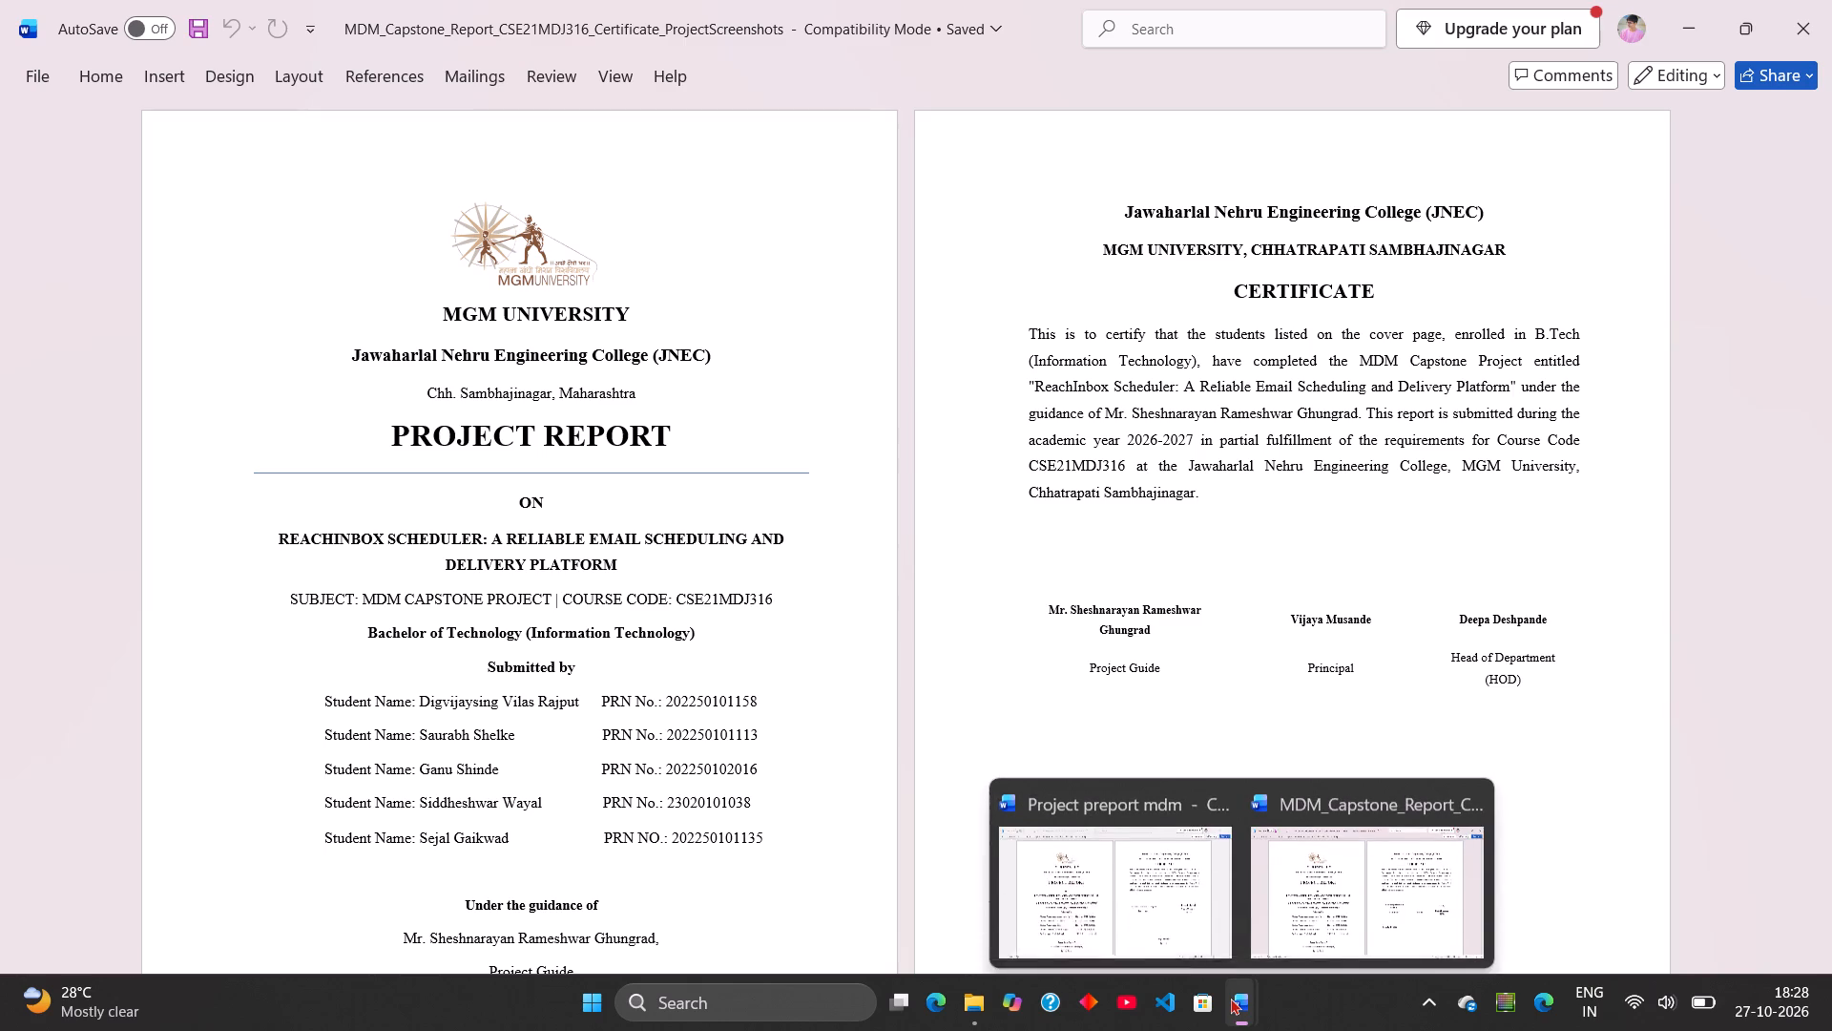
{"action": "left_click", "coordinate": [1316, 858]}
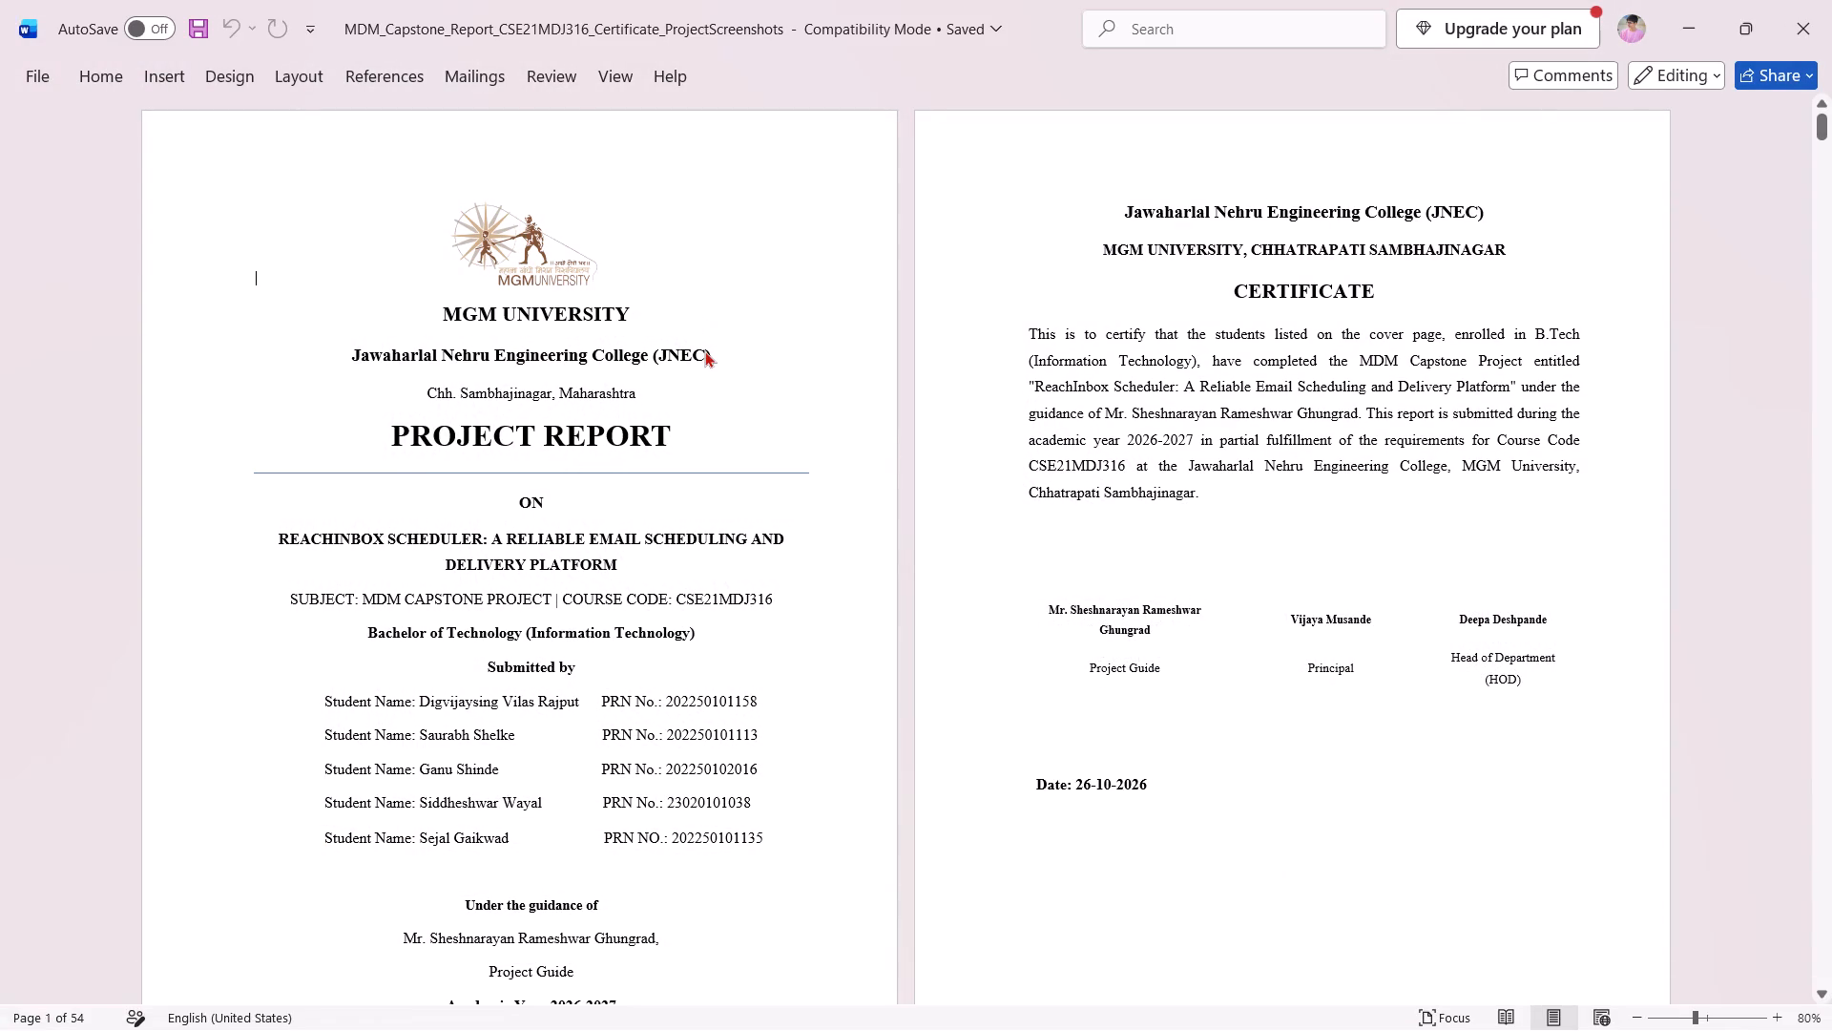
{"action": "left_click_drag", "start_coordinate": [704, 350], "coordinate": [602, 345]}
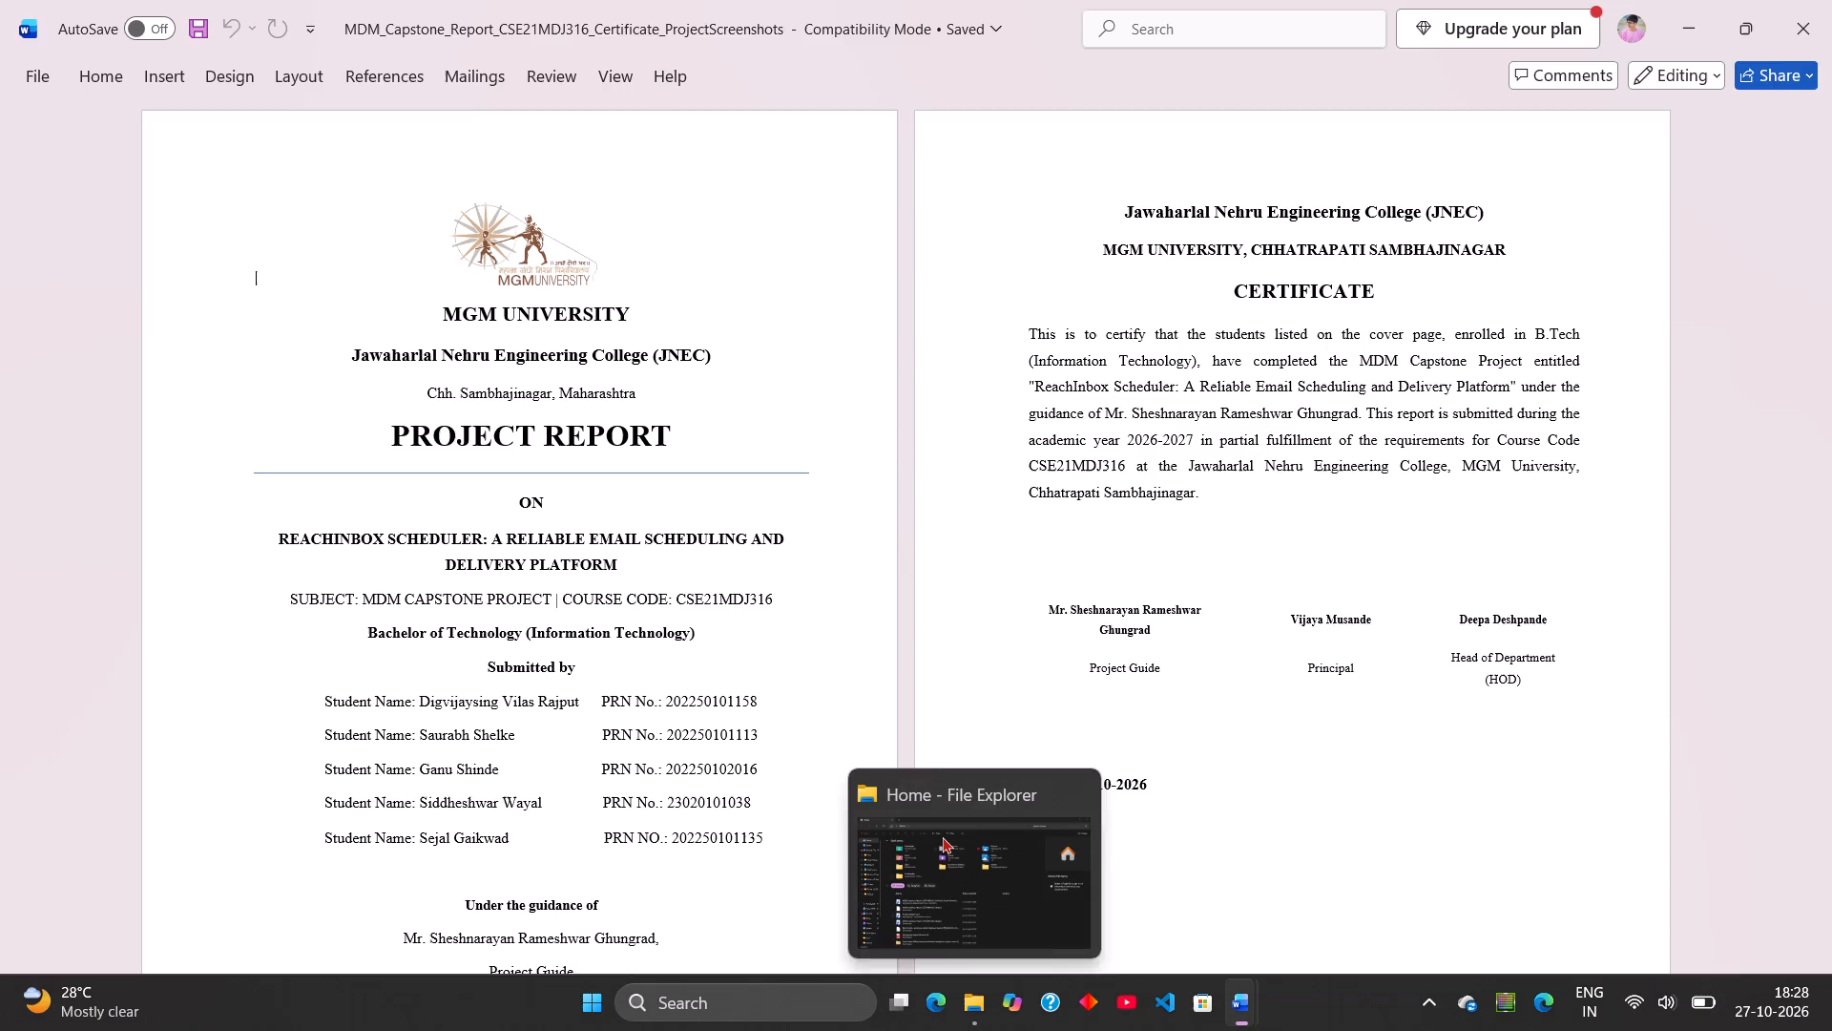
Open the recent Smart_Retail_Management_and_Business_Intelligence_Project_Report document from File Explorer and examine its cover and certificate pages.
{"action": "left_click", "coordinate": [968, 1006]}
{"action": "scroll", "coordinate": [614, 721], "scroll_direction": "down", "scroll_amount": 1}
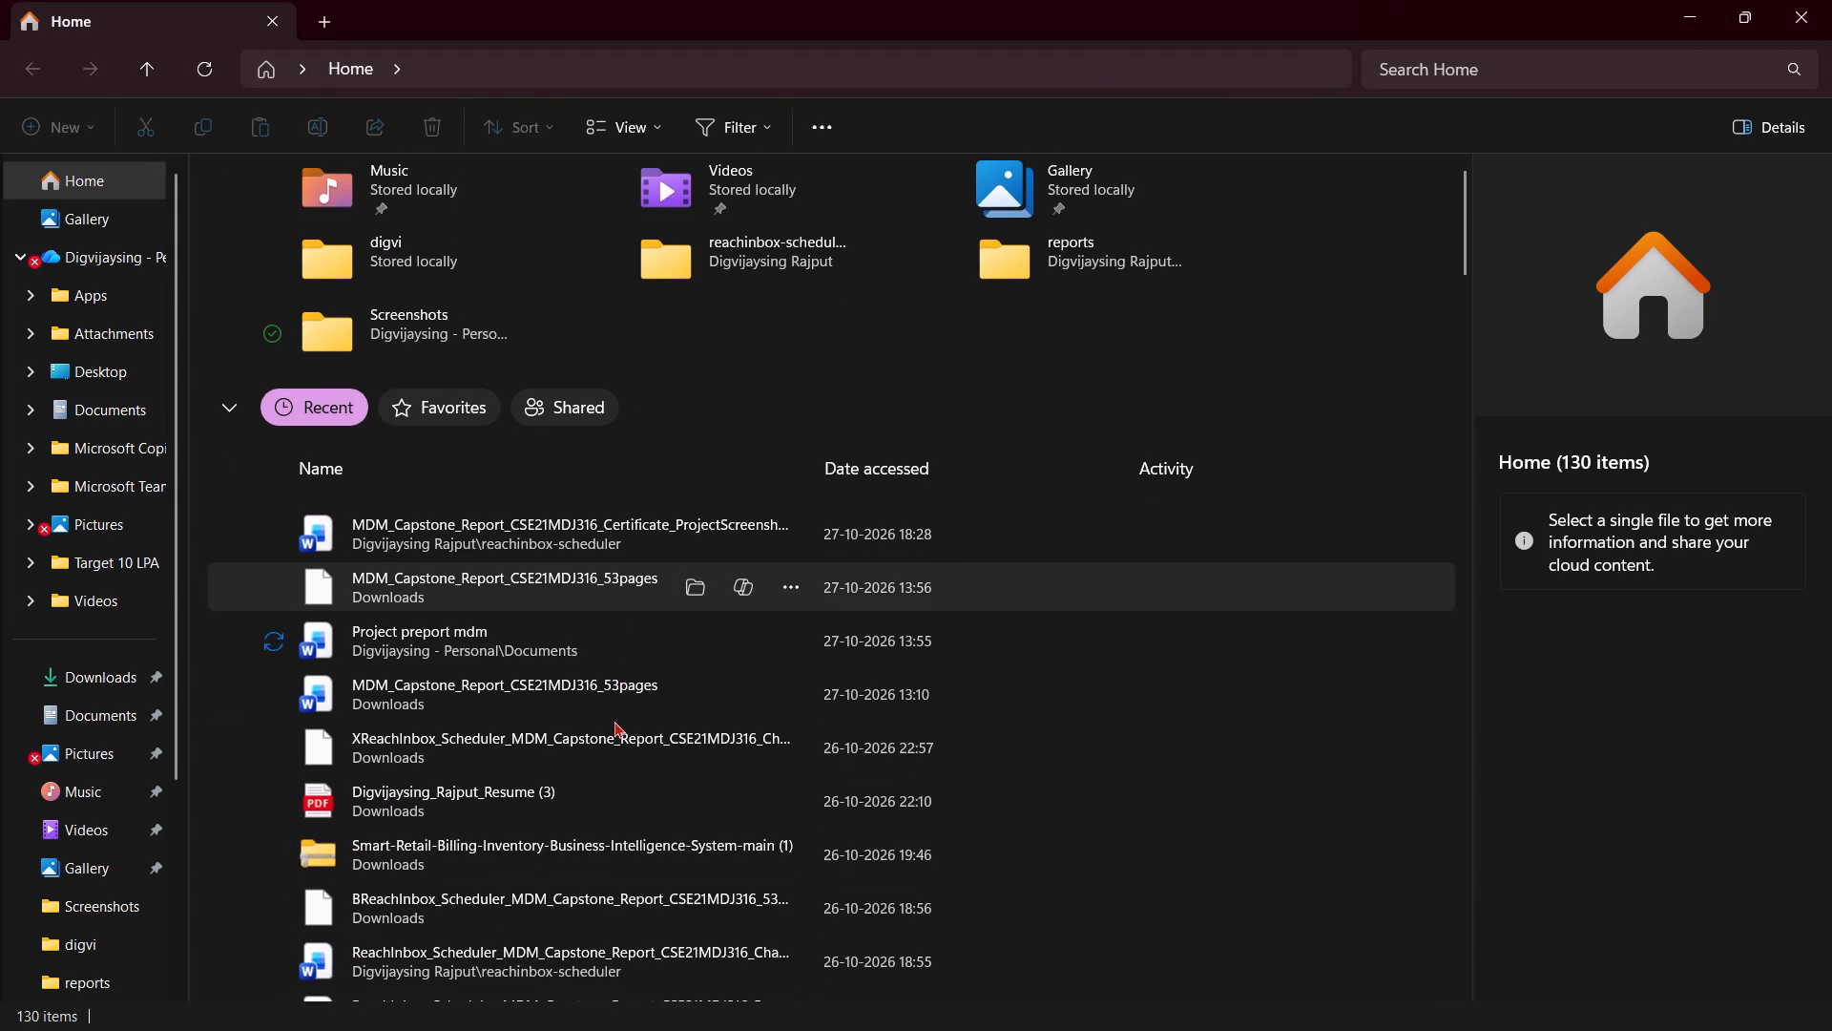
{"action": "scroll", "coordinate": [464, 742], "scroll_direction": "down", "scroll_amount": 1}
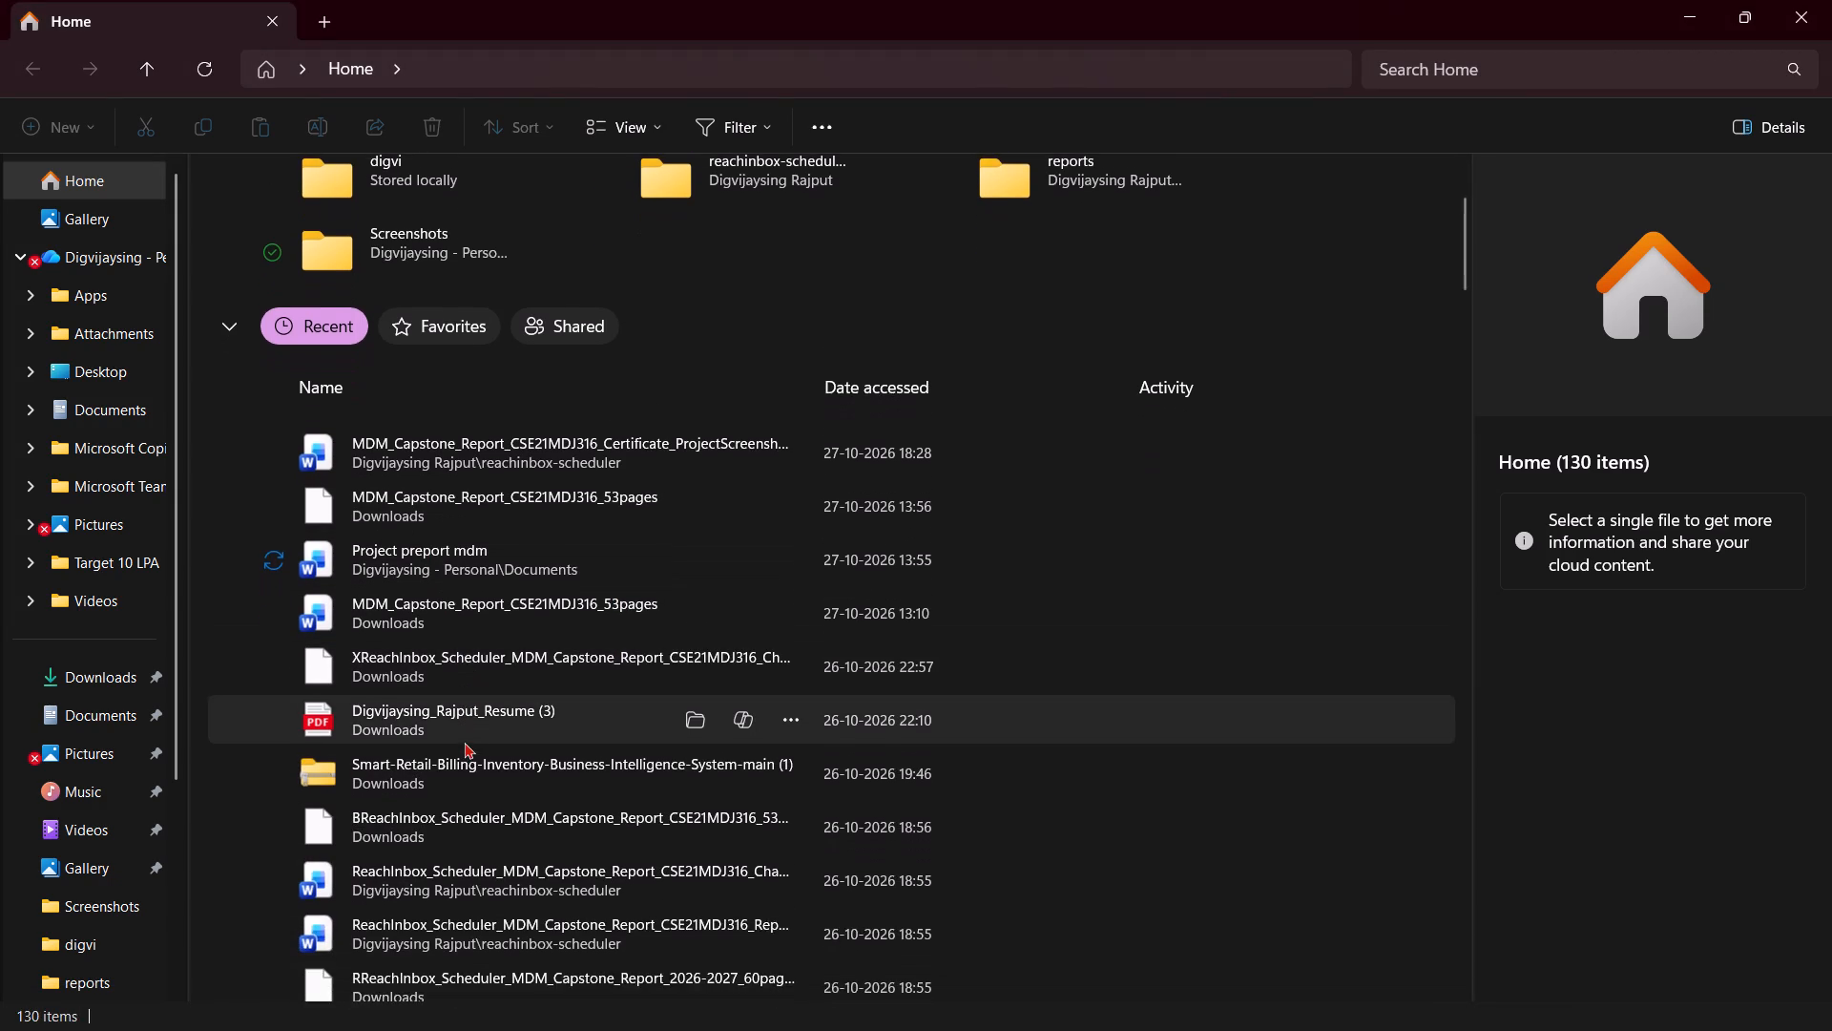
{"action": "scroll", "coordinate": [464, 742], "scroll_direction": "down", "scroll_amount": 3}
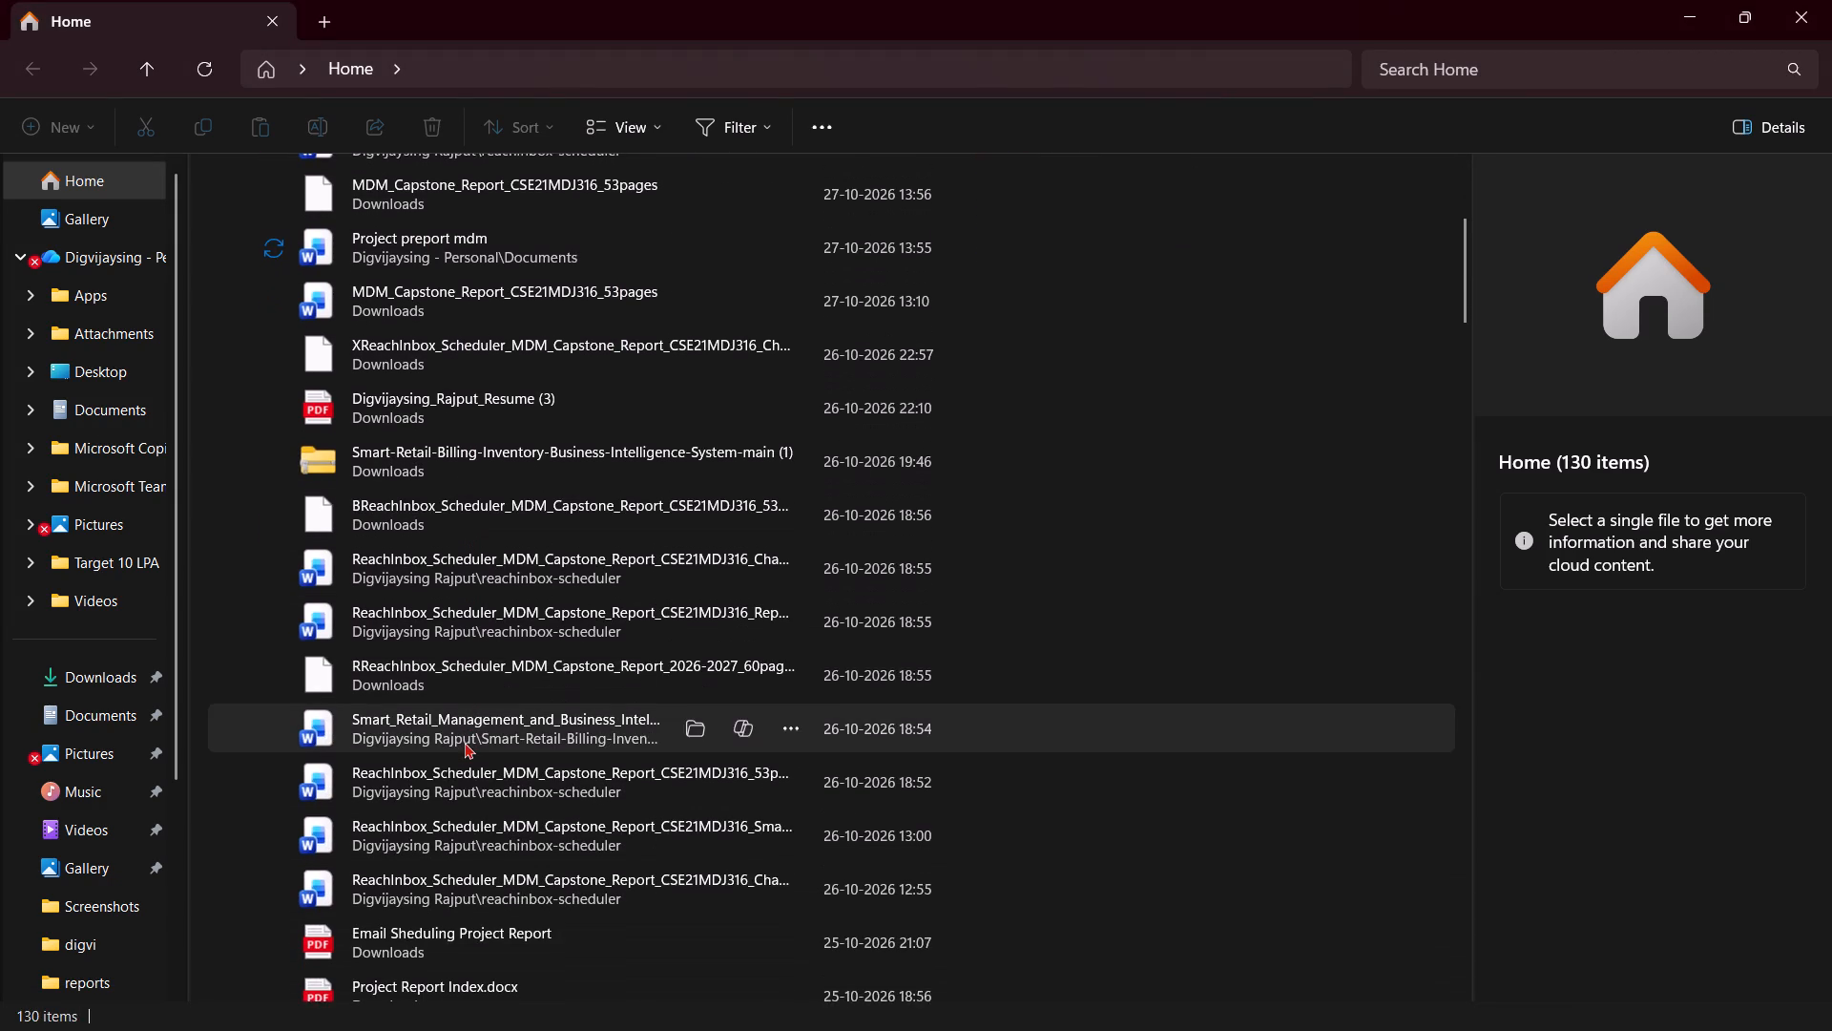
{"action": "double_click", "coordinate": [407, 708]}
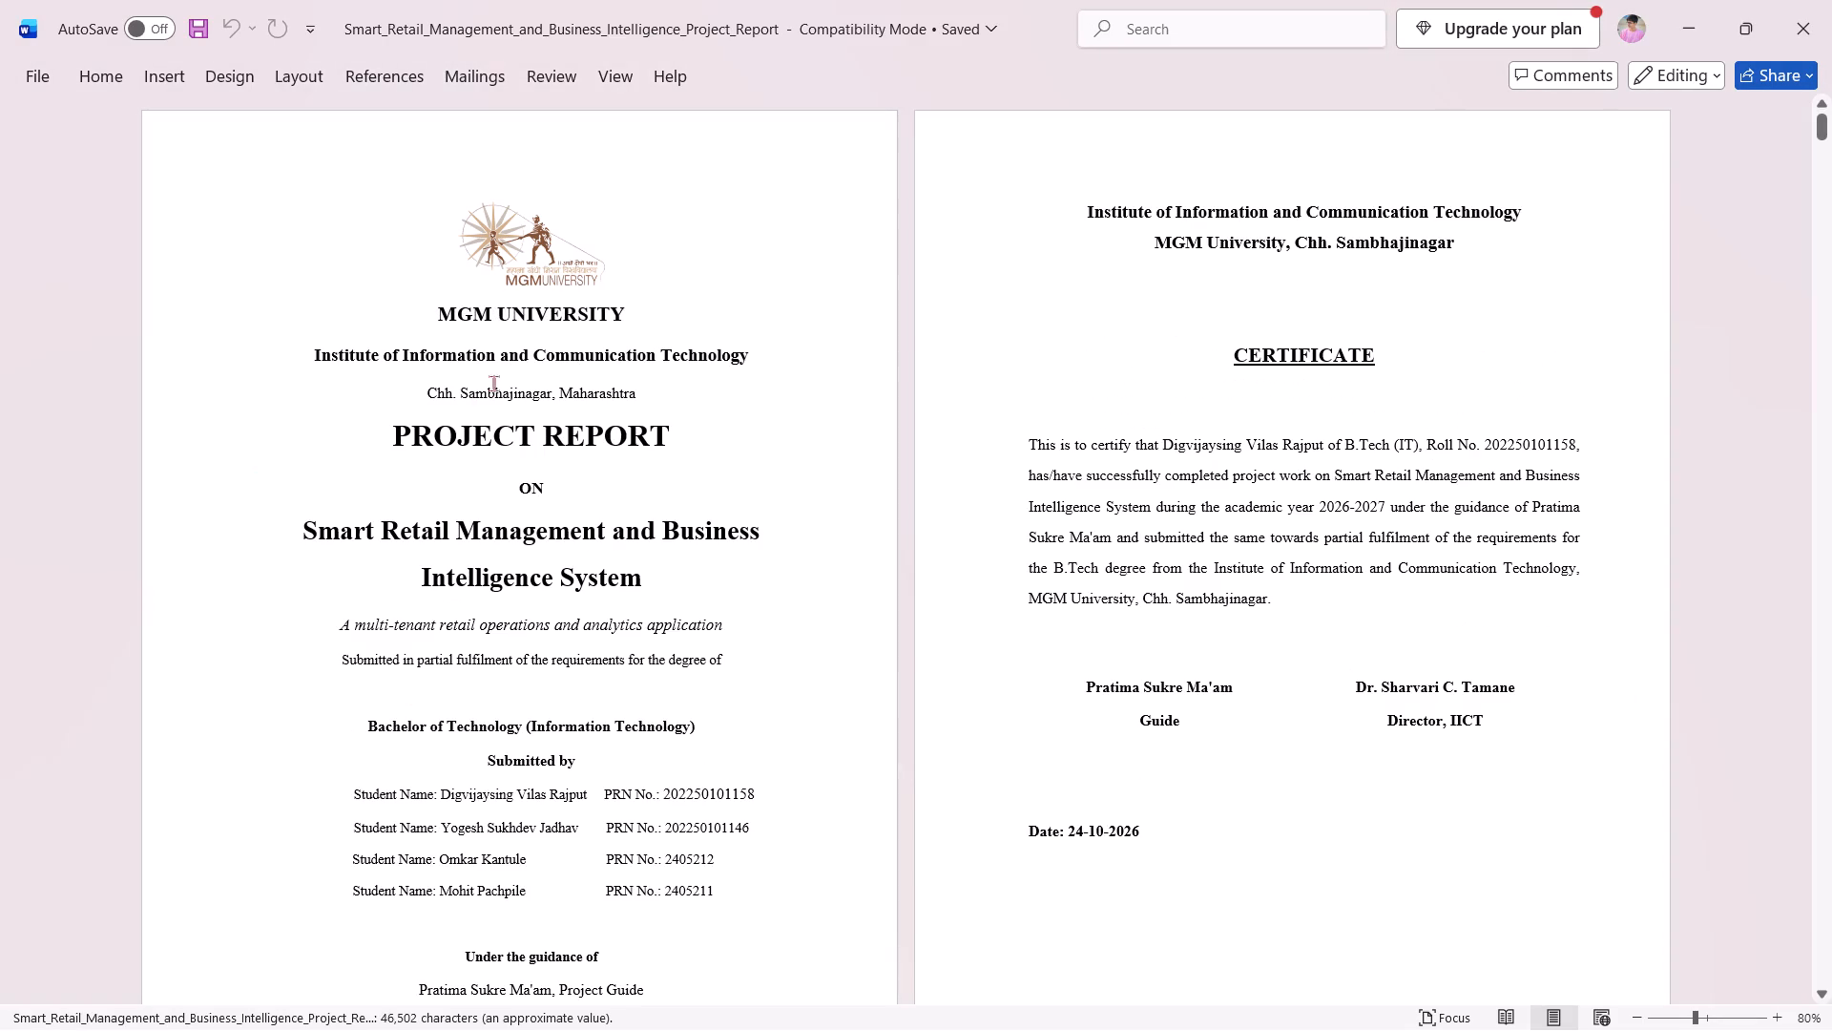
{"action": "left_click_drag", "start_coordinate": [761, 350], "coordinate": [514, 358]}
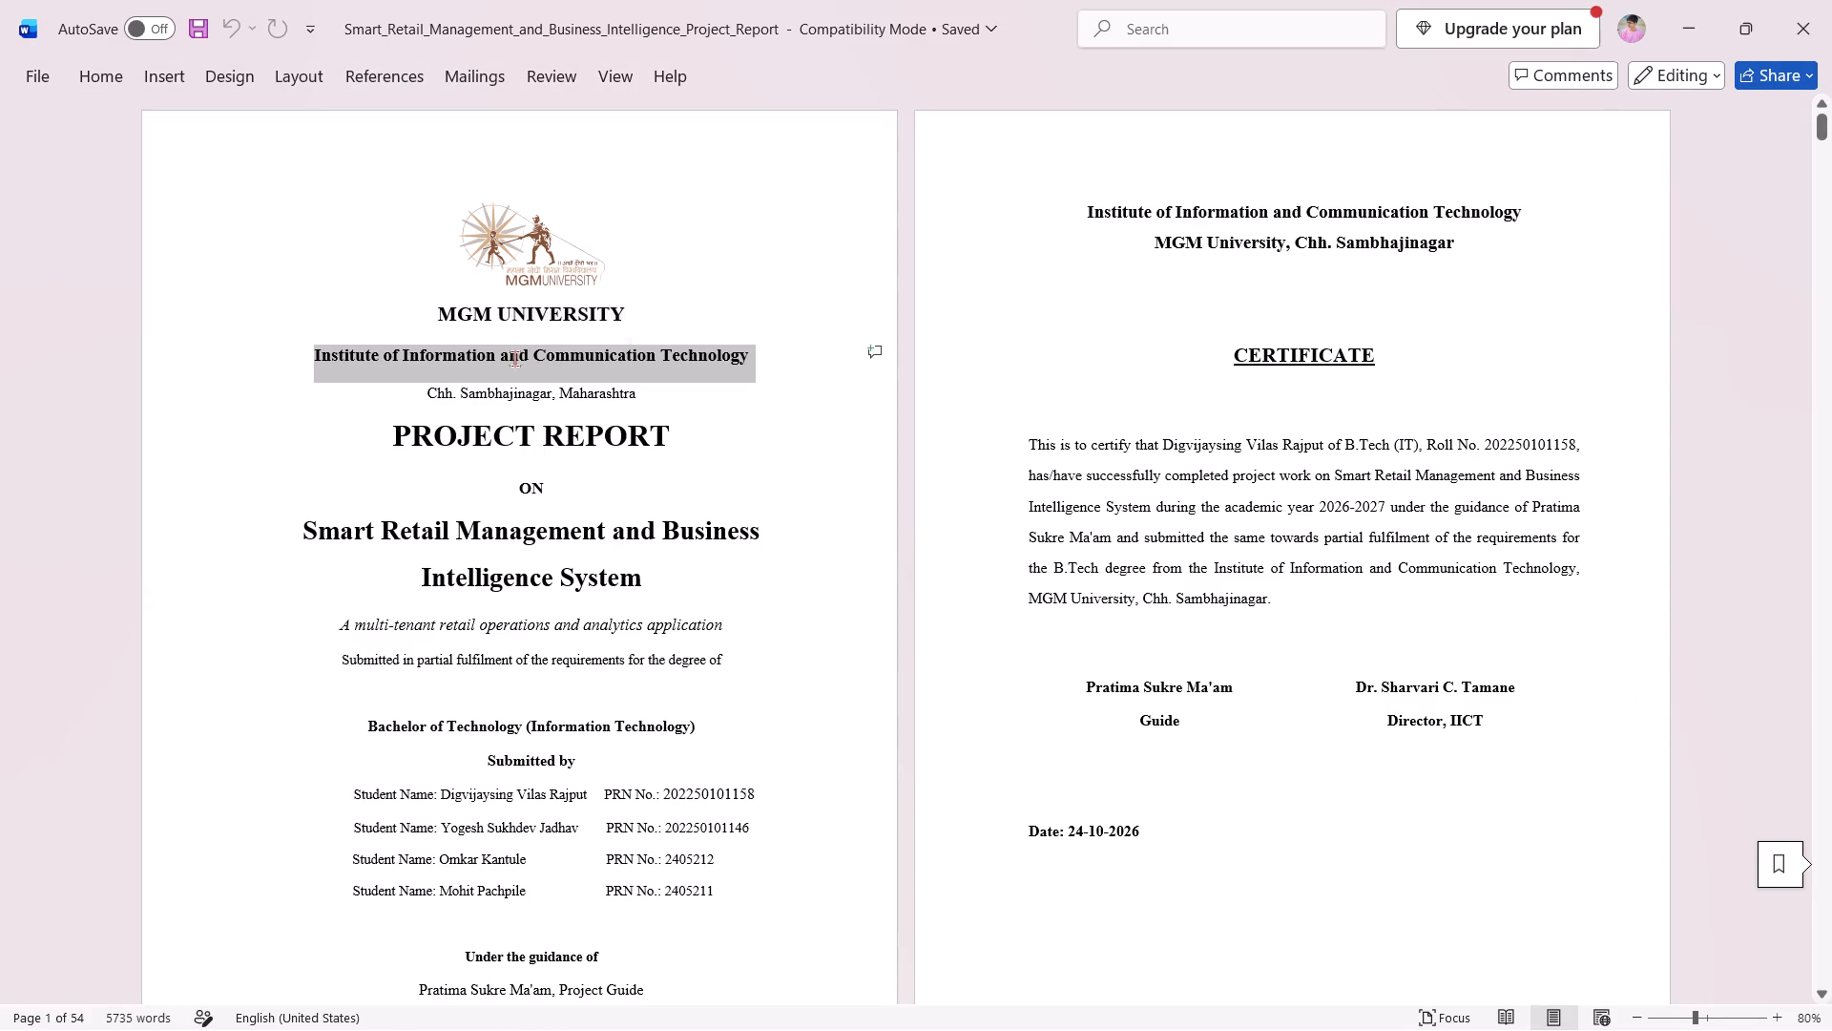
{"action": "left_click_drag", "start_coordinate": [514, 358], "coordinate": [468, 371]}
{"action": "left_click", "coordinate": [468, 371]}
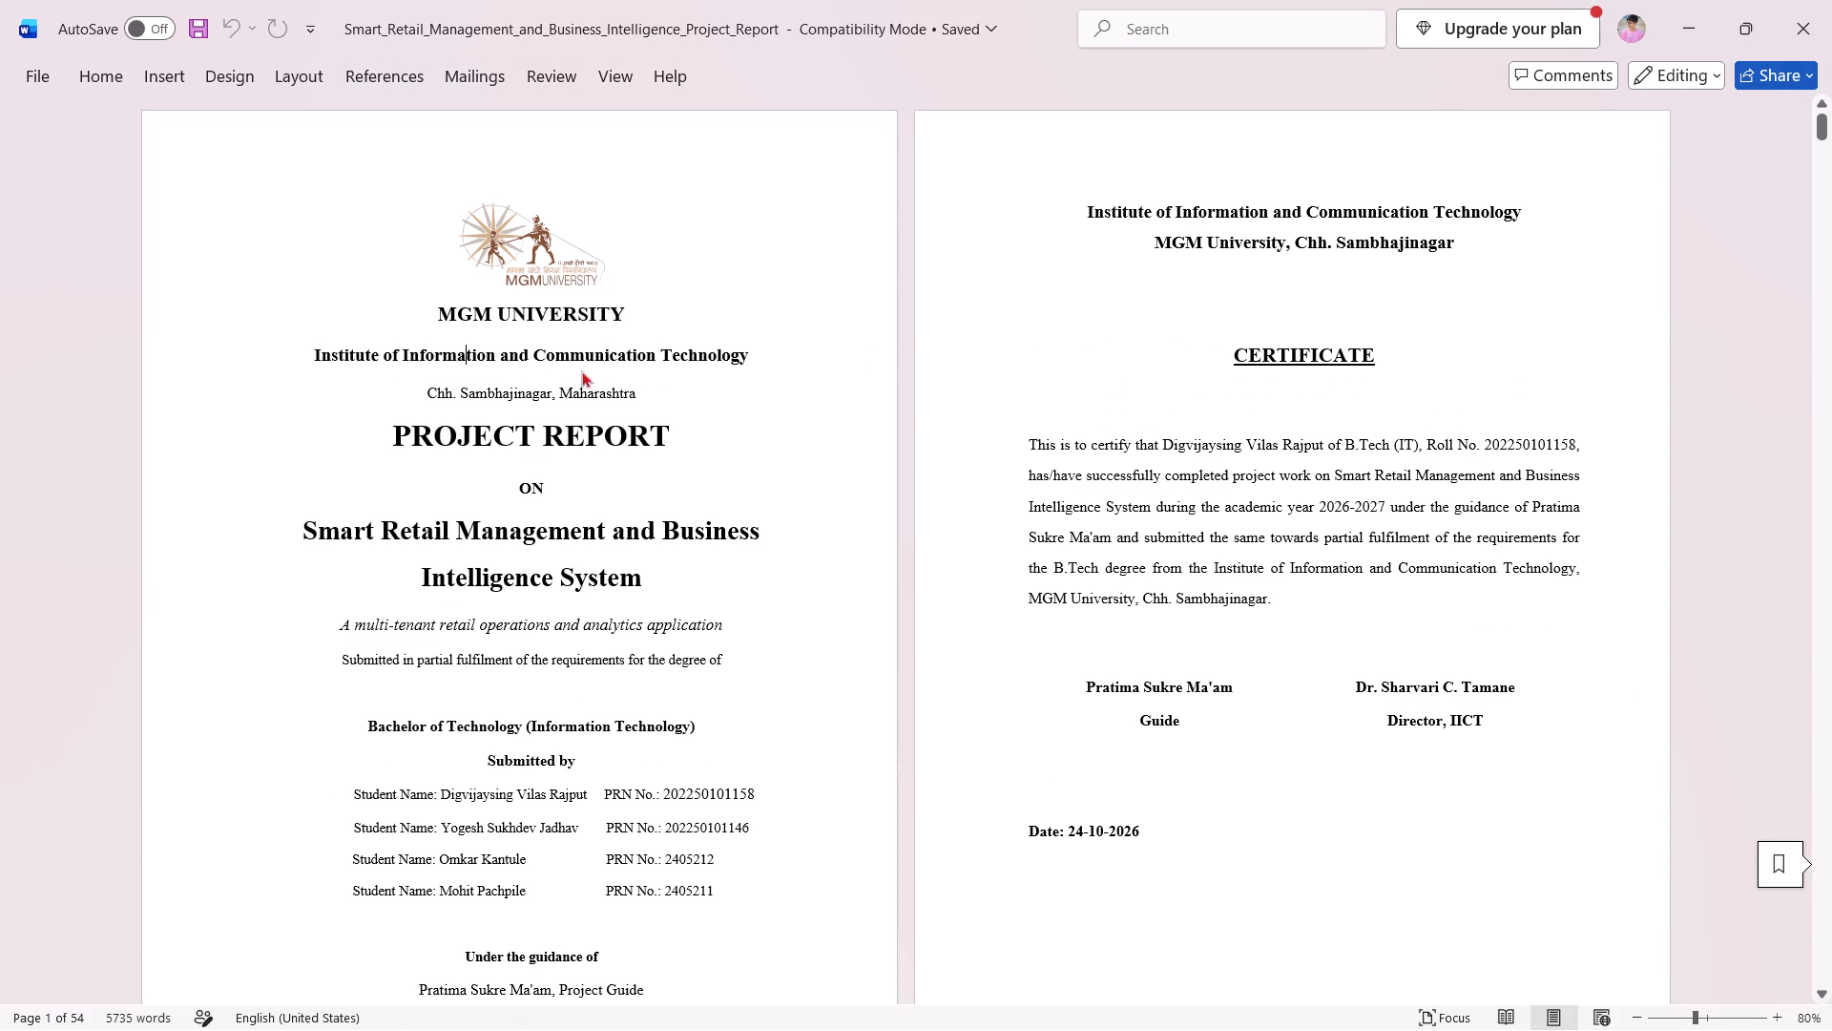
{"action": "left_click", "coordinate": [672, 376]}
{"action": "scroll", "coordinate": [672, 376], "scroll_direction": "down", "scroll_amount": 1}
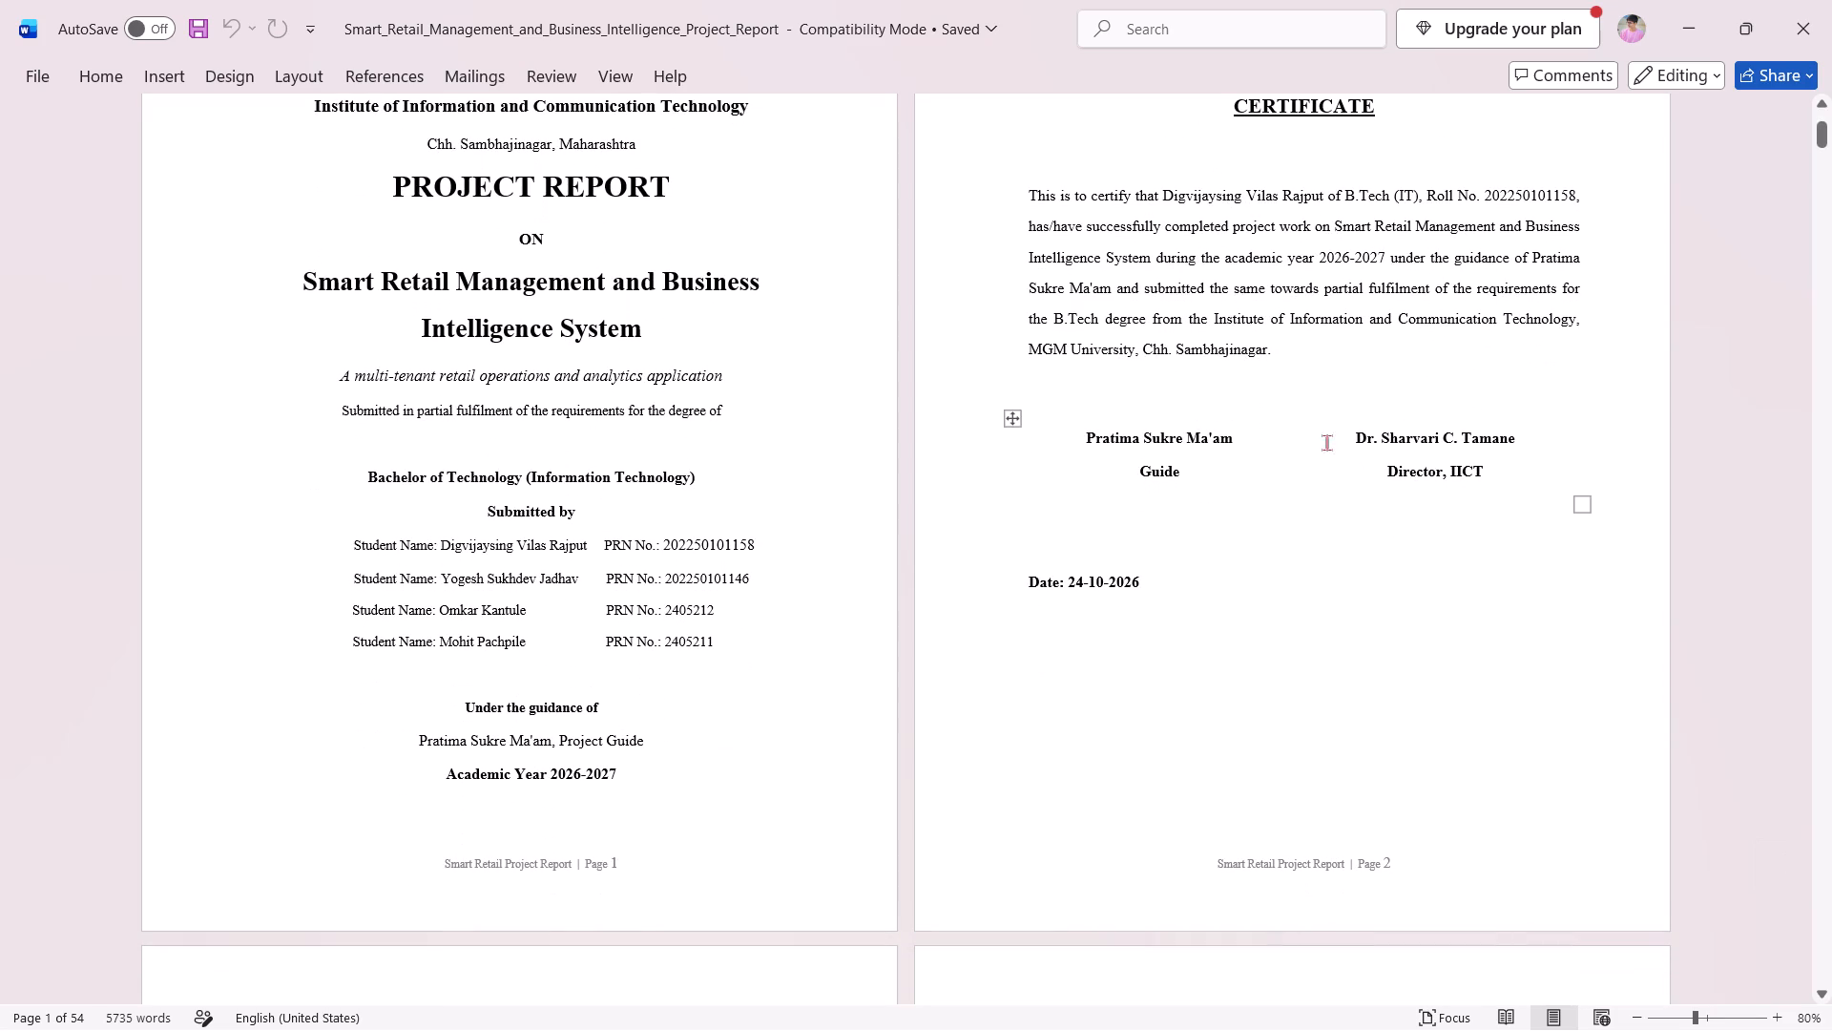
{"action": "scroll", "coordinate": [1384, 442], "scroll_direction": "down", "scroll_amount": 2}
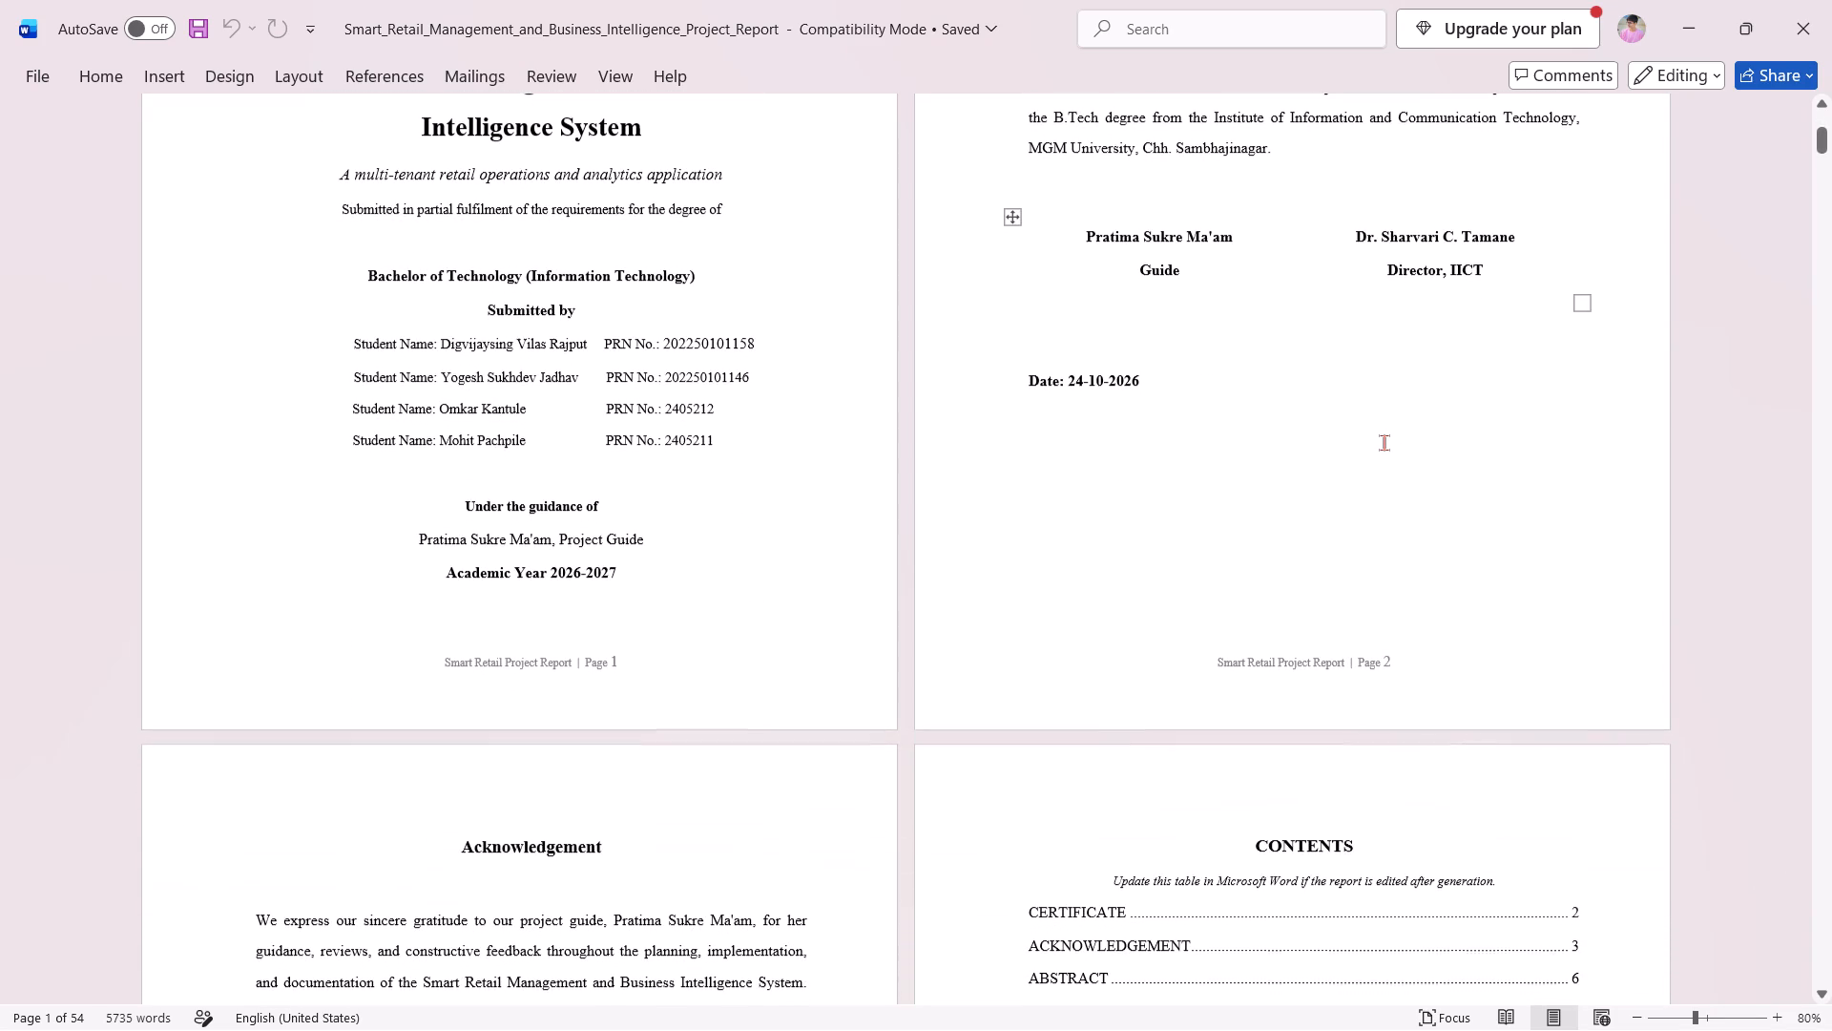
Return to the Project preport mdm document and insert two spaces before the MGM University logo on the cover page.
{"action": "key", "text": "alt+Tab"}
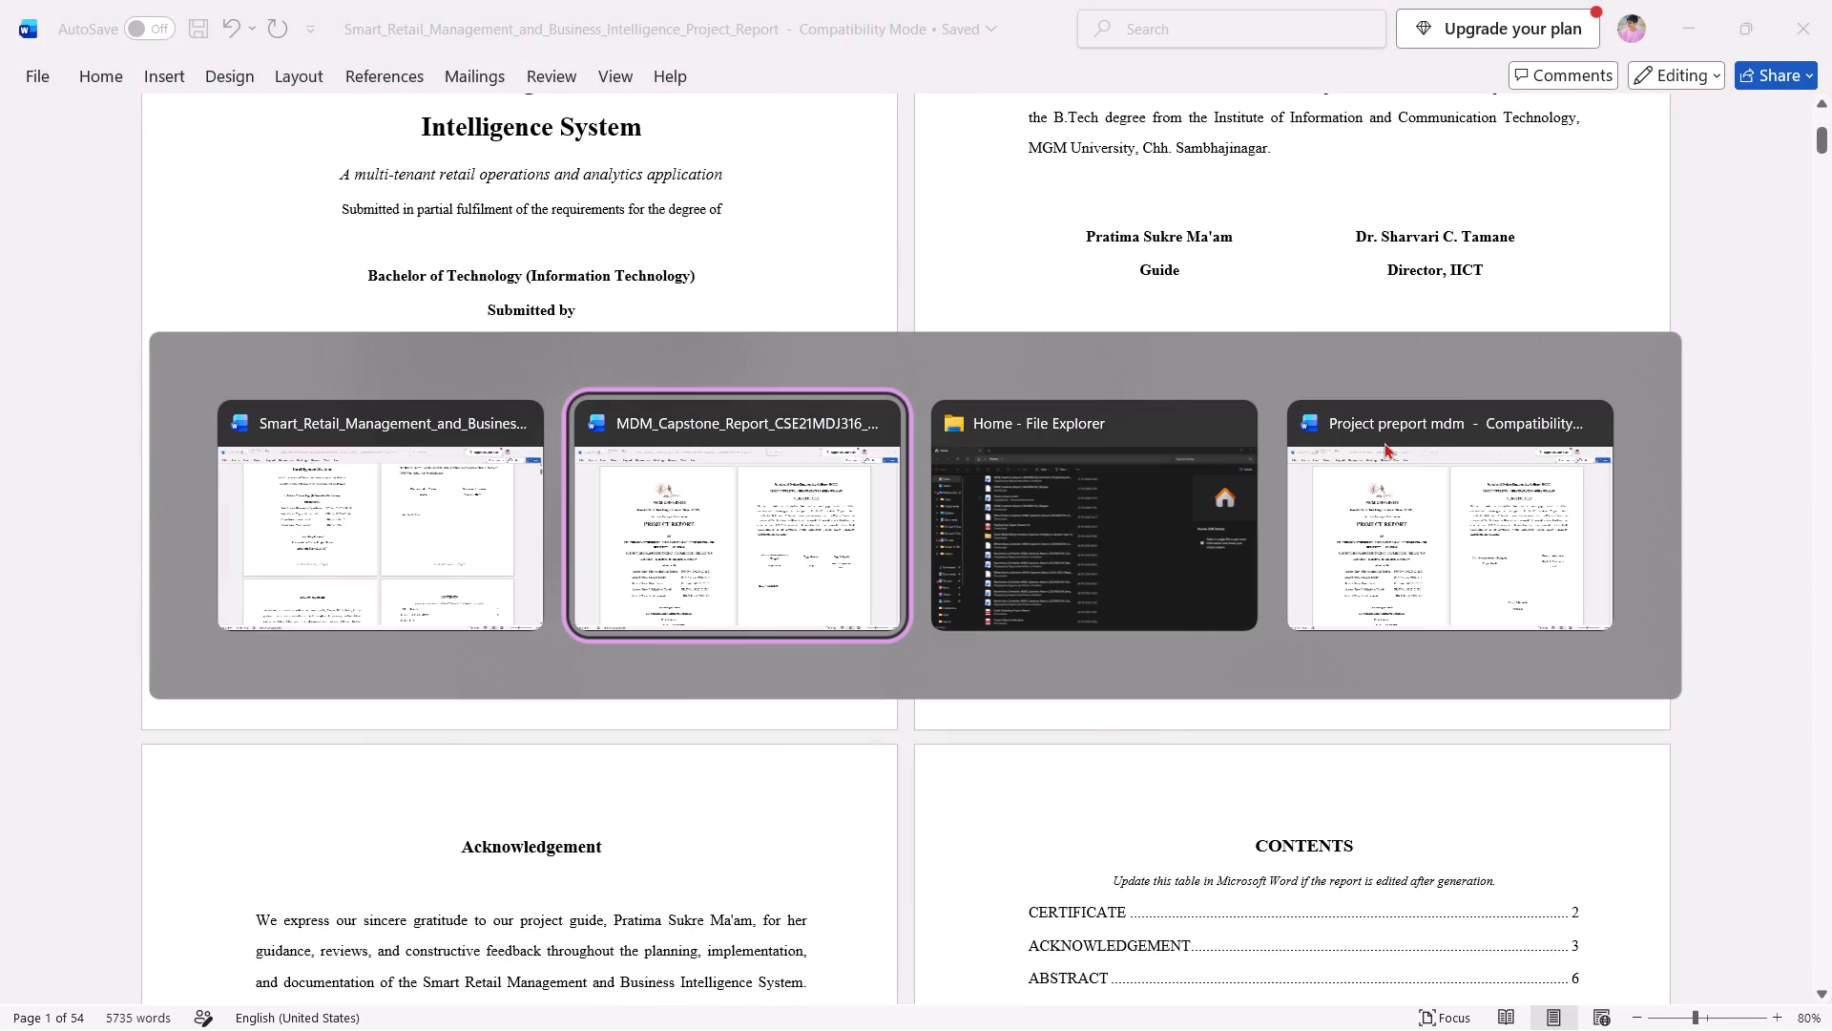
{"action": "key", "text": "alt+Right"}
{"action": "key", "text": "alt+Right"}
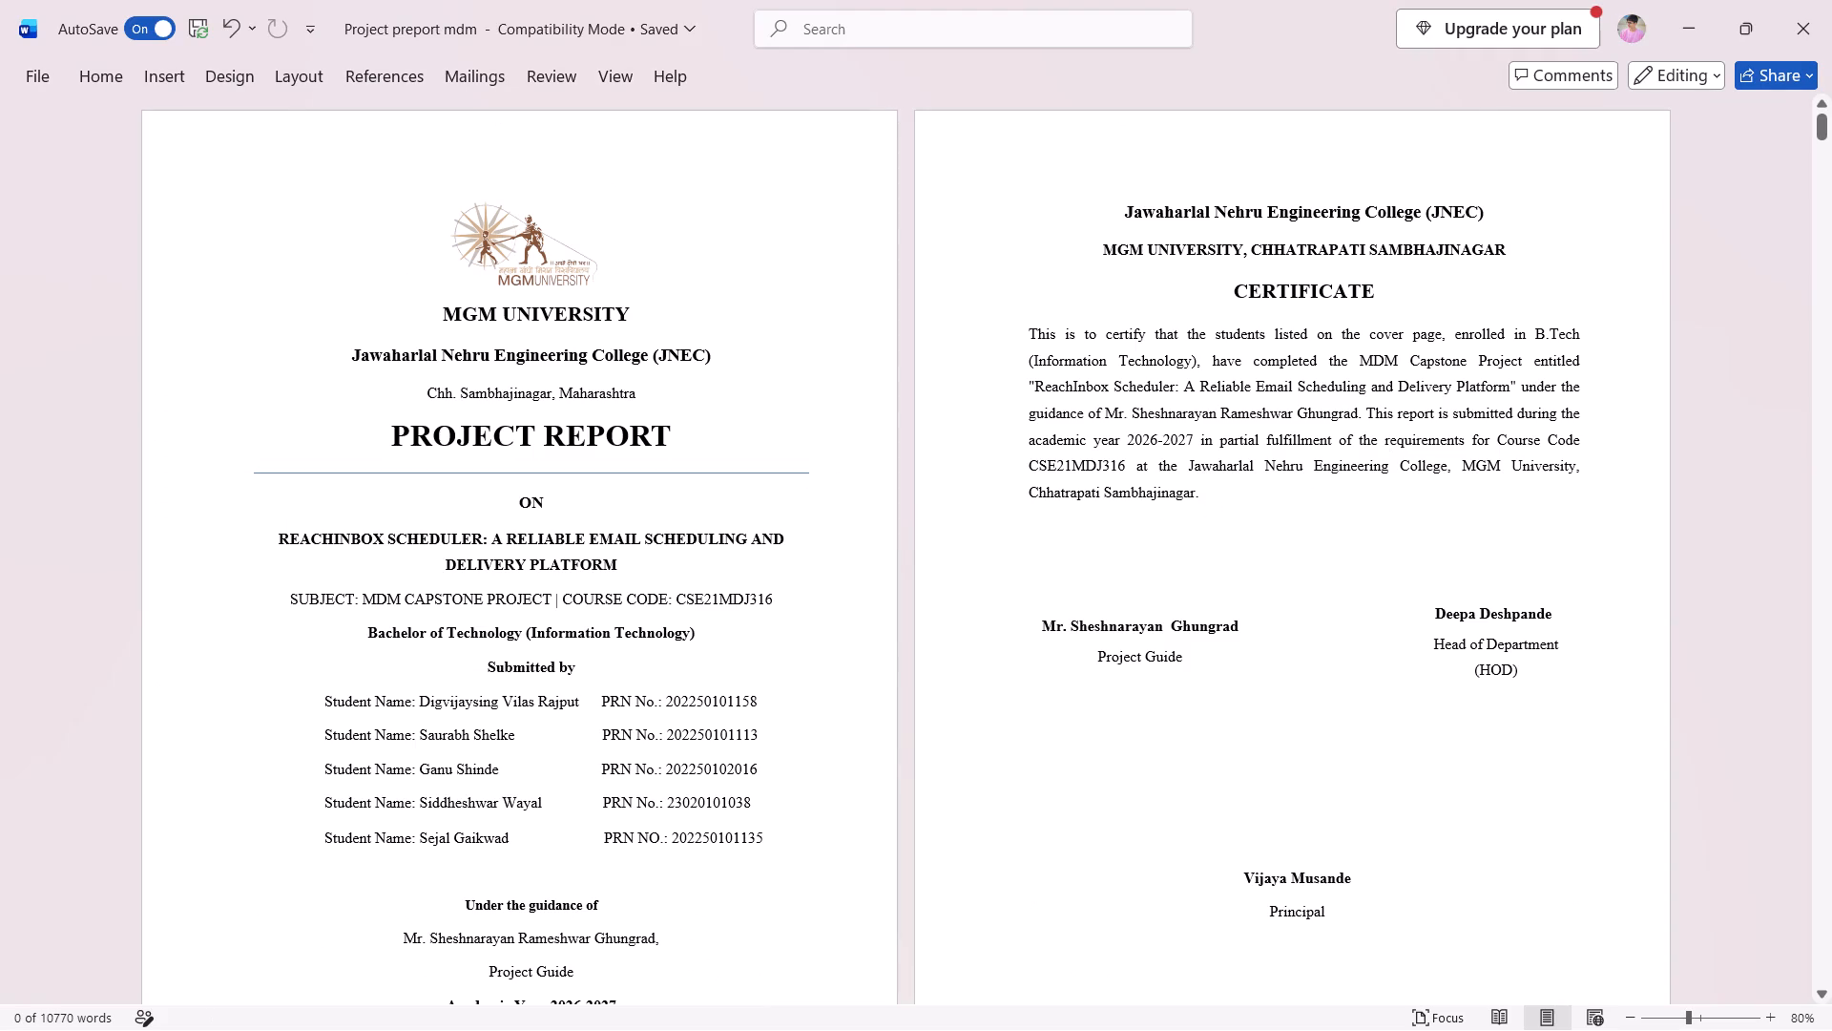
{"action": "scroll", "coordinate": [933, 519], "scroll_direction": "down", "scroll_amount": 2}
{"action": "scroll", "coordinate": [900, 450], "scroll_direction": "up", "scroll_amount": 1}
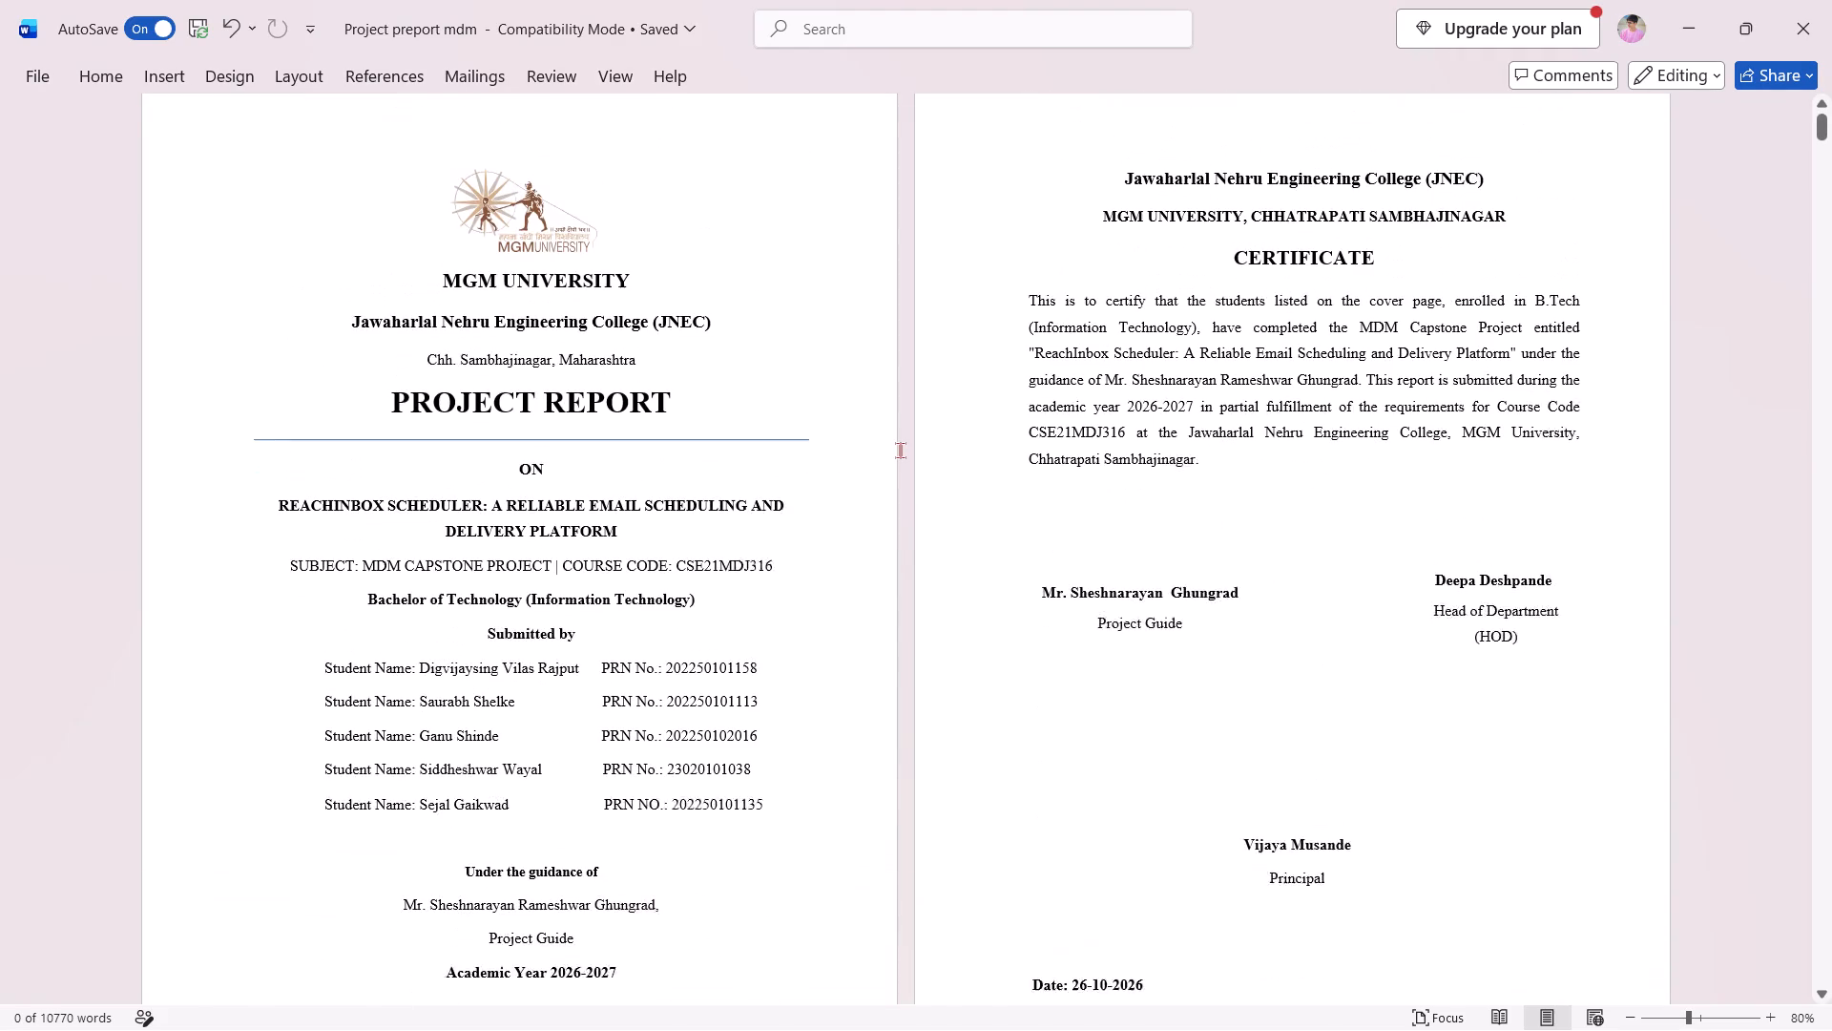
{"action": "scroll", "coordinate": [900, 450], "scroll_direction": "up", "scroll_amount": 1}
{"action": "left_click", "coordinate": [457, 248]}
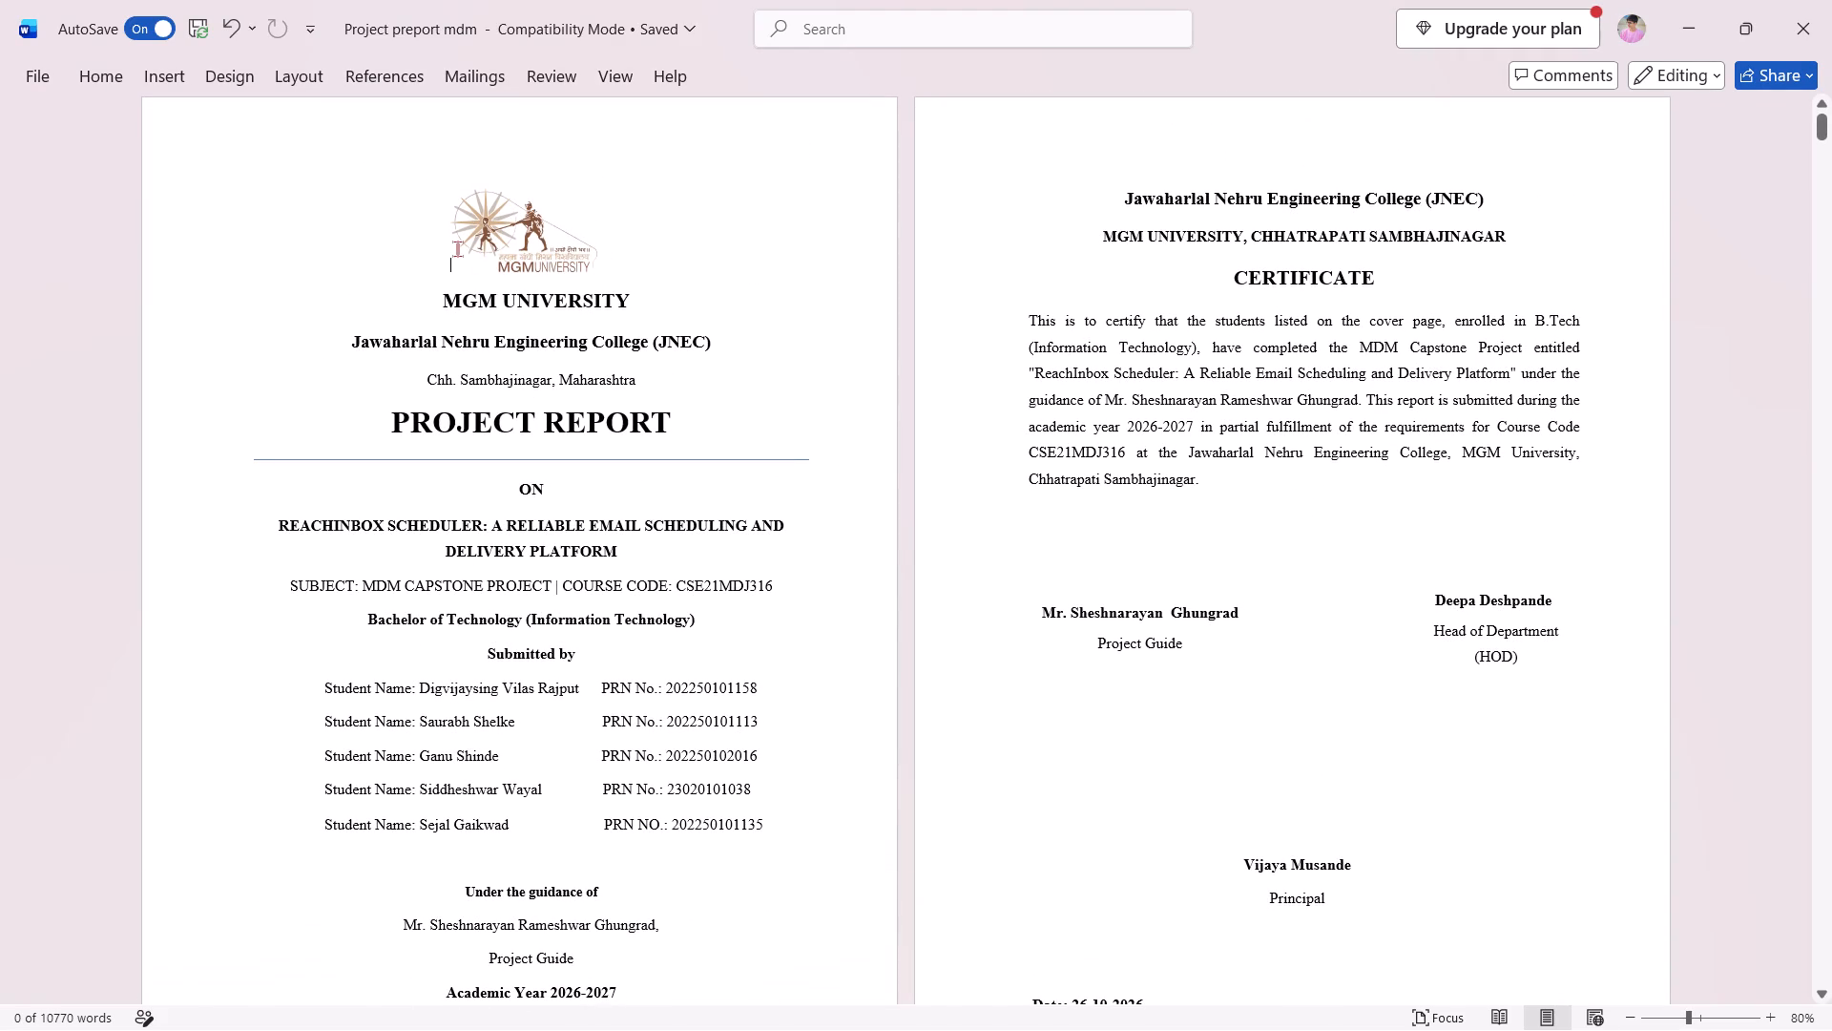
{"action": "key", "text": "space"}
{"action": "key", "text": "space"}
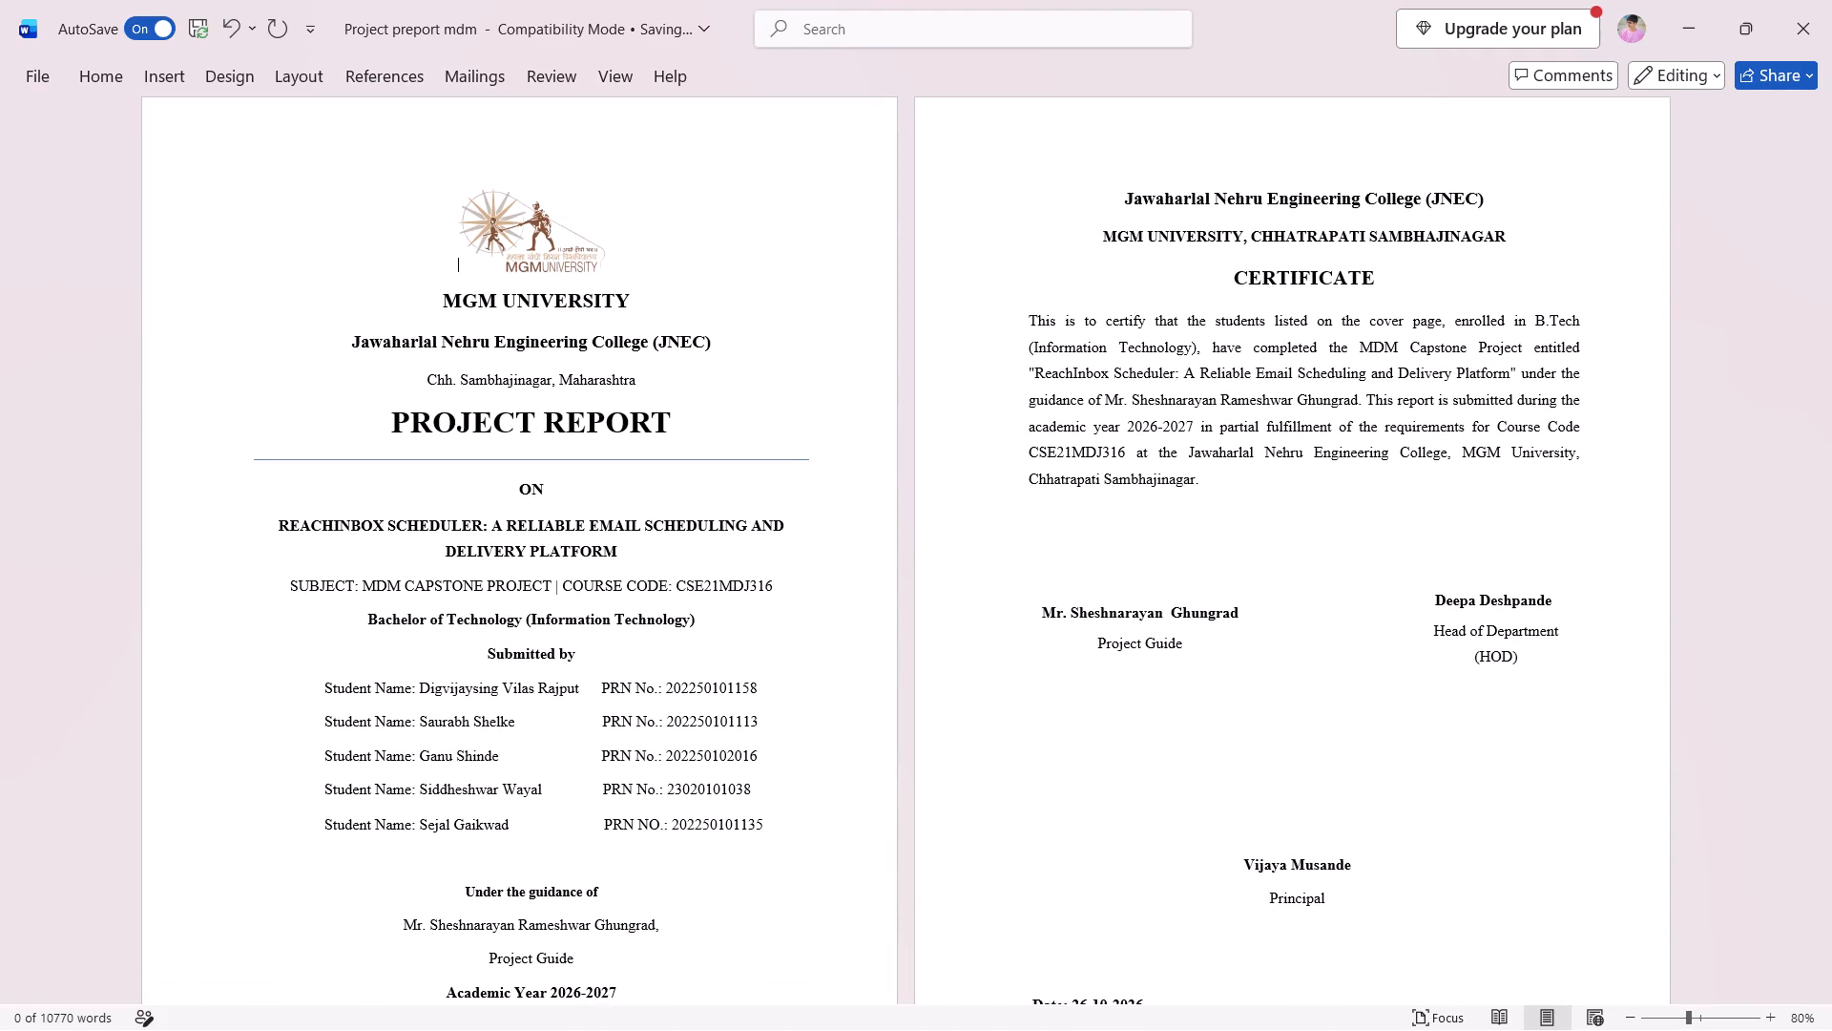
{"action": "key", "text": "BackSpace"}
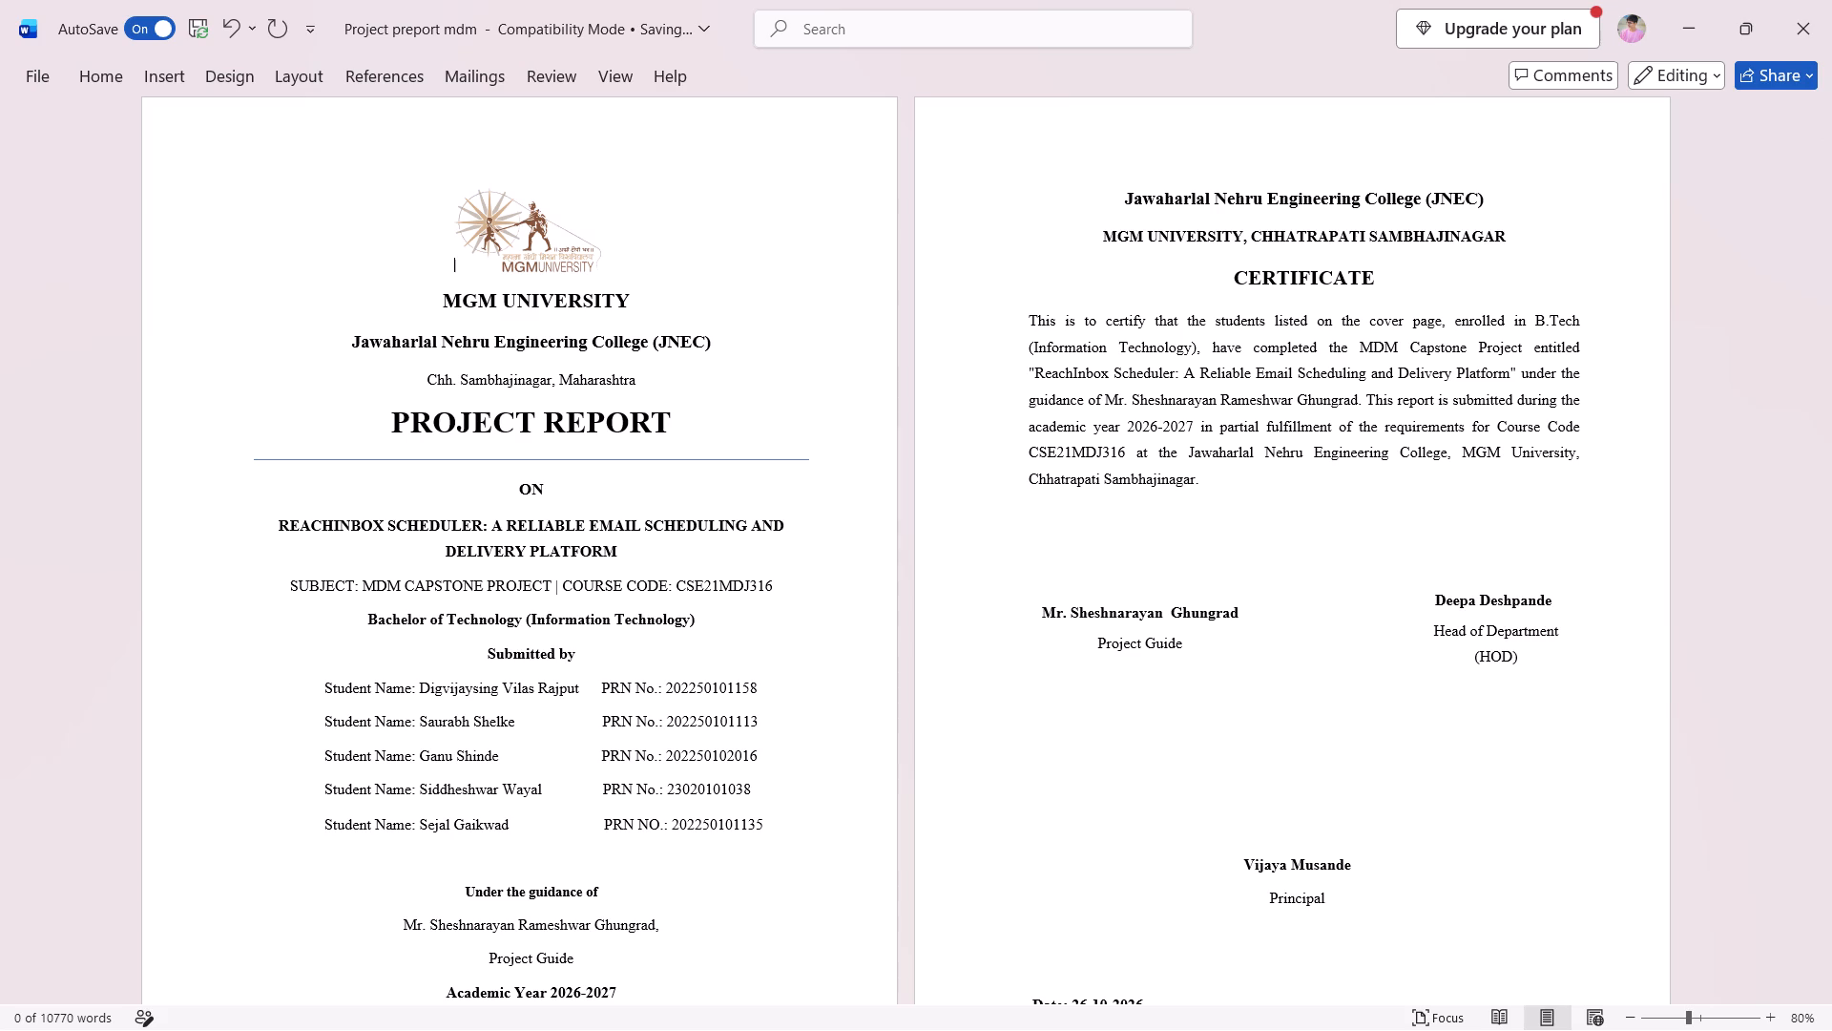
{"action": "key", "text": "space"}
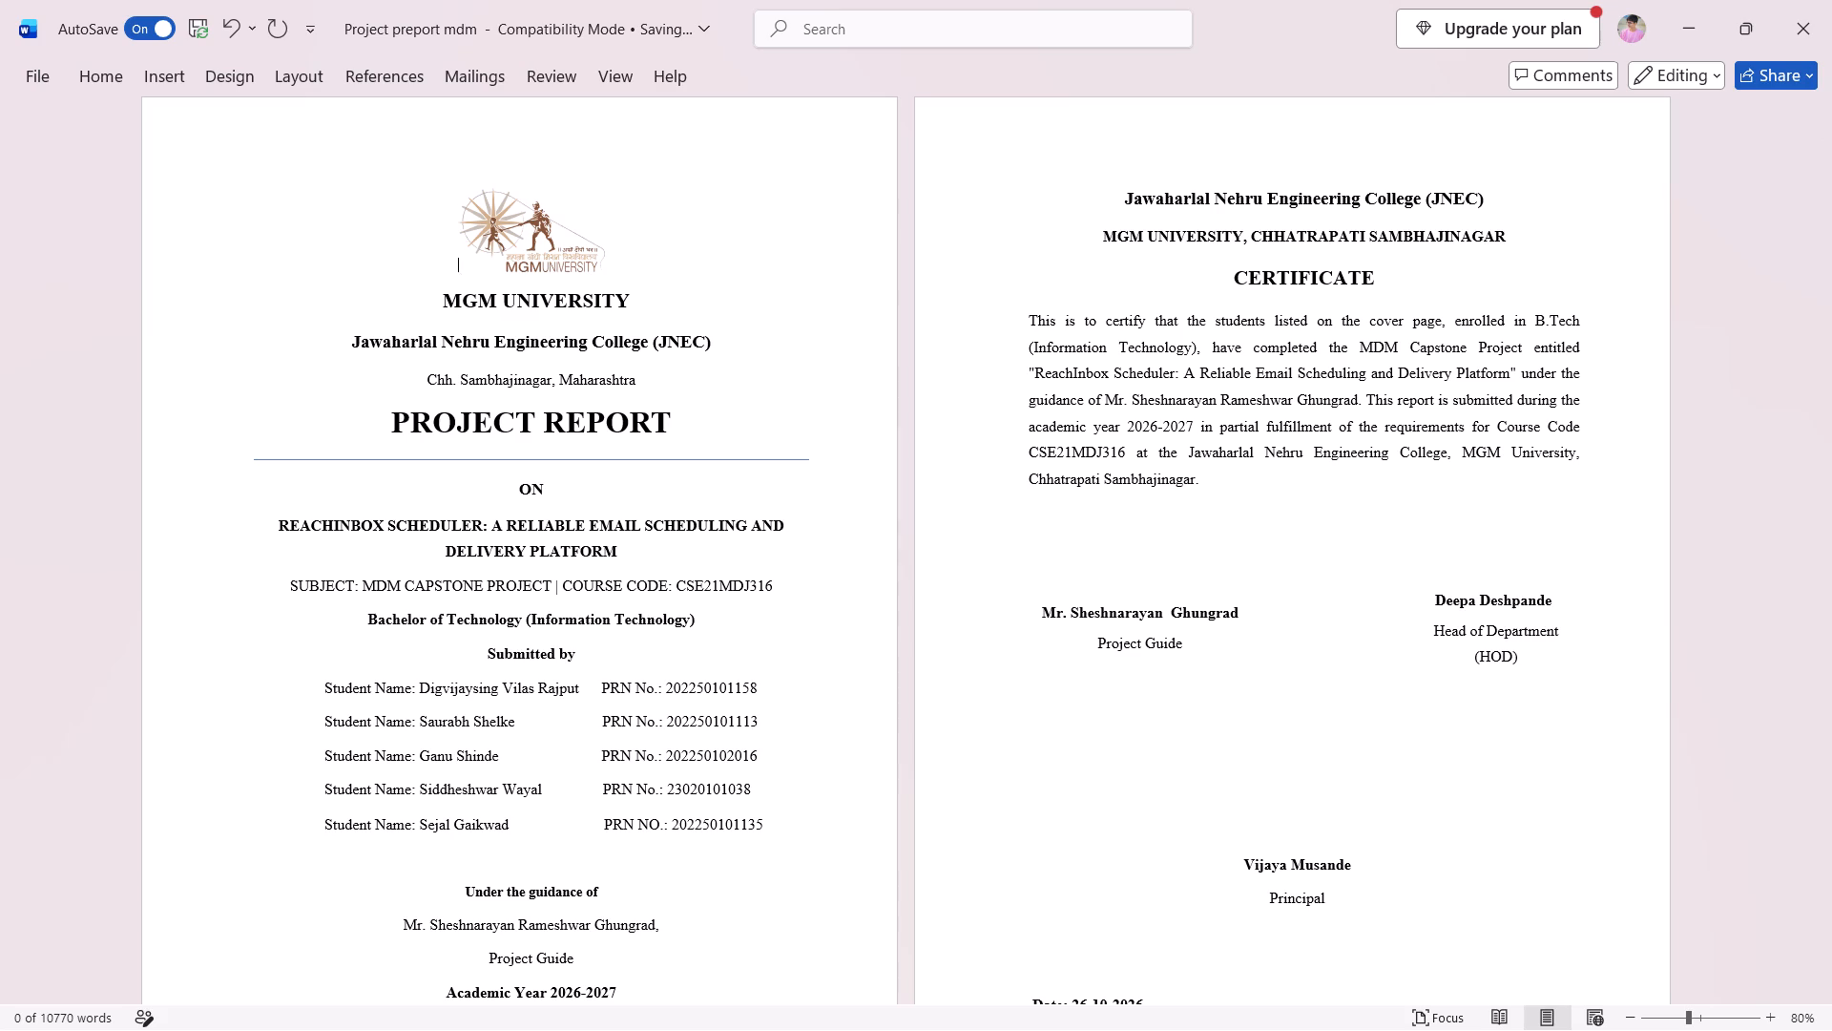
Save the Project preport mdm document.
{"action": "scroll", "coordinate": [457, 248], "scroll_direction": "down", "scroll_amount": 7}
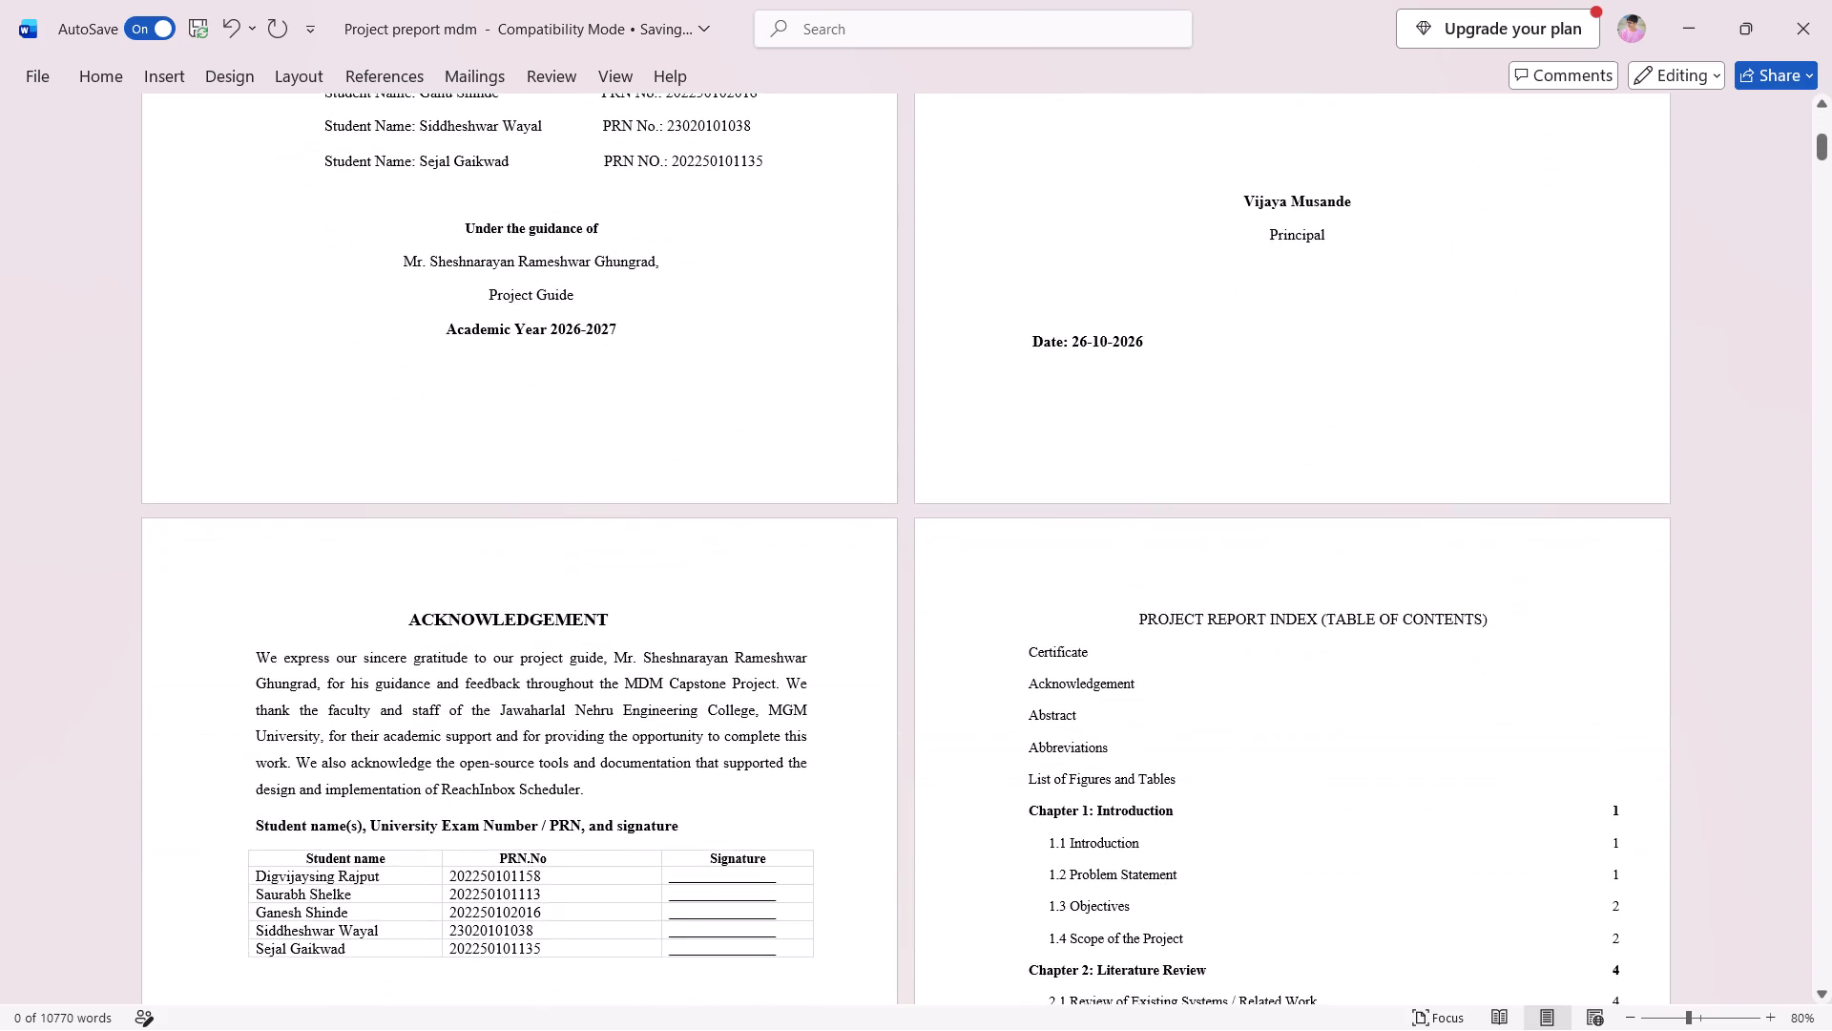
{"action": "scroll", "coordinate": [457, 248], "scroll_direction": "up", "scroll_amount": 1}
{"action": "left_click", "coordinate": [183, 27]}
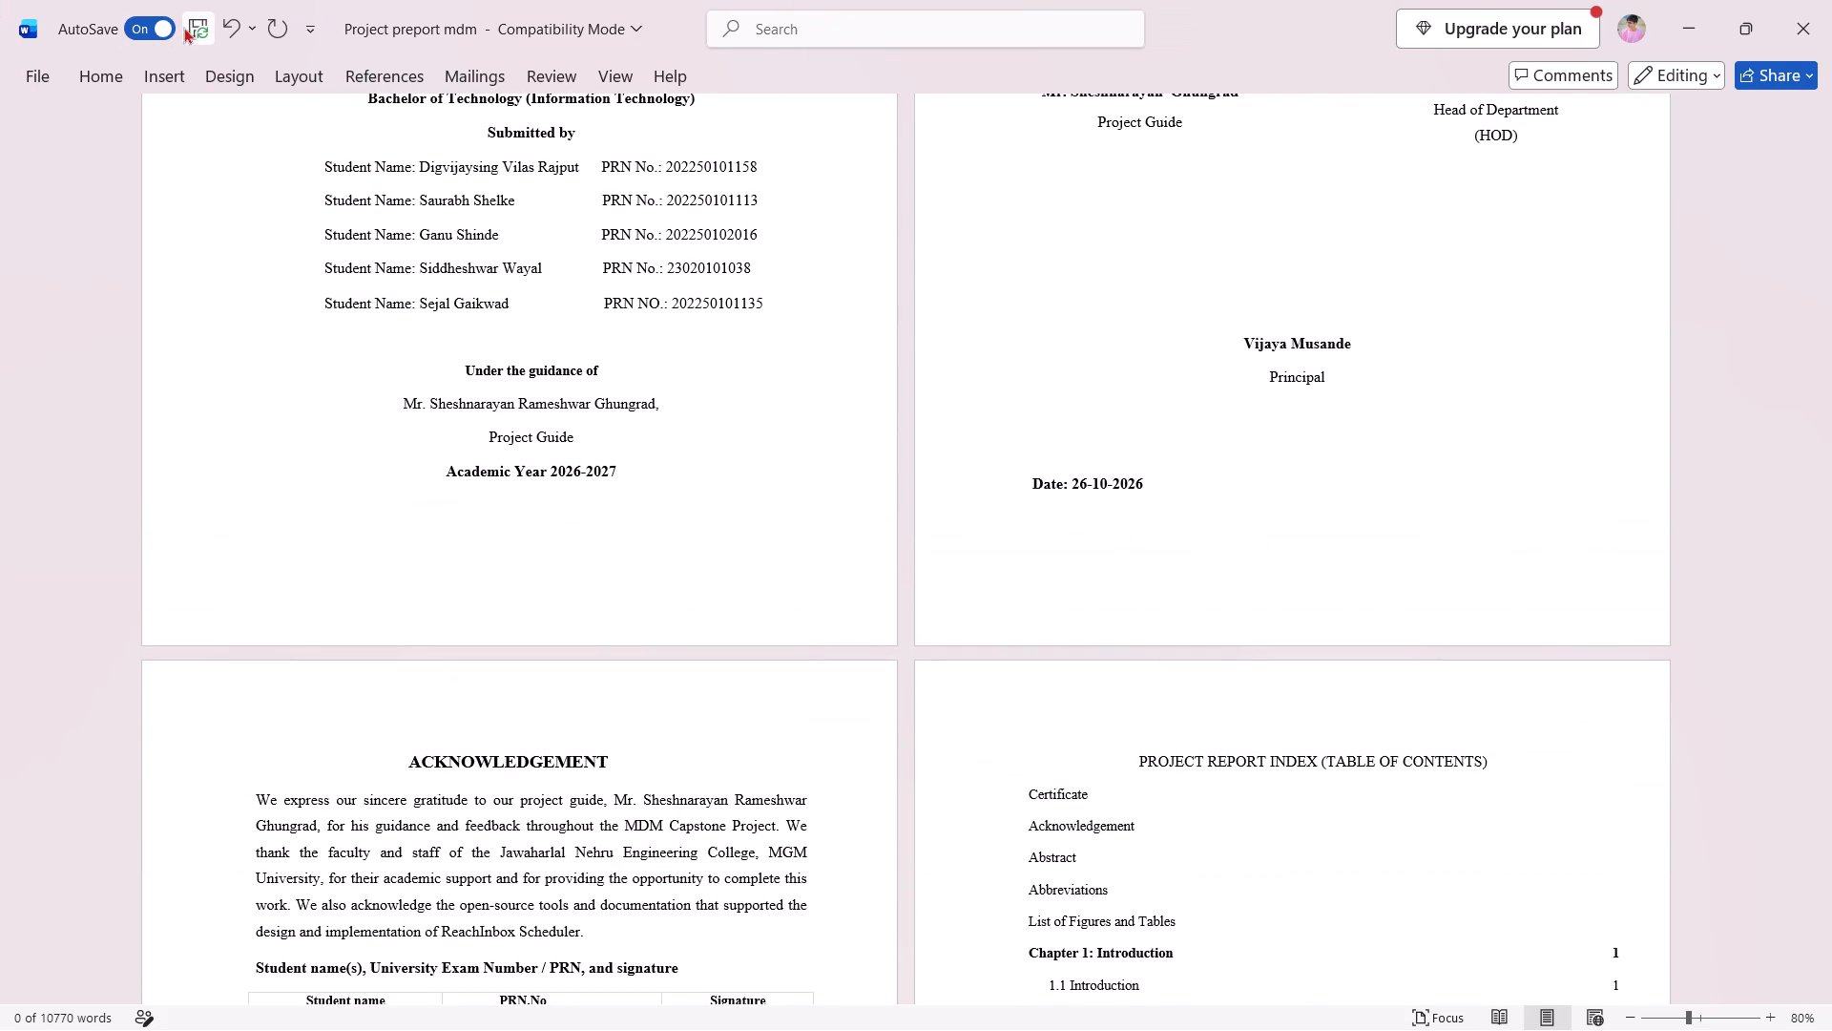
{"action": "left_click", "coordinate": [183, 27]}
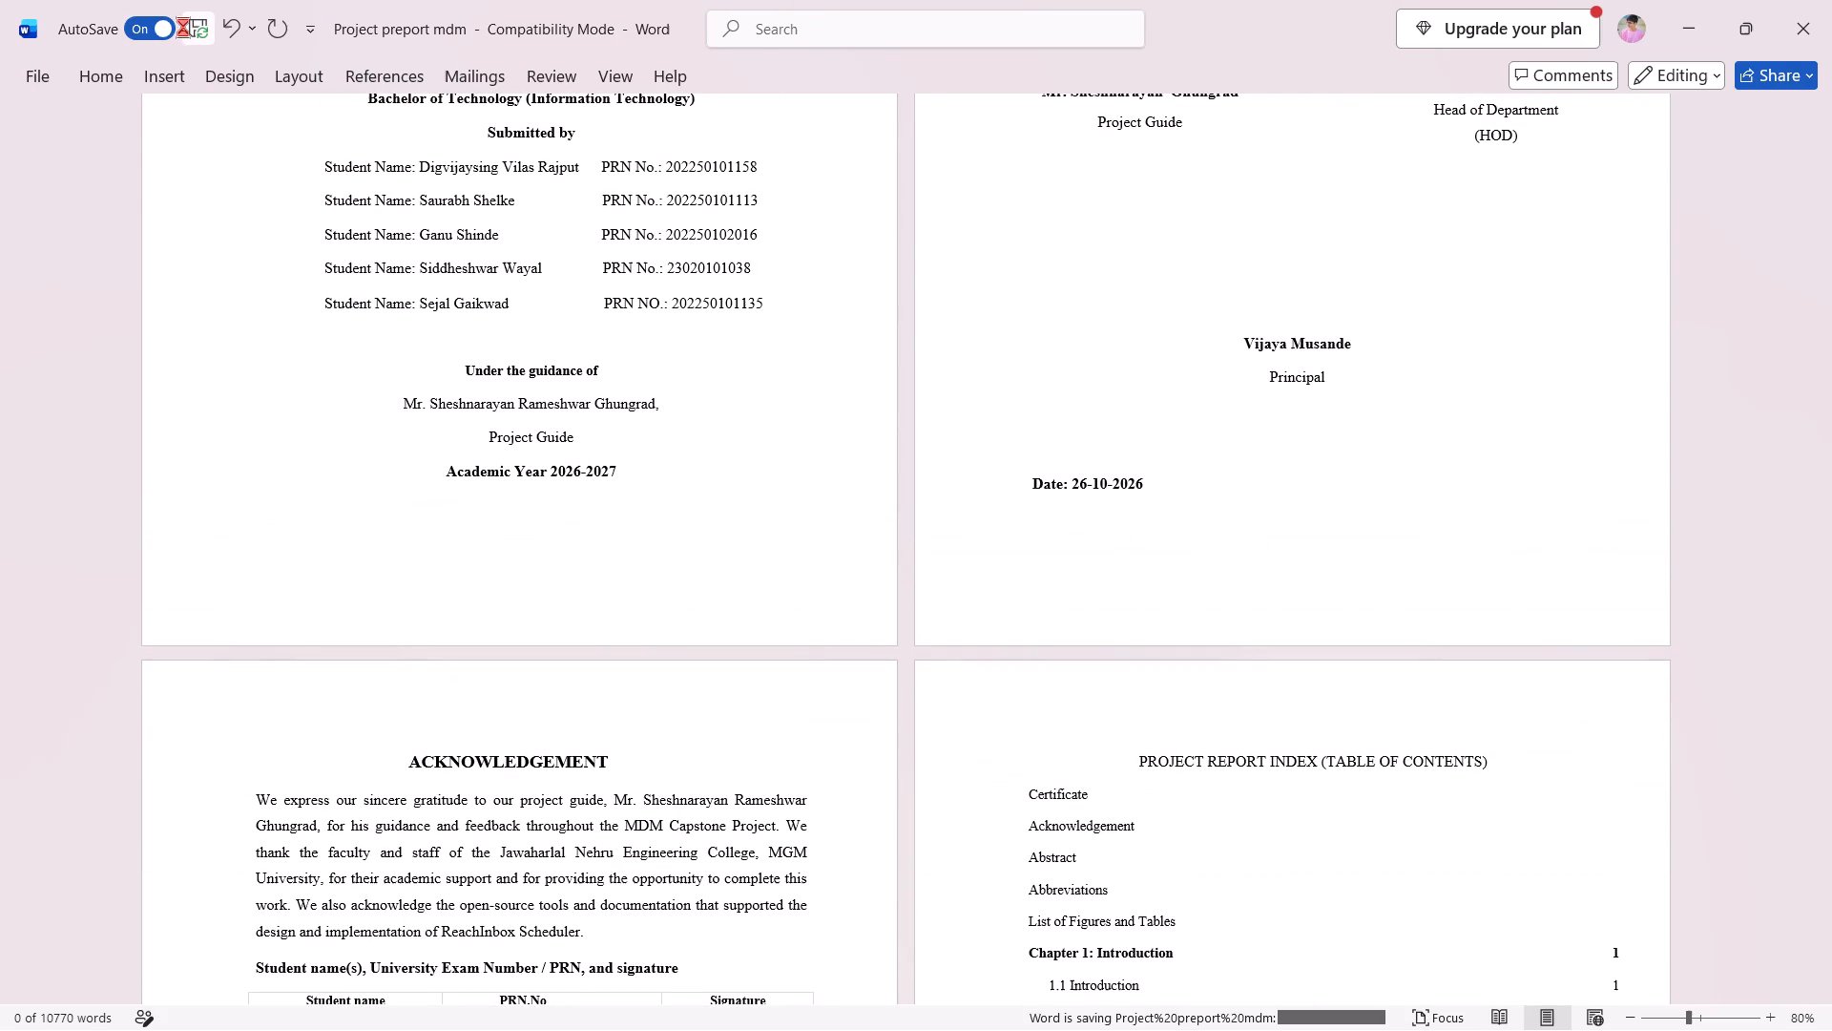
{"action": "left_click", "coordinate": [198, 33]}
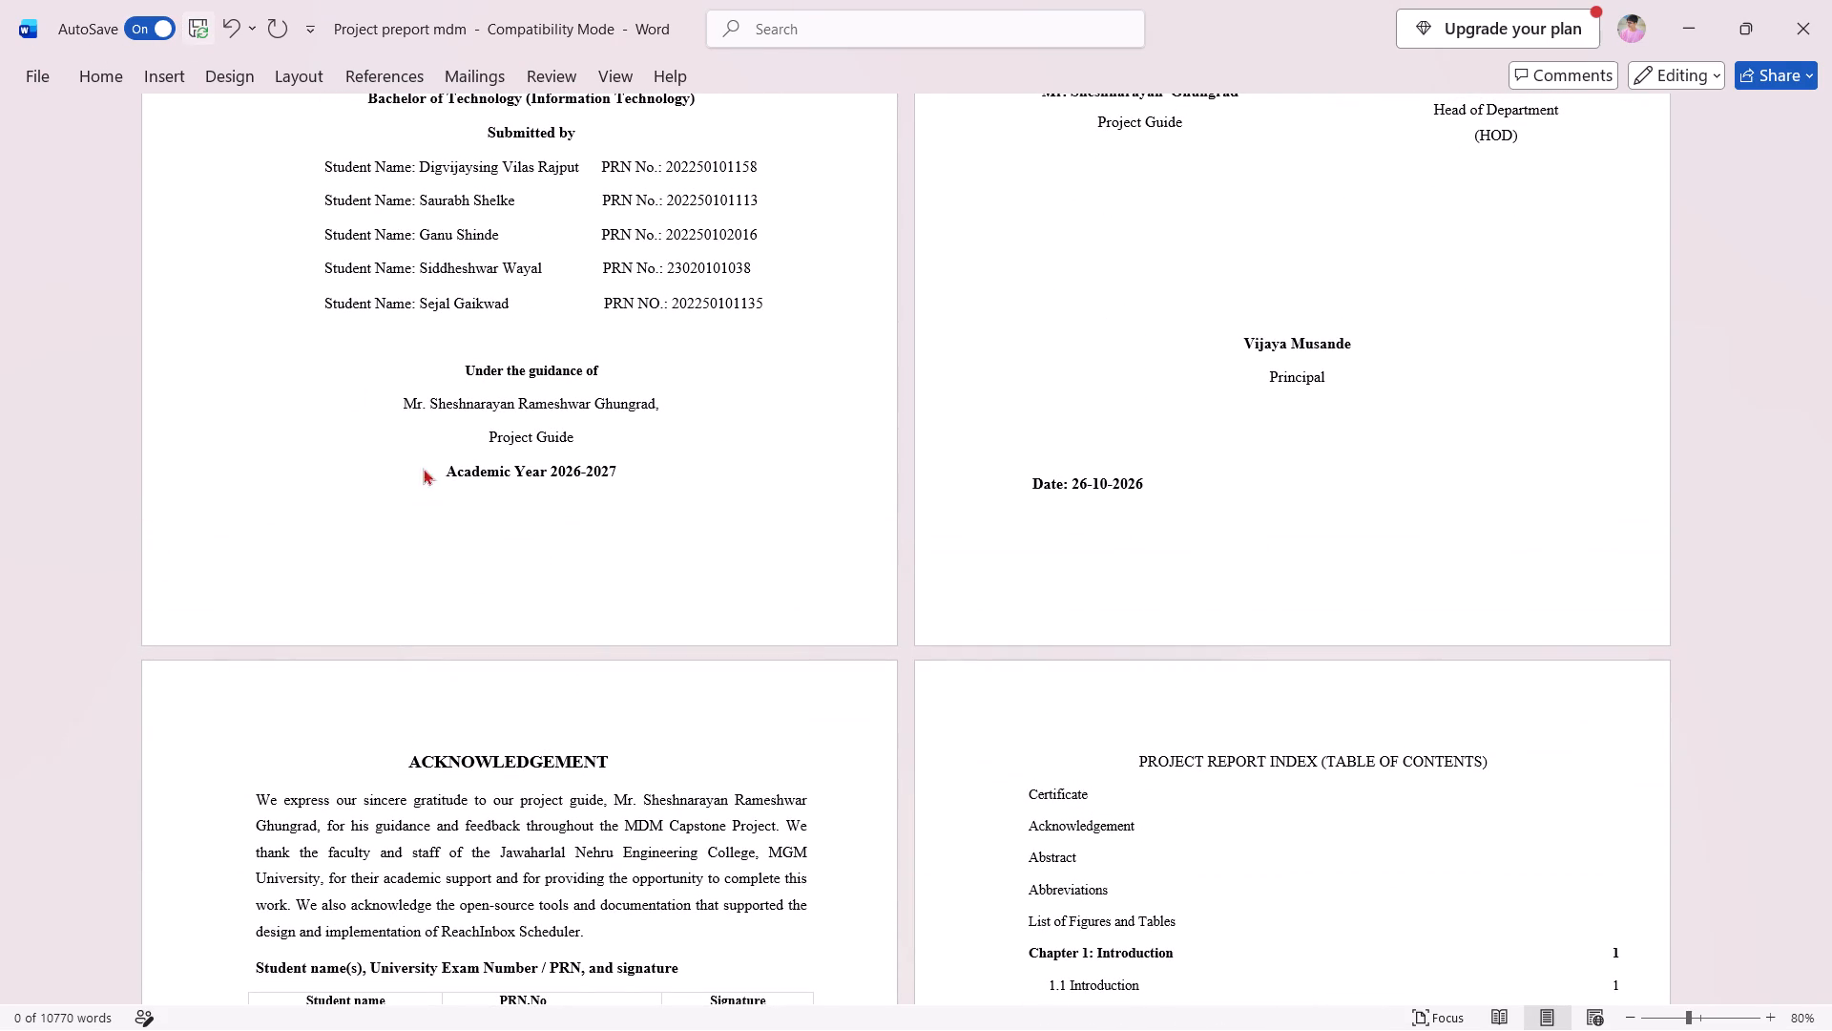
{"action": "left_click", "coordinate": [192, 20]}
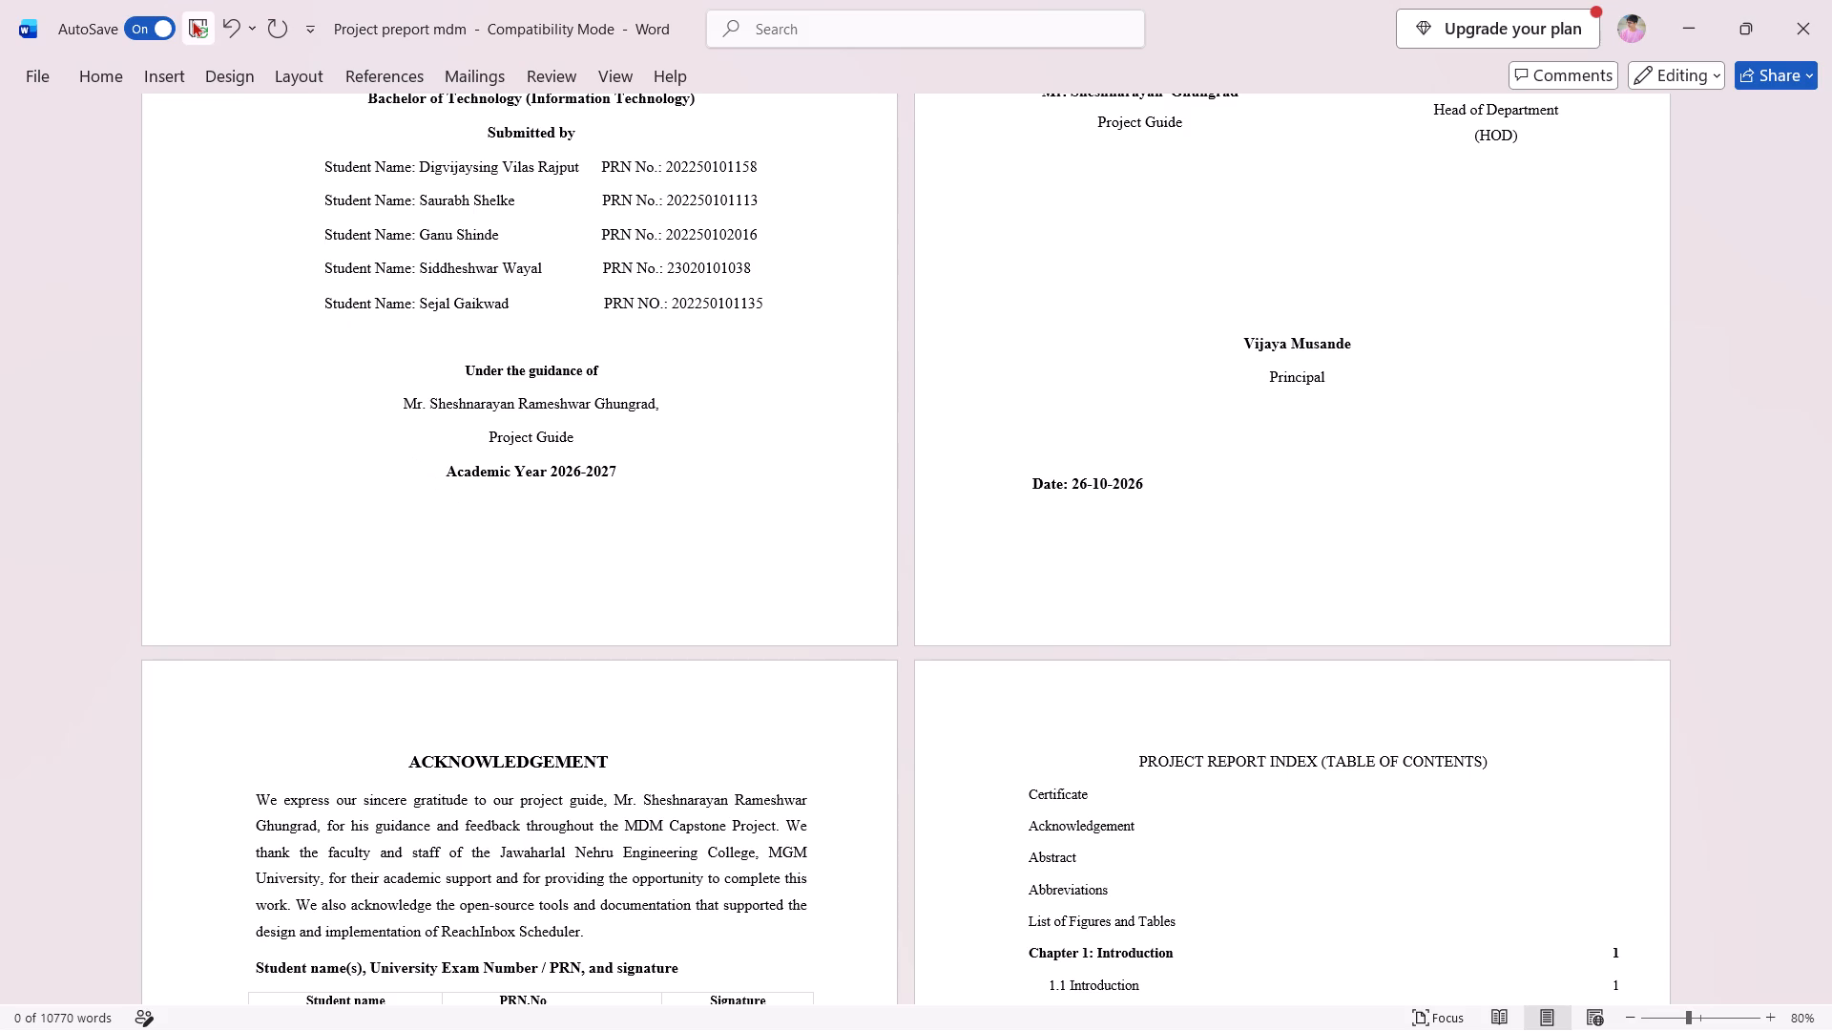
{"action": "left_click", "coordinate": [192, 20]}
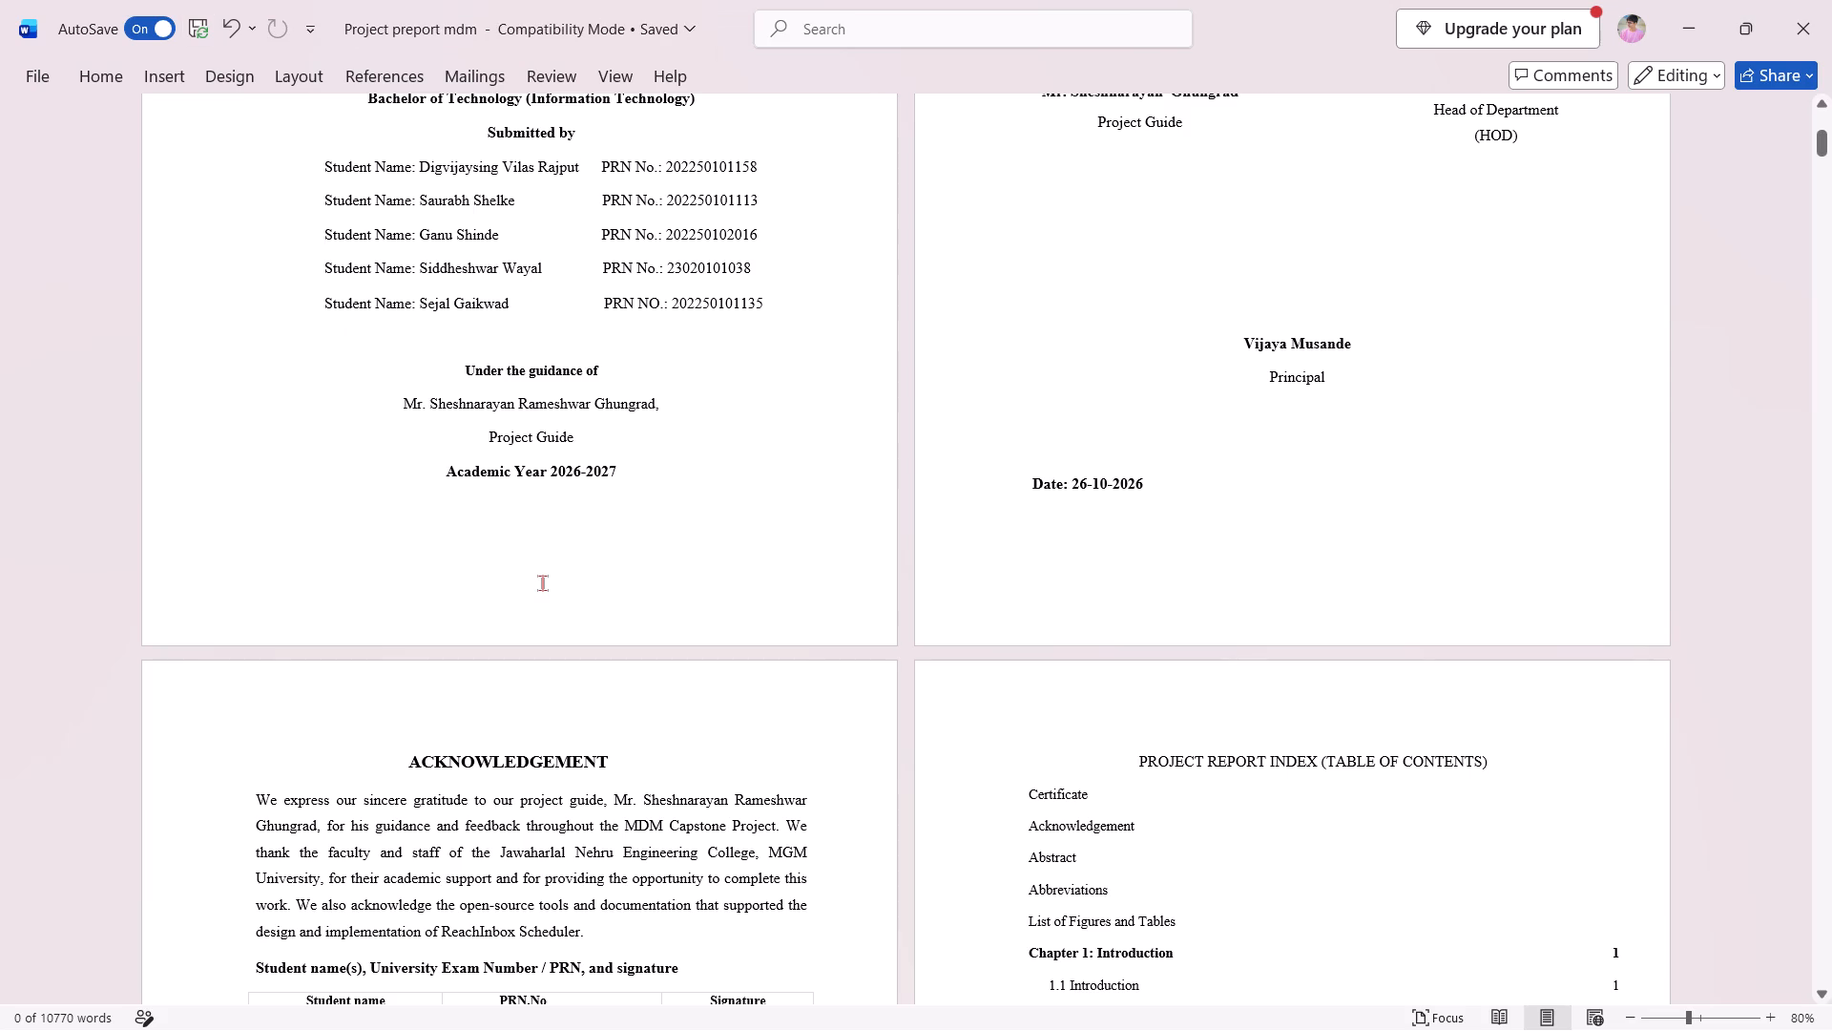
Change the date on the certificate page to 27-10-2026.
{"action": "scroll", "coordinate": [542, 582], "scroll_direction": "down", "scroll_amount": 1}
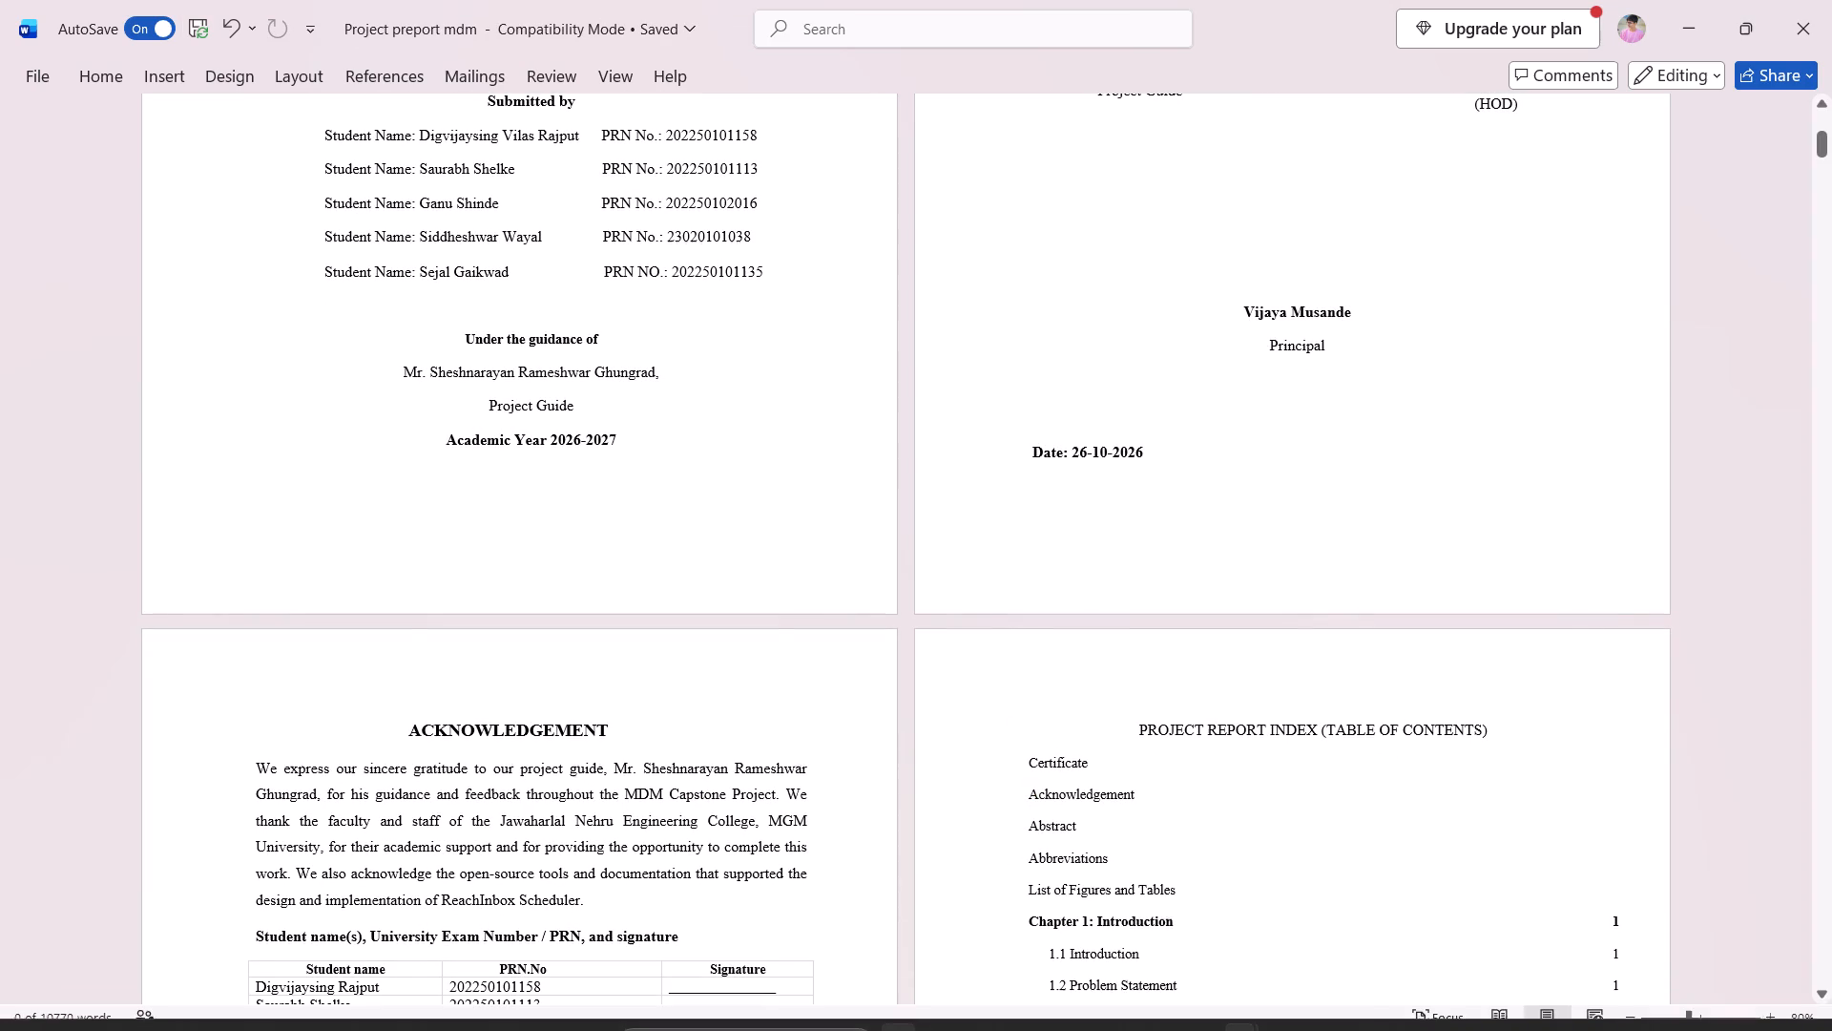
{"action": "left_click", "coordinate": [1077, 448]}
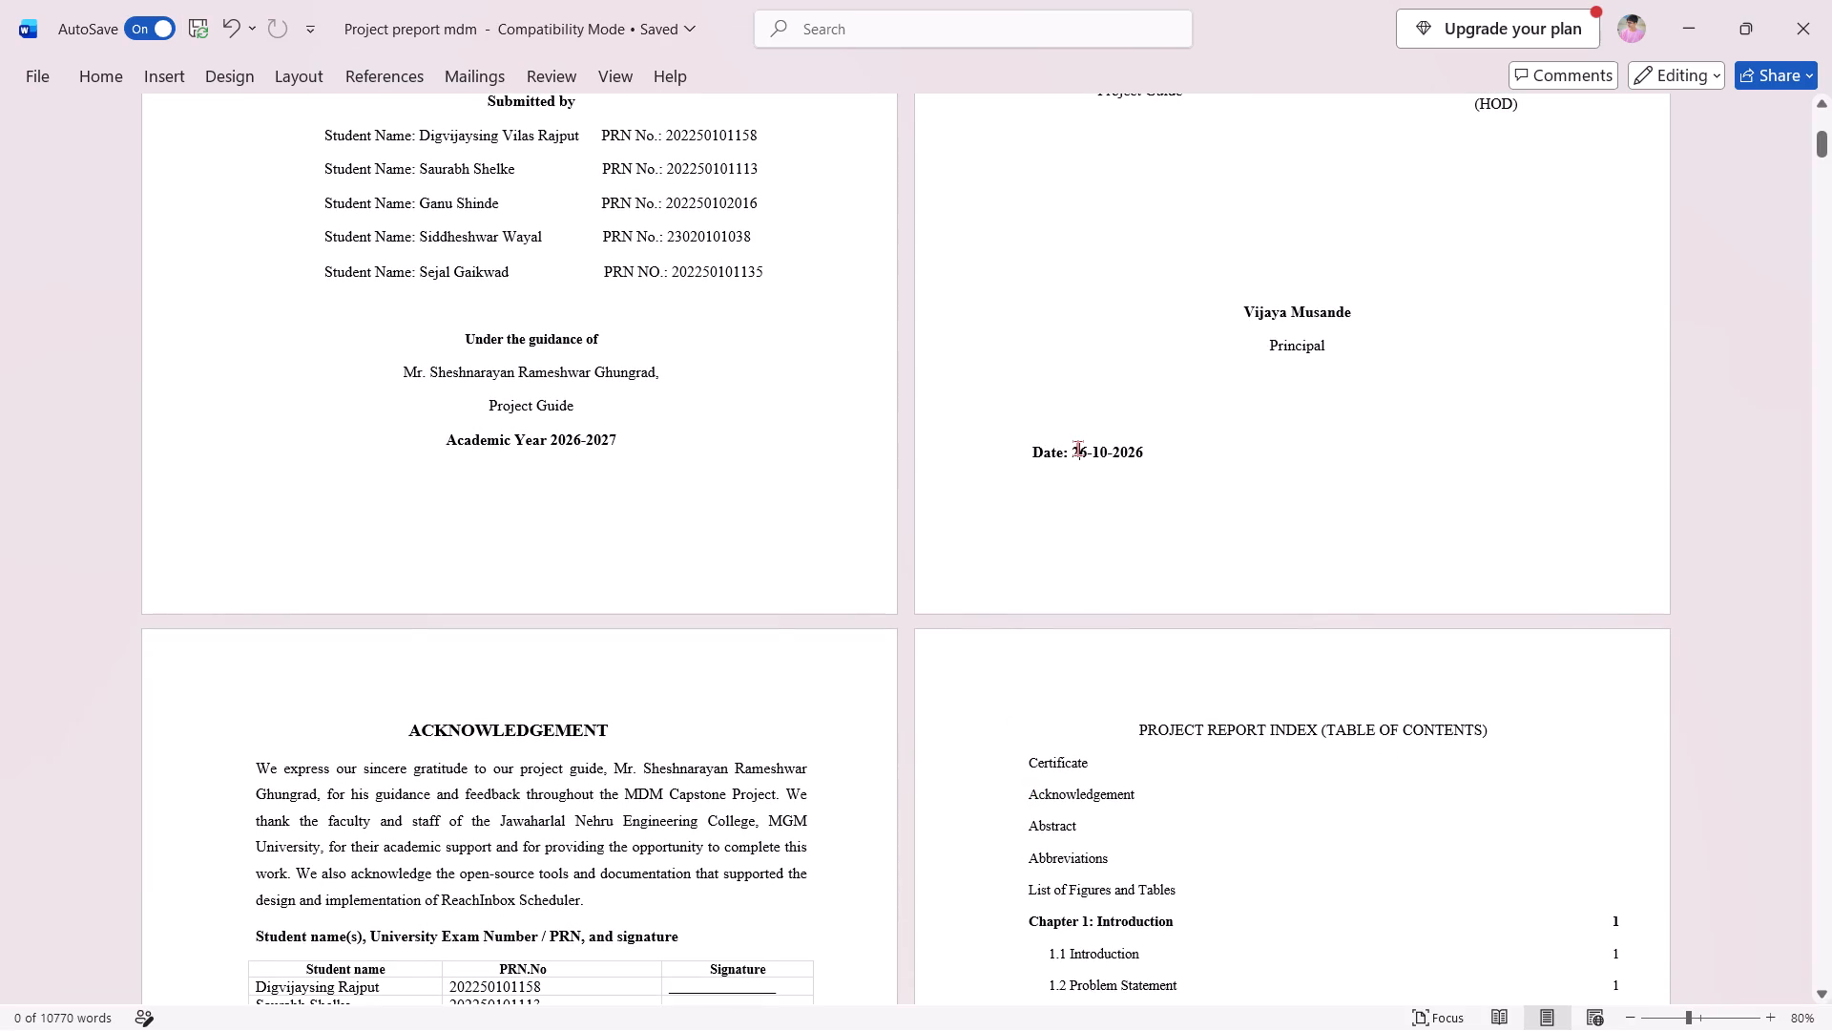
{"action": "key", "text": "Right"}
{"action": "key", "text": "BackSpace"}
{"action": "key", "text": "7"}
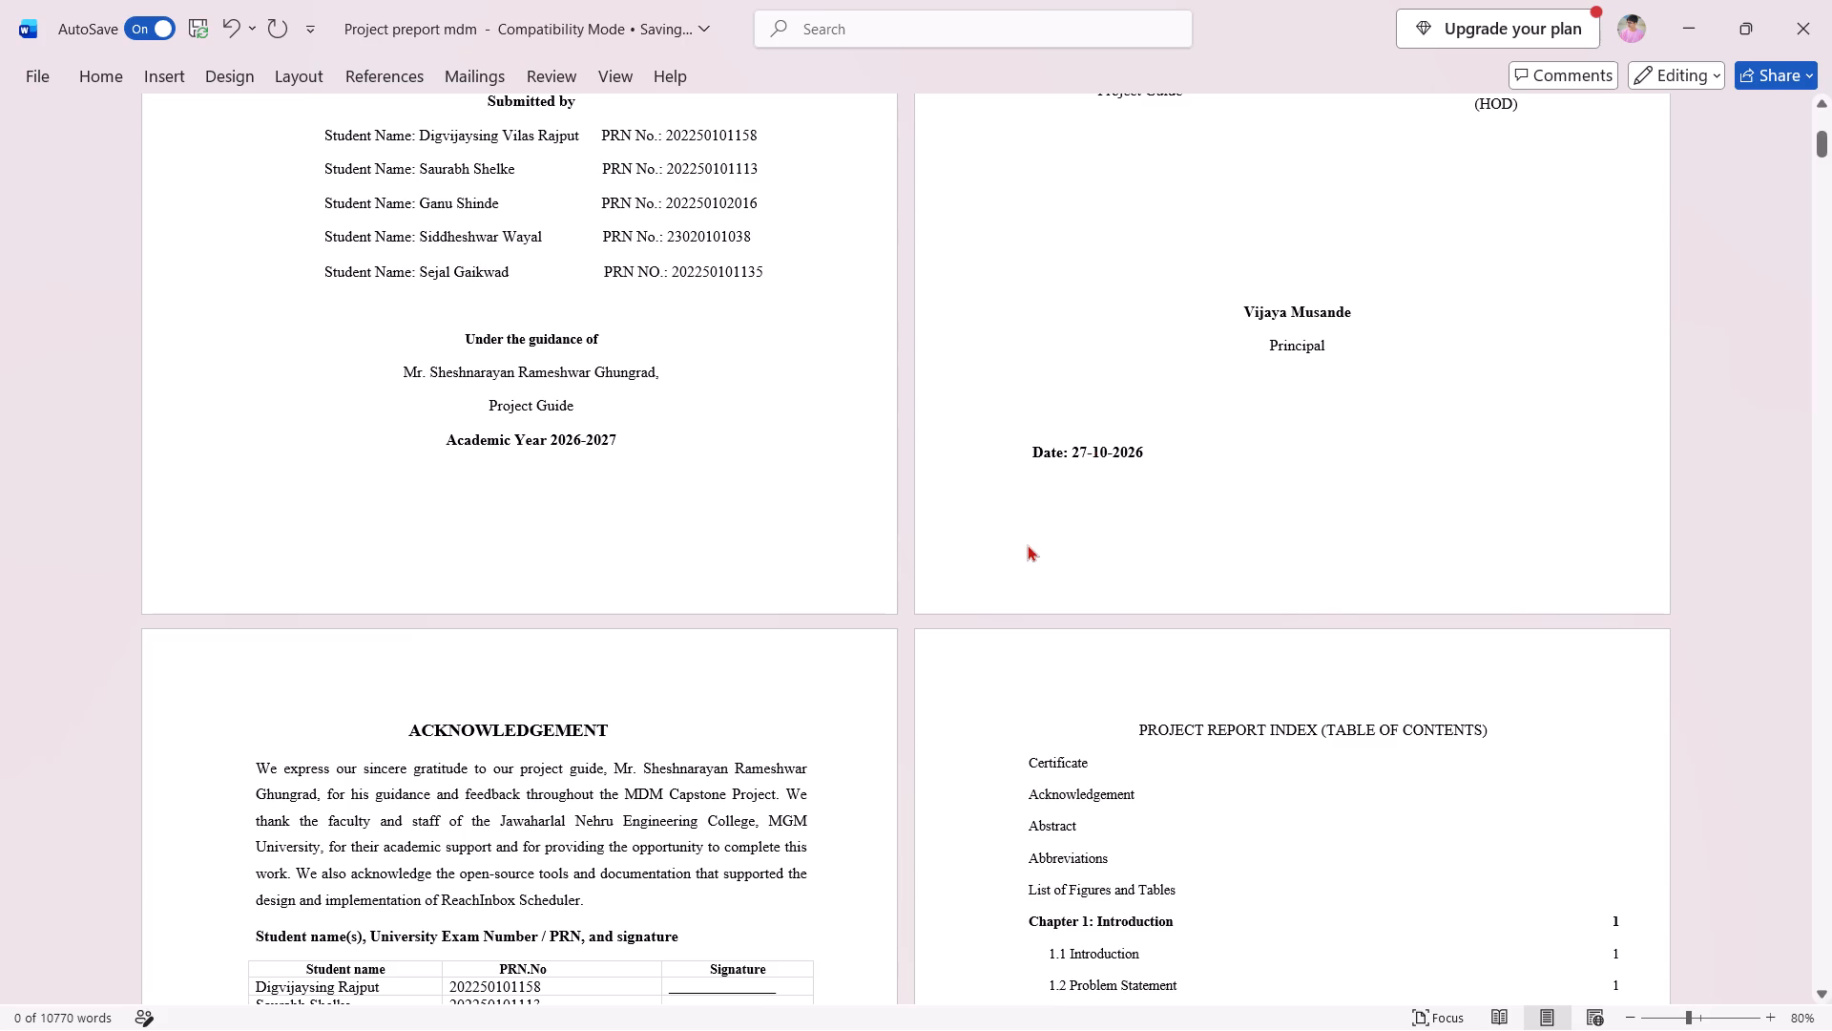
{"action": "left_click", "coordinate": [1027, 544]}
Review the table of contents pages and the Acknowledgement page with its student signature table.
{"action": "scroll", "coordinate": [1027, 544], "scroll_direction": "down", "scroll_amount": 4}
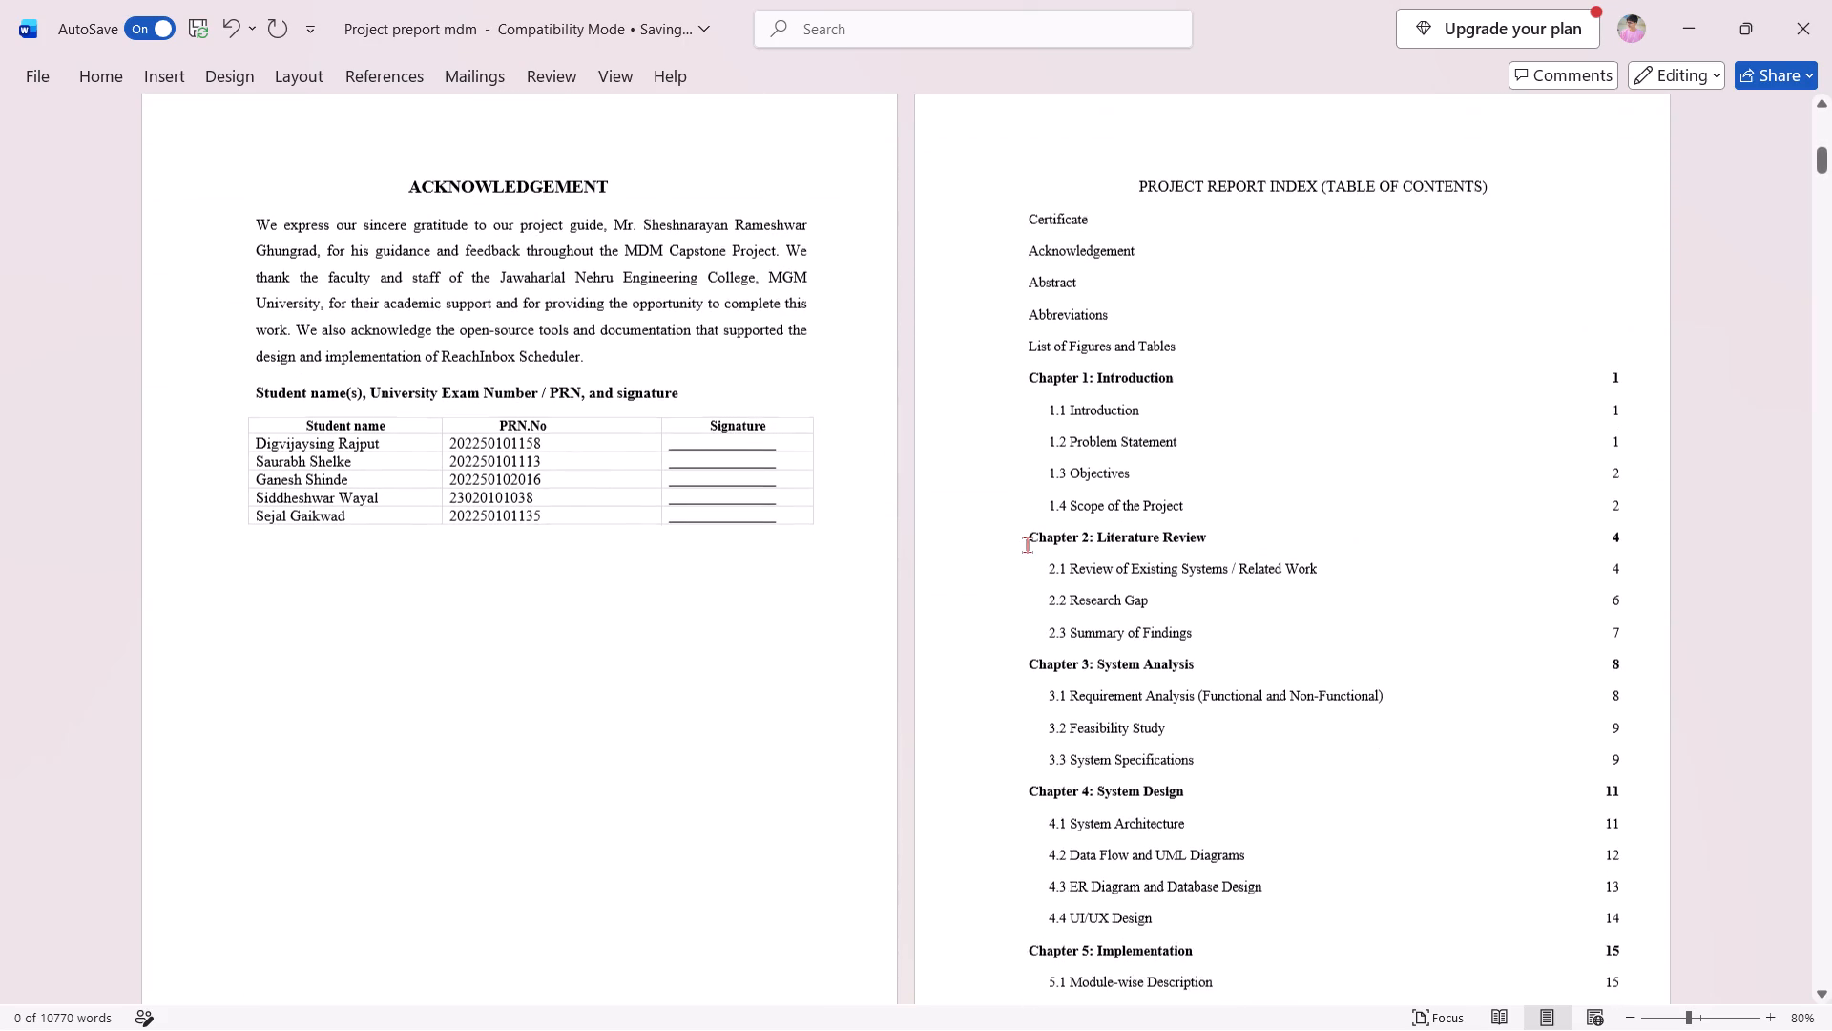
{"action": "scroll", "coordinate": [1027, 544], "scroll_direction": "down", "scroll_amount": 3}
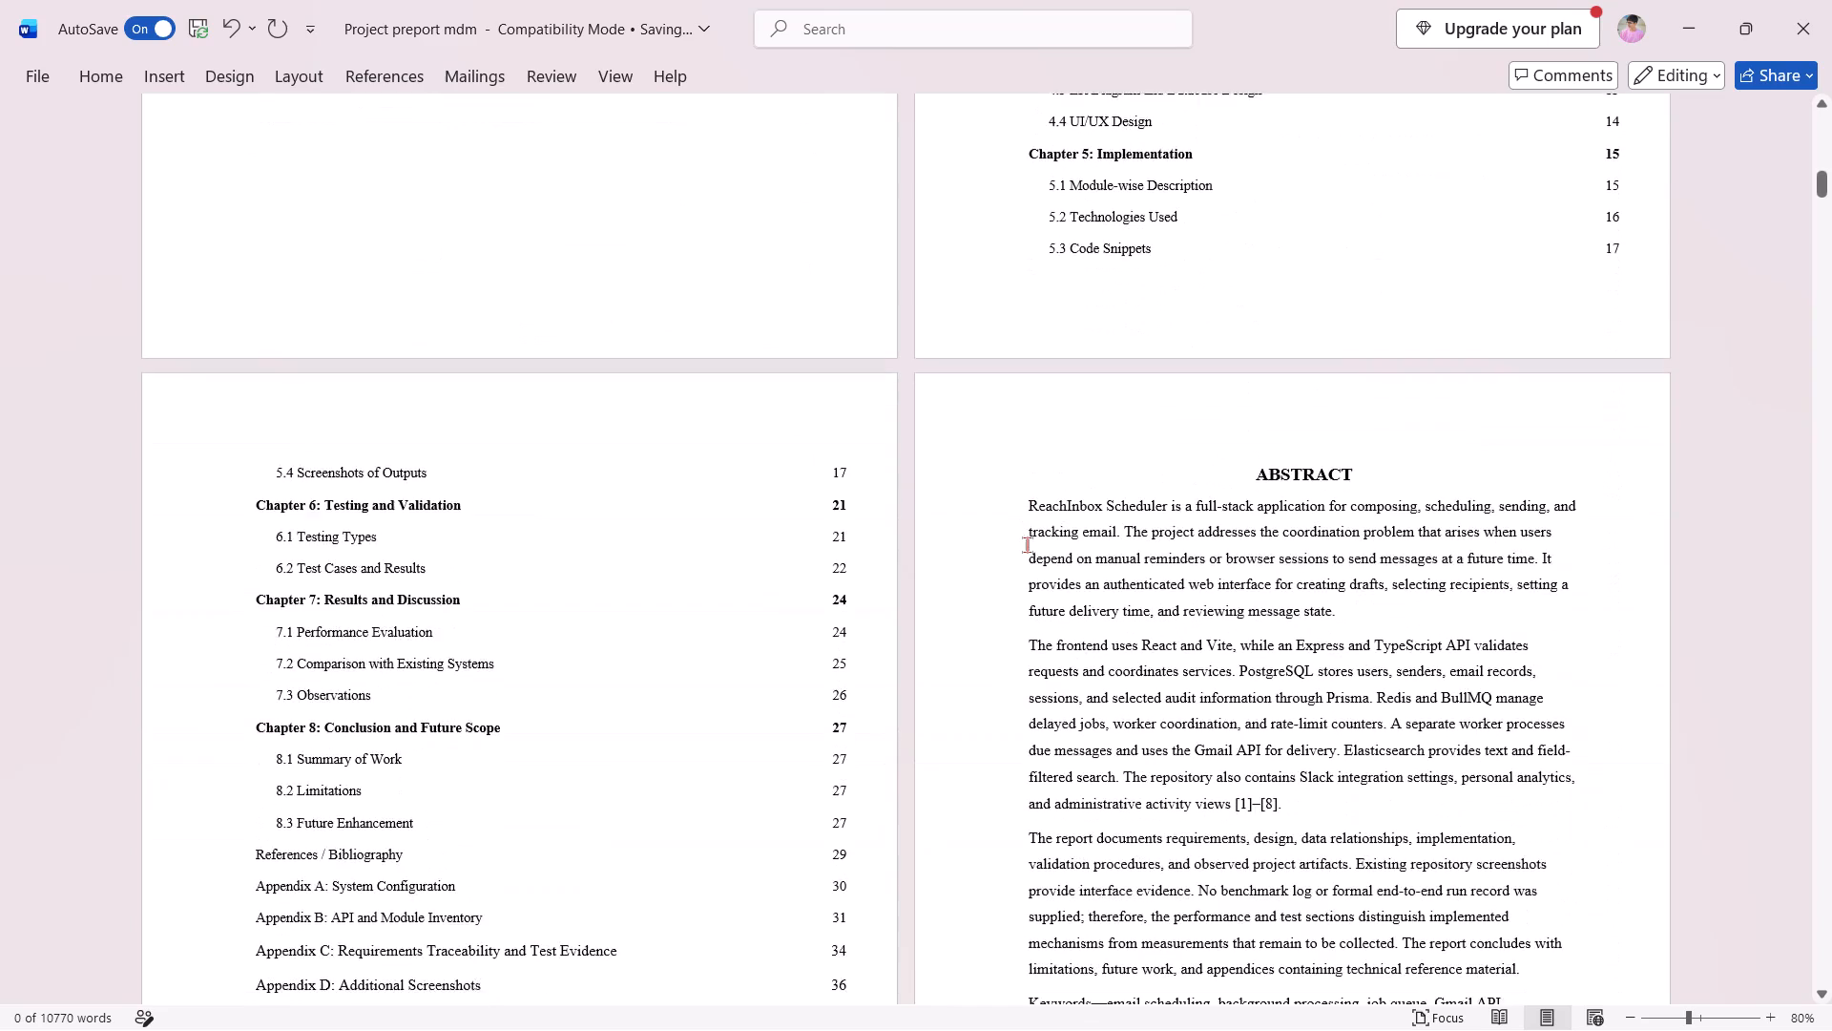
{"action": "scroll", "coordinate": [1027, 544], "scroll_direction": "up", "scroll_amount": 5}
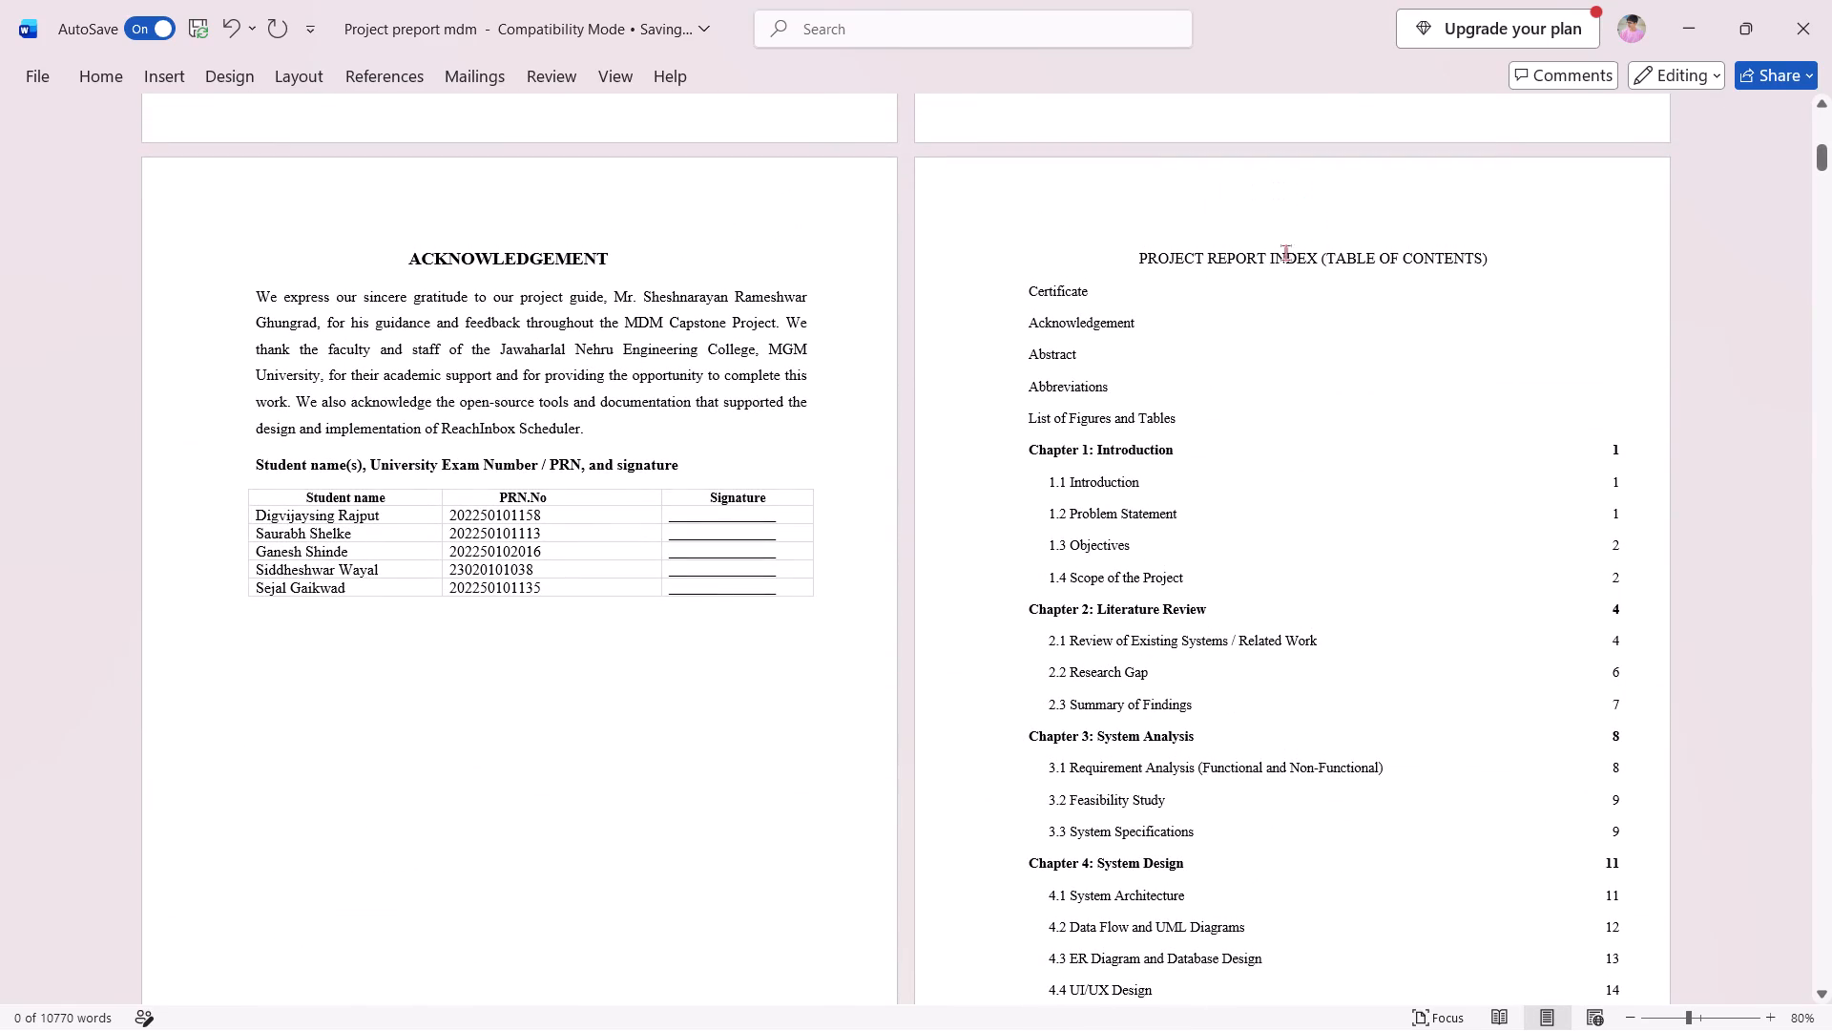
{"action": "left_click", "coordinate": [1499, 256]}
{"action": "scroll", "coordinate": [1254, 335], "scroll_direction": "down", "scroll_amount": 2}
{"action": "scroll", "coordinate": [1254, 335], "scroll_direction": "up", "scroll_amount": 1}
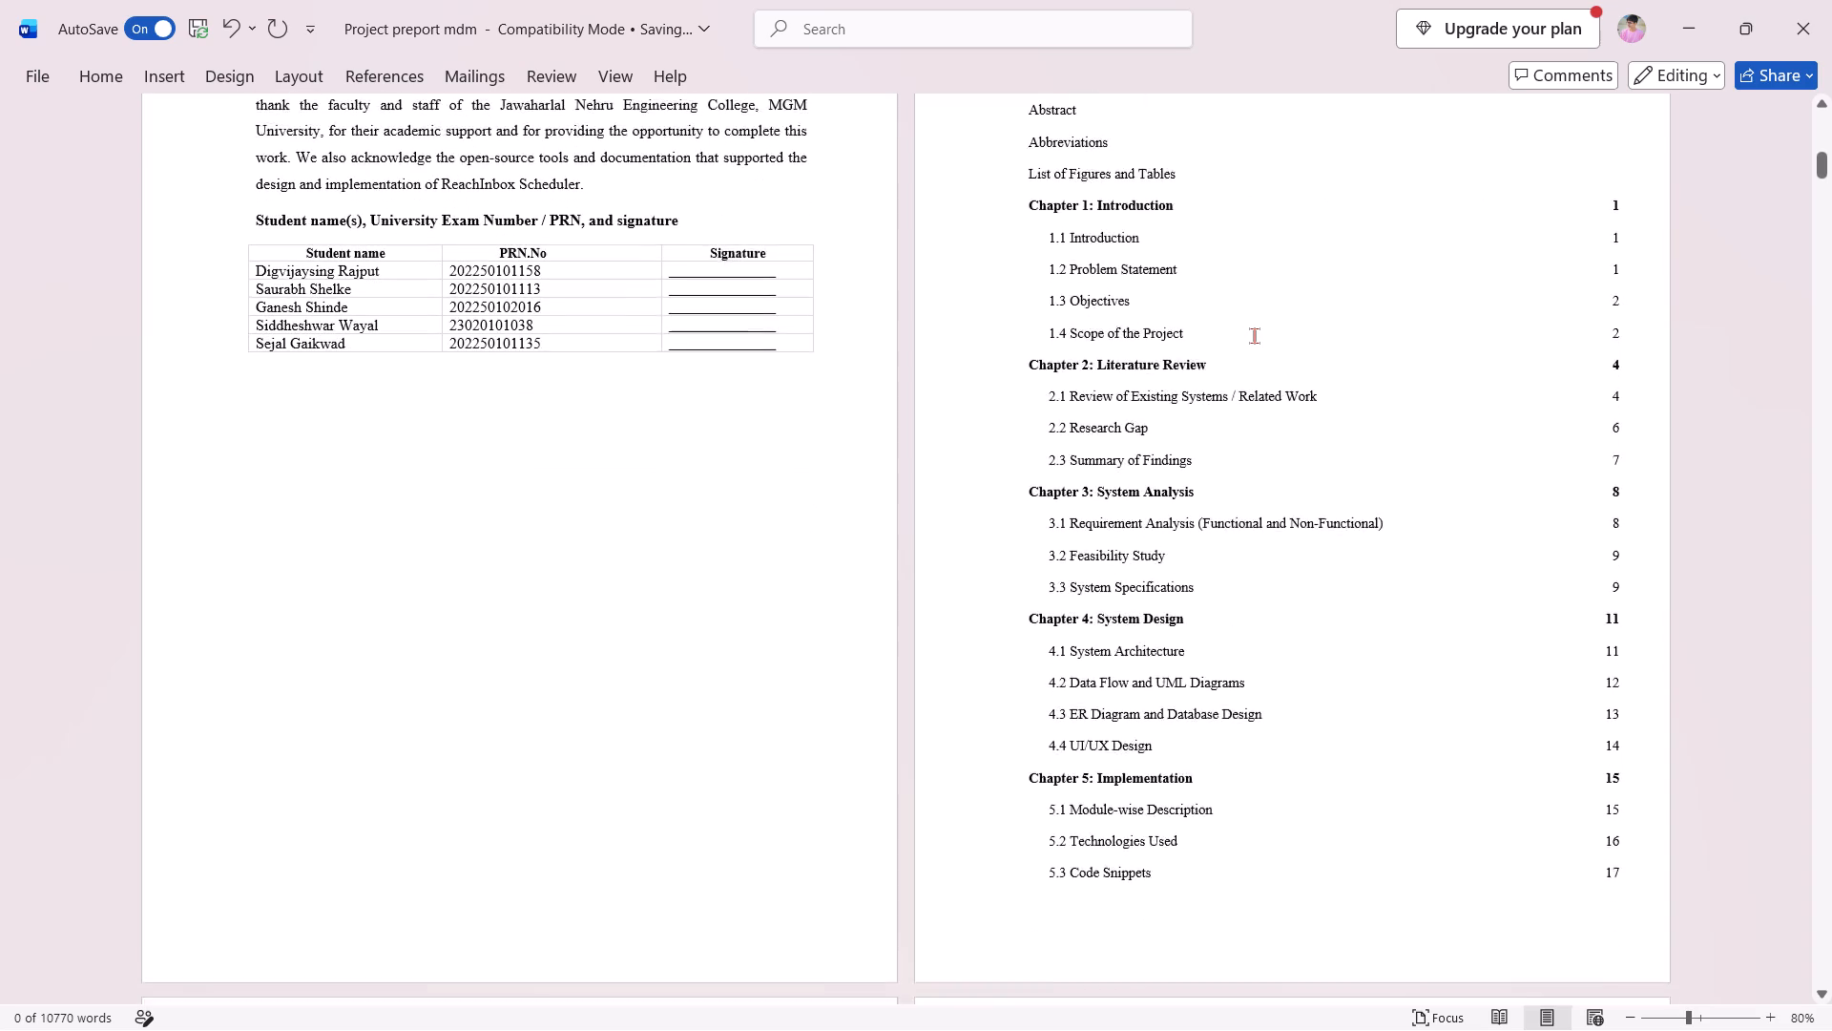
{"action": "scroll", "coordinate": [1254, 335], "scroll_direction": "up", "scroll_amount": 3}
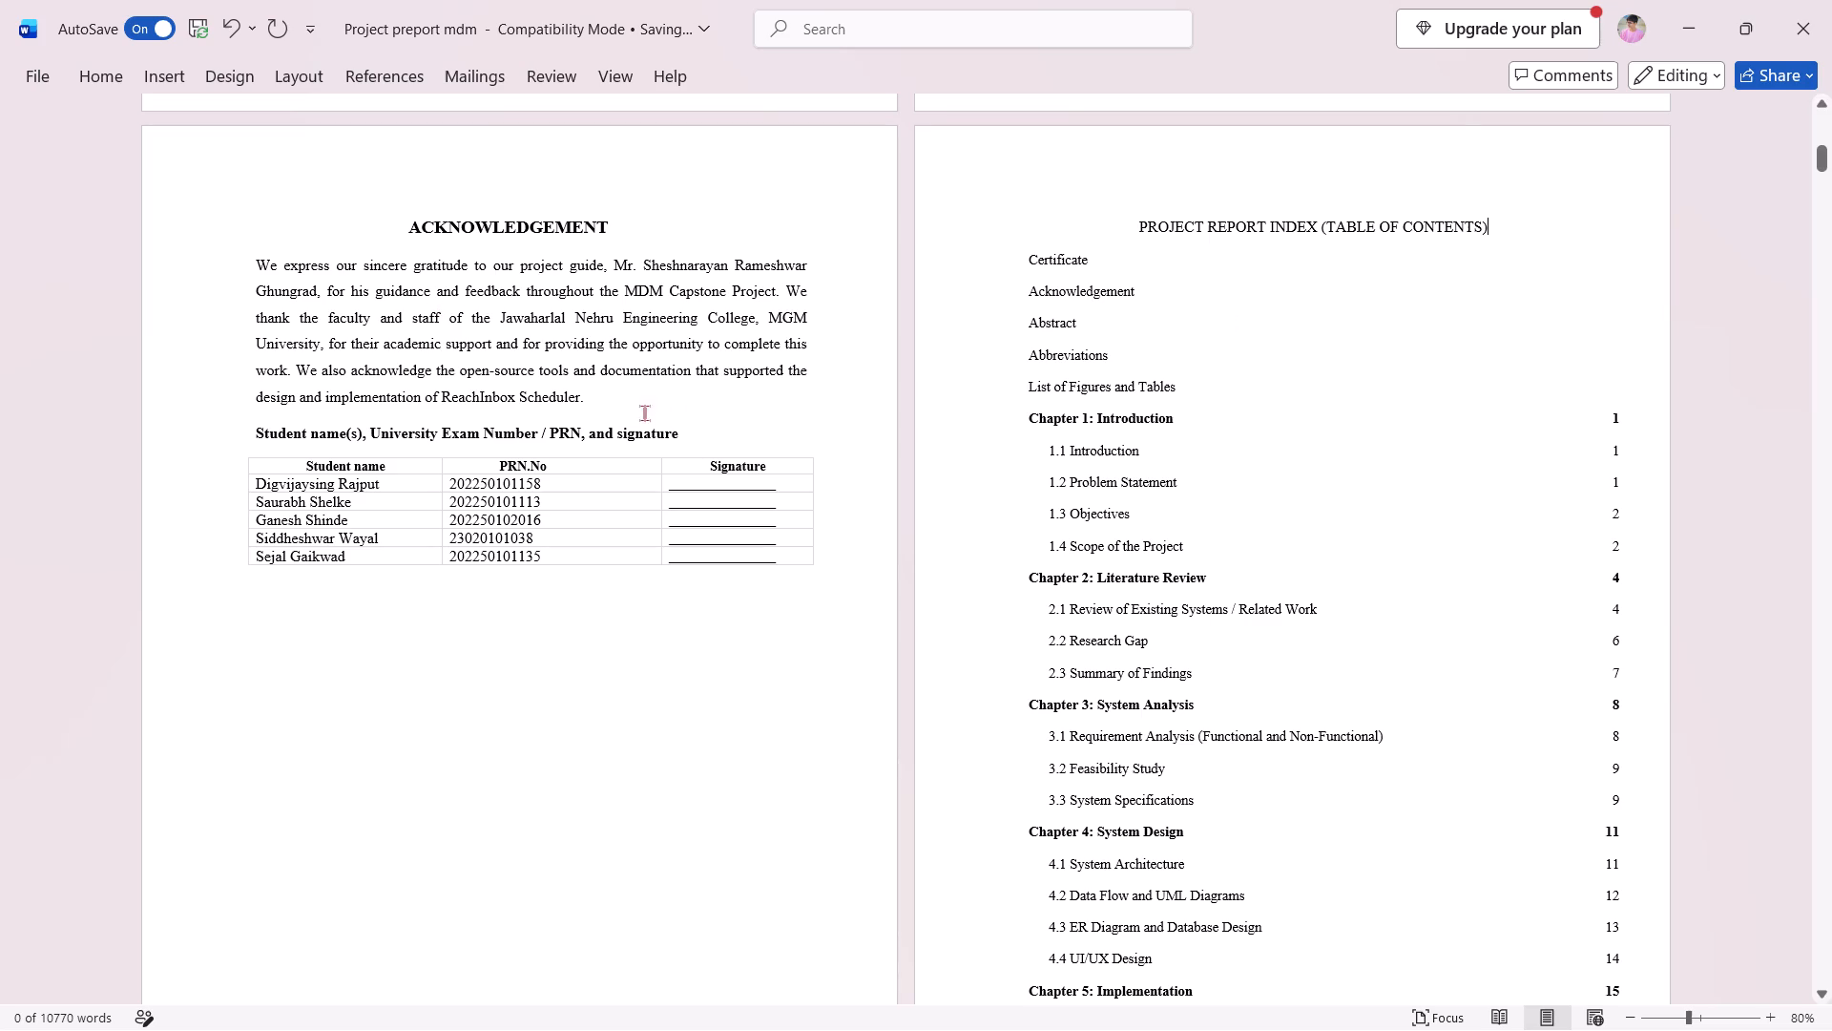
{"action": "left_click", "coordinate": [691, 431]}
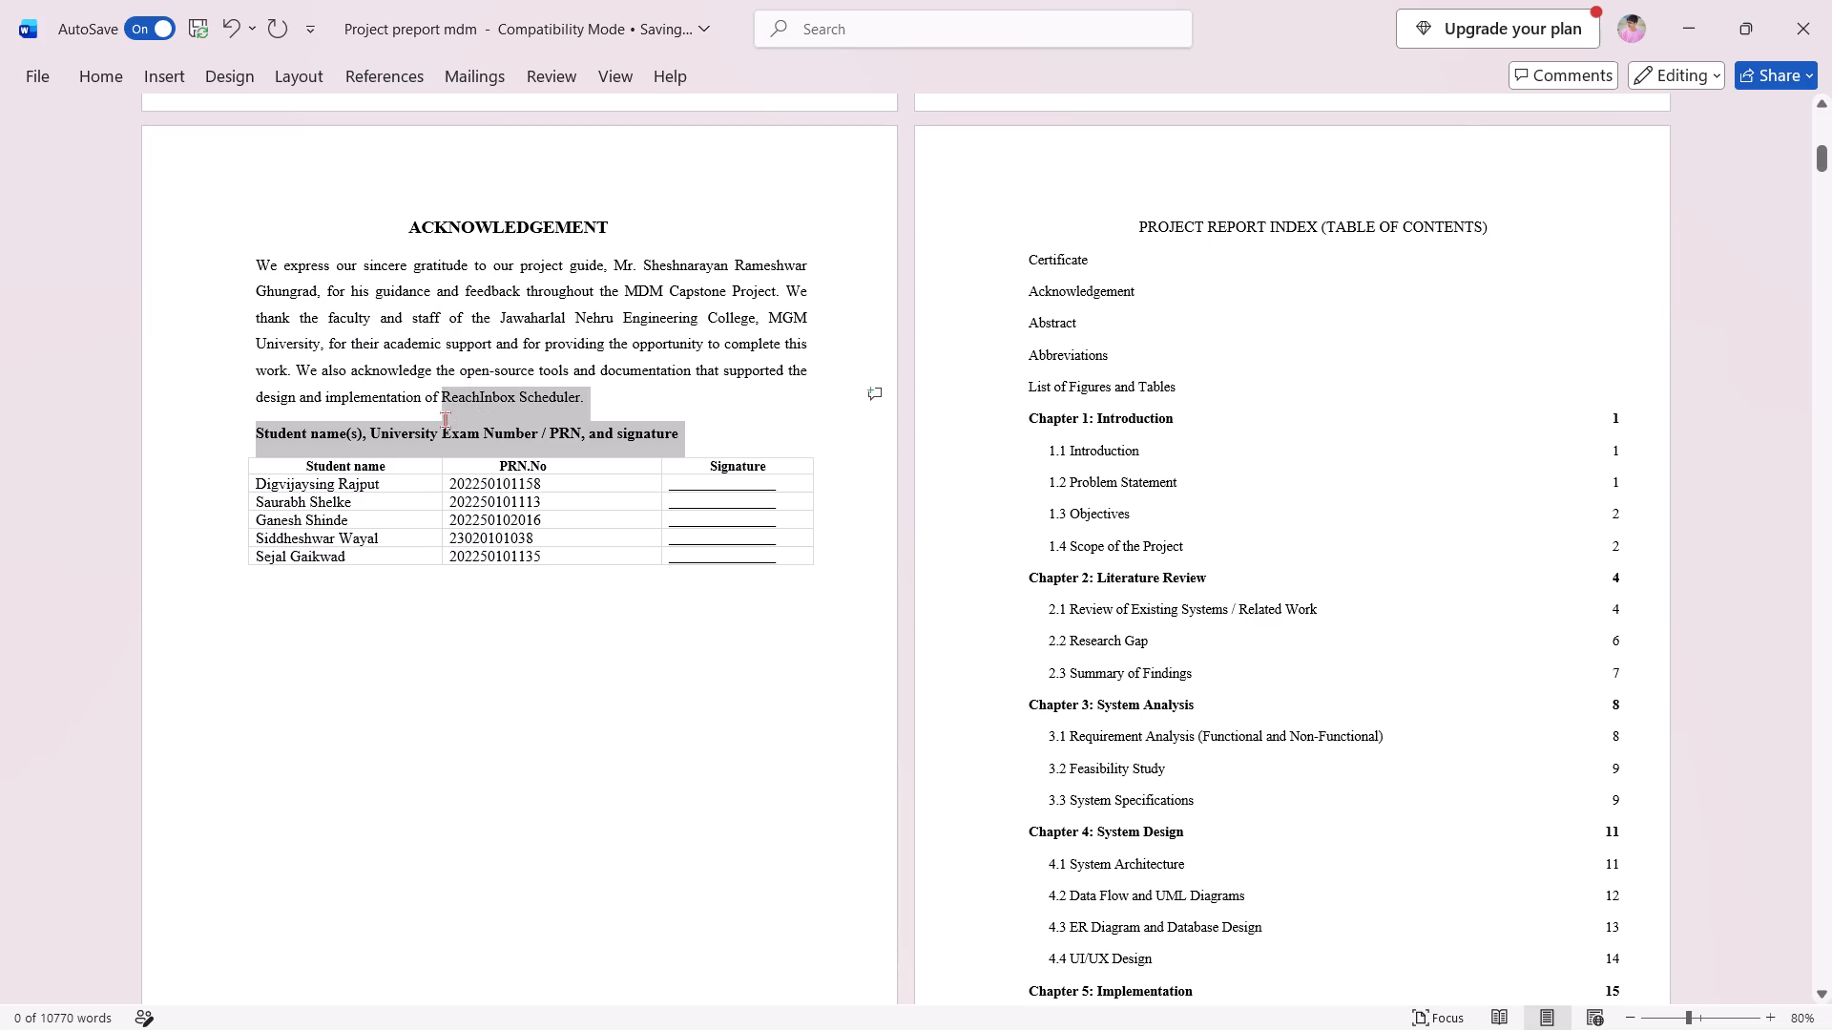
{"action": "left_click", "coordinate": [696, 433]}
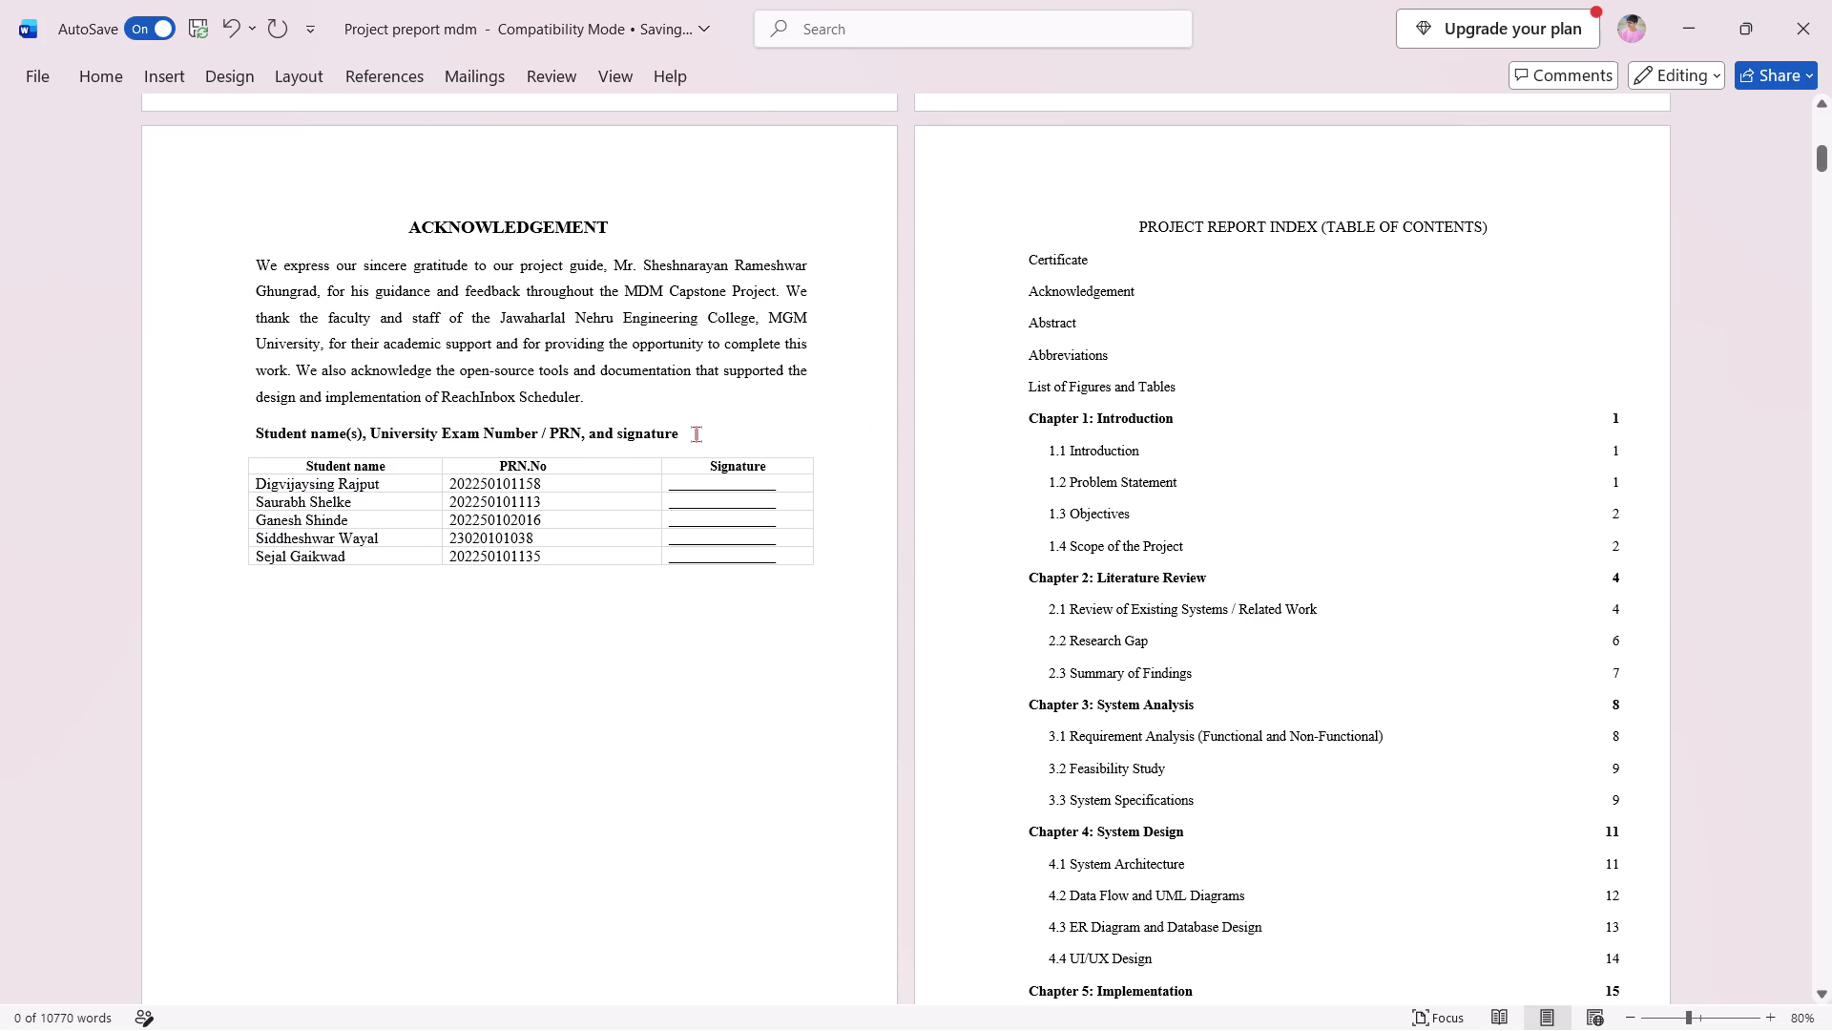
{"action": "scroll", "coordinate": [696, 433], "scroll_direction": "down", "scroll_amount": 2}
{"action": "left_click", "coordinate": [513, 434]}
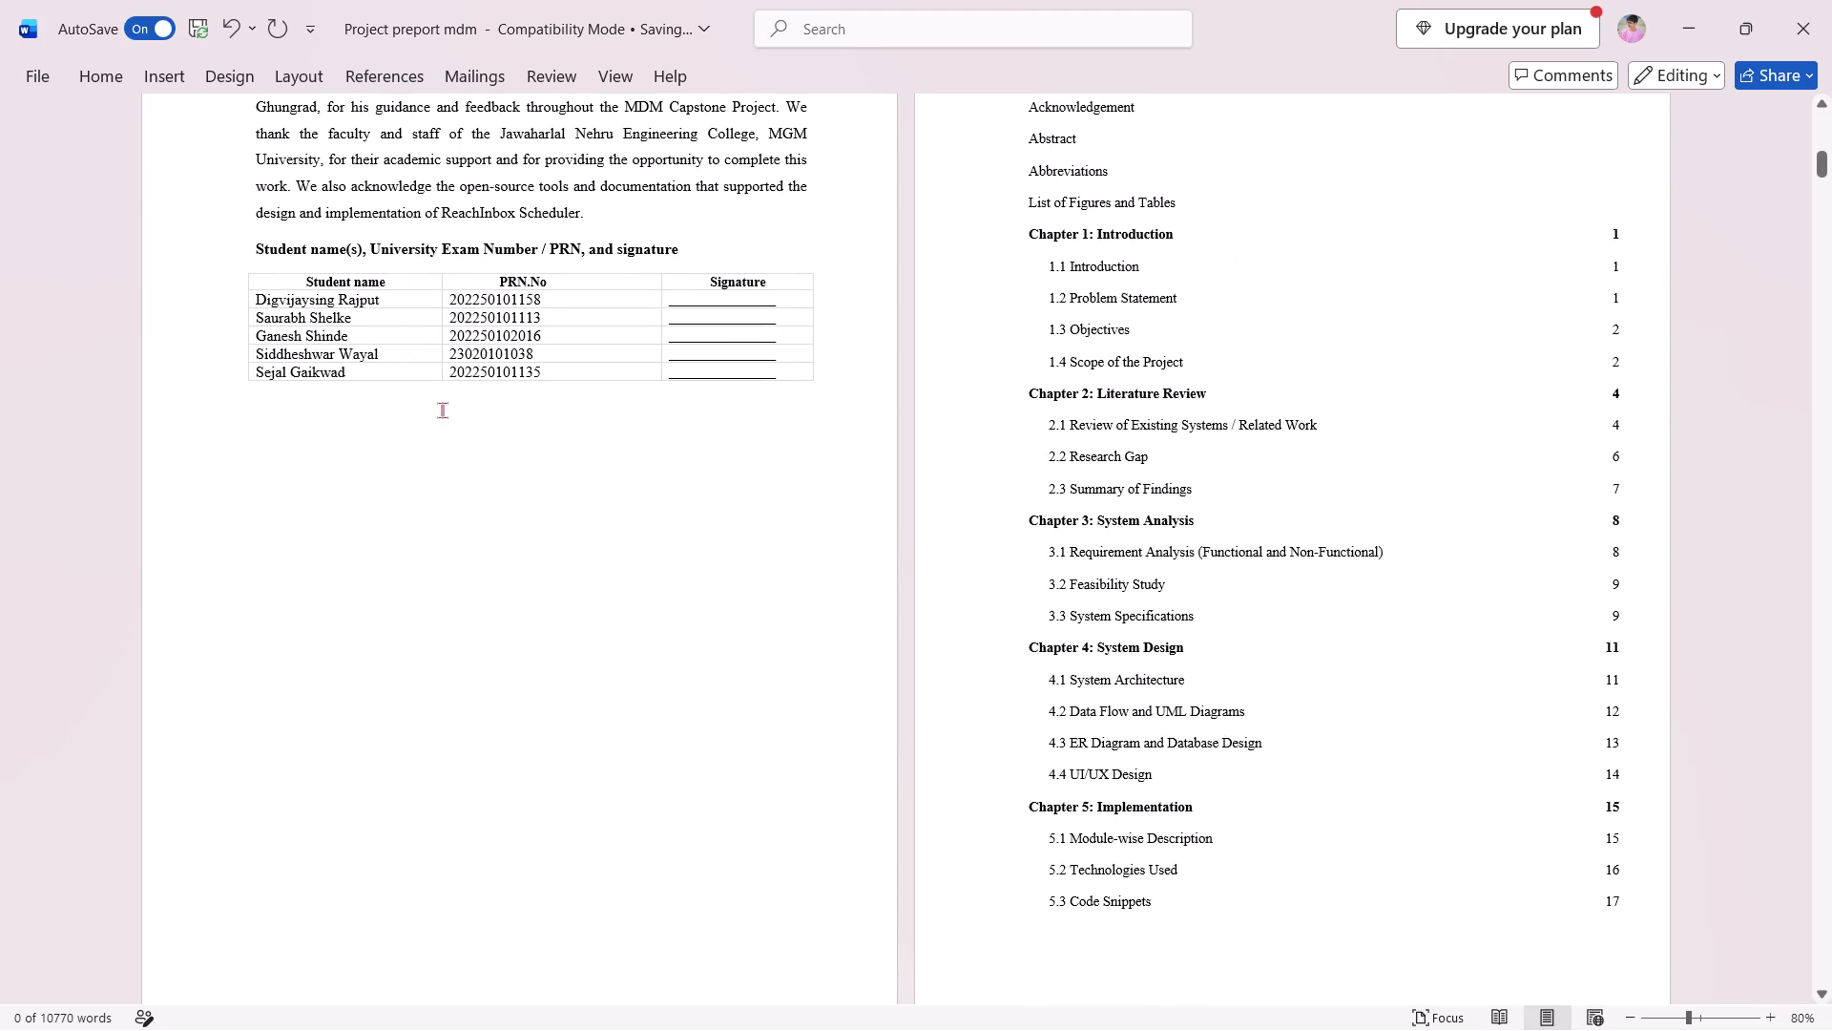
{"action": "left_click", "coordinate": [494, 469]}
Add the first student's full name, including the middle name, on a line below the Acknowledgement page's signature table.
{"action": "left_click", "coordinate": [350, 431]}
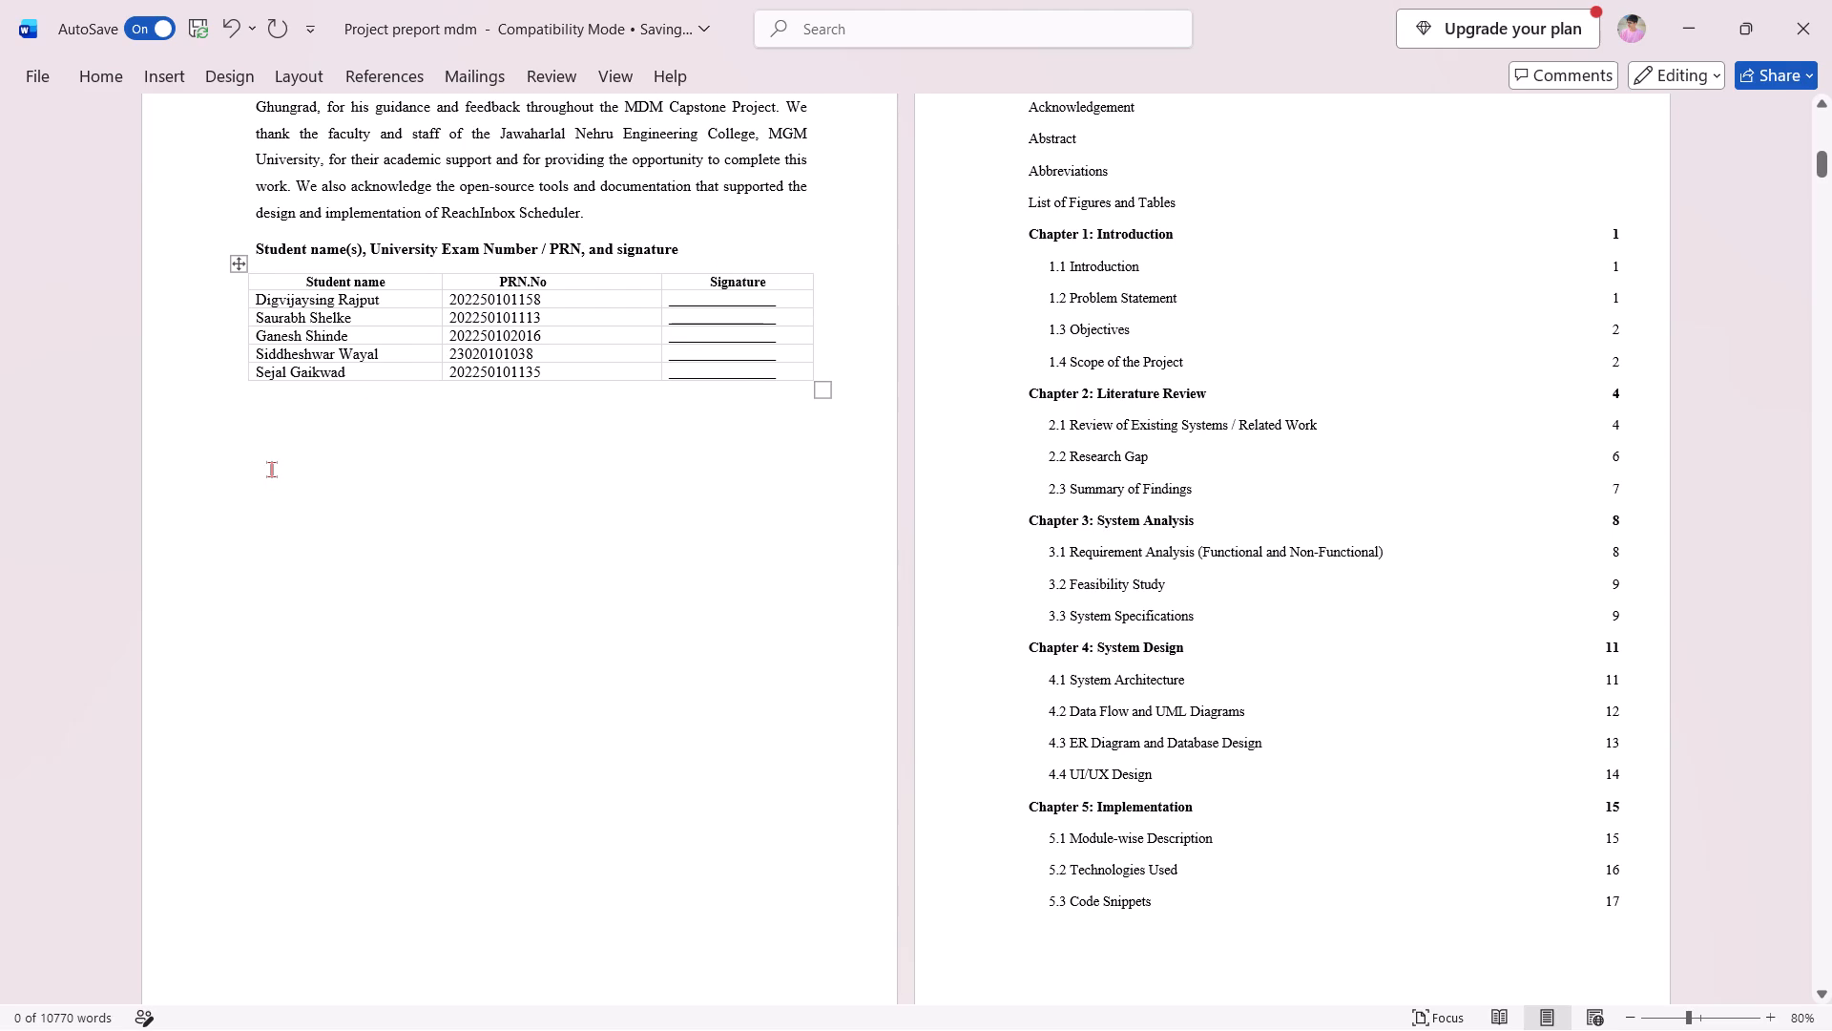
{"action": "left_click", "coordinate": [271, 468]}
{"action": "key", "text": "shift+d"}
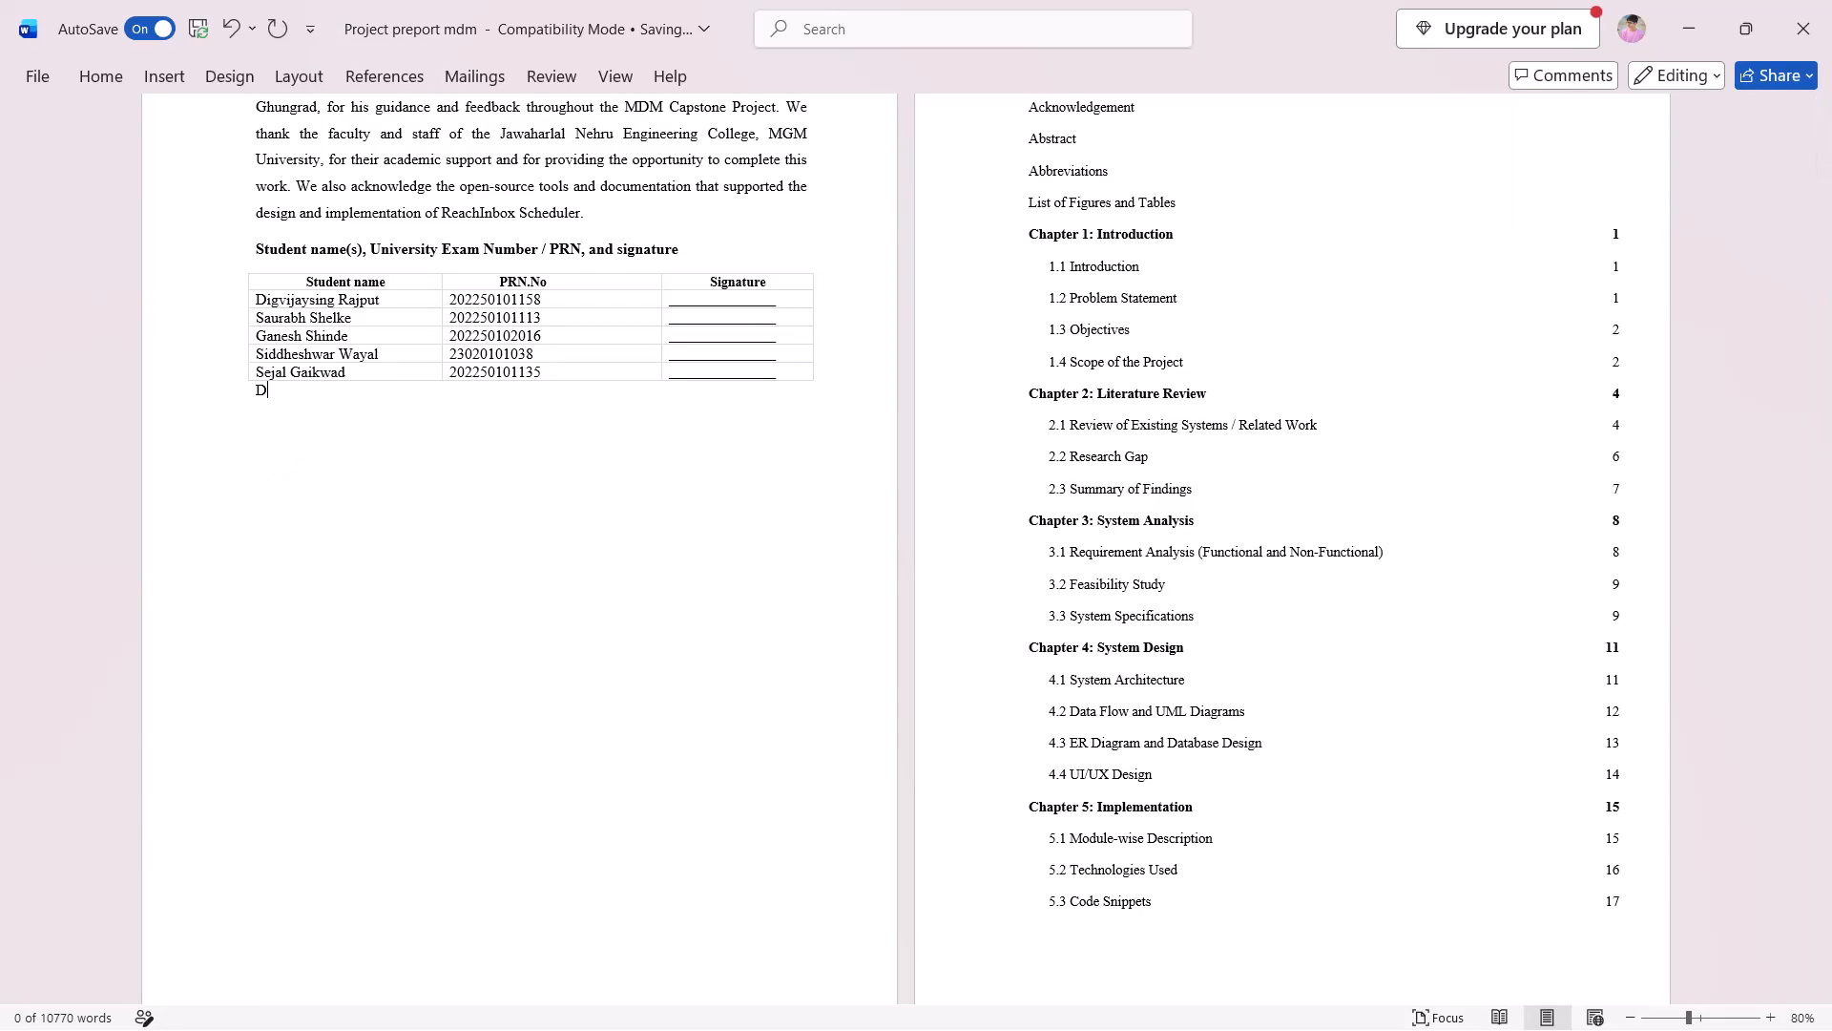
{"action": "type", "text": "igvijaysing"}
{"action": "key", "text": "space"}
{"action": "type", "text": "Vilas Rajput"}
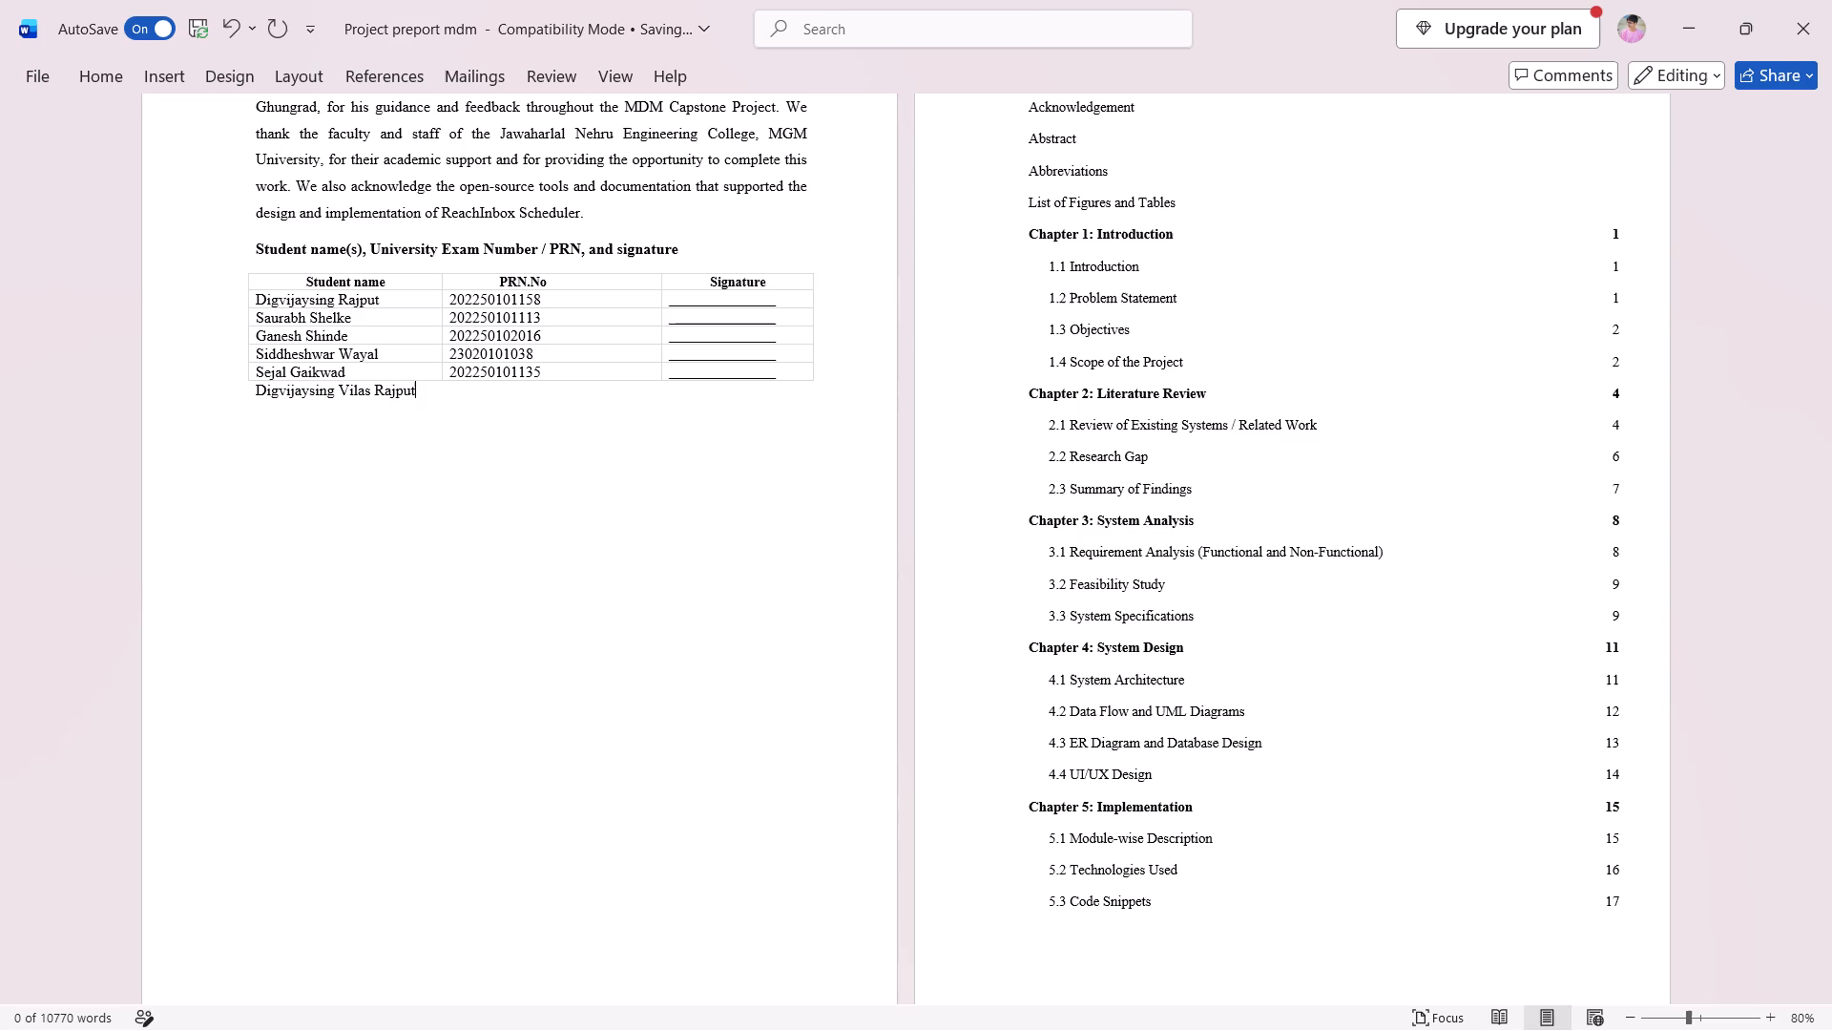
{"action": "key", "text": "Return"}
Enter the first student's PRN number with an extra 0 at its end on a new line below the name.
{"action": "left_click", "coordinate": [281, 411]}
{"action": "left_click", "coordinate": [443, 389]}
{"action": "key", "text": "Return"}
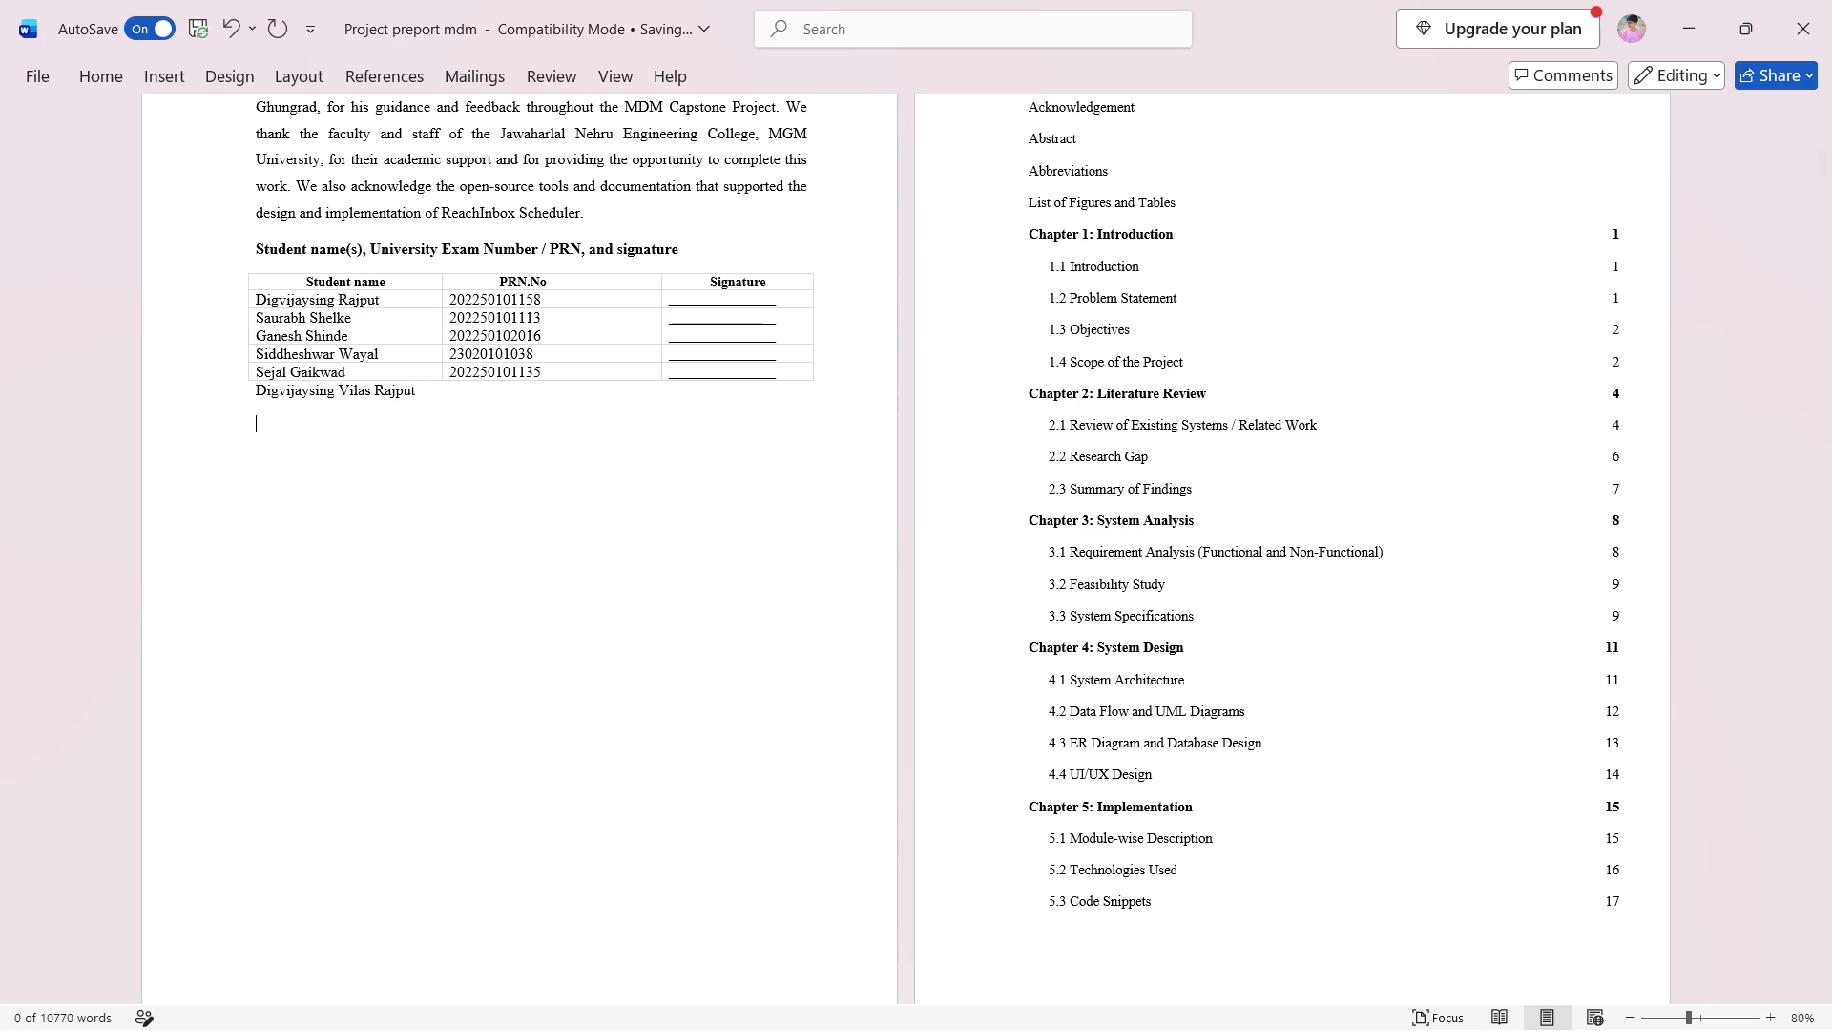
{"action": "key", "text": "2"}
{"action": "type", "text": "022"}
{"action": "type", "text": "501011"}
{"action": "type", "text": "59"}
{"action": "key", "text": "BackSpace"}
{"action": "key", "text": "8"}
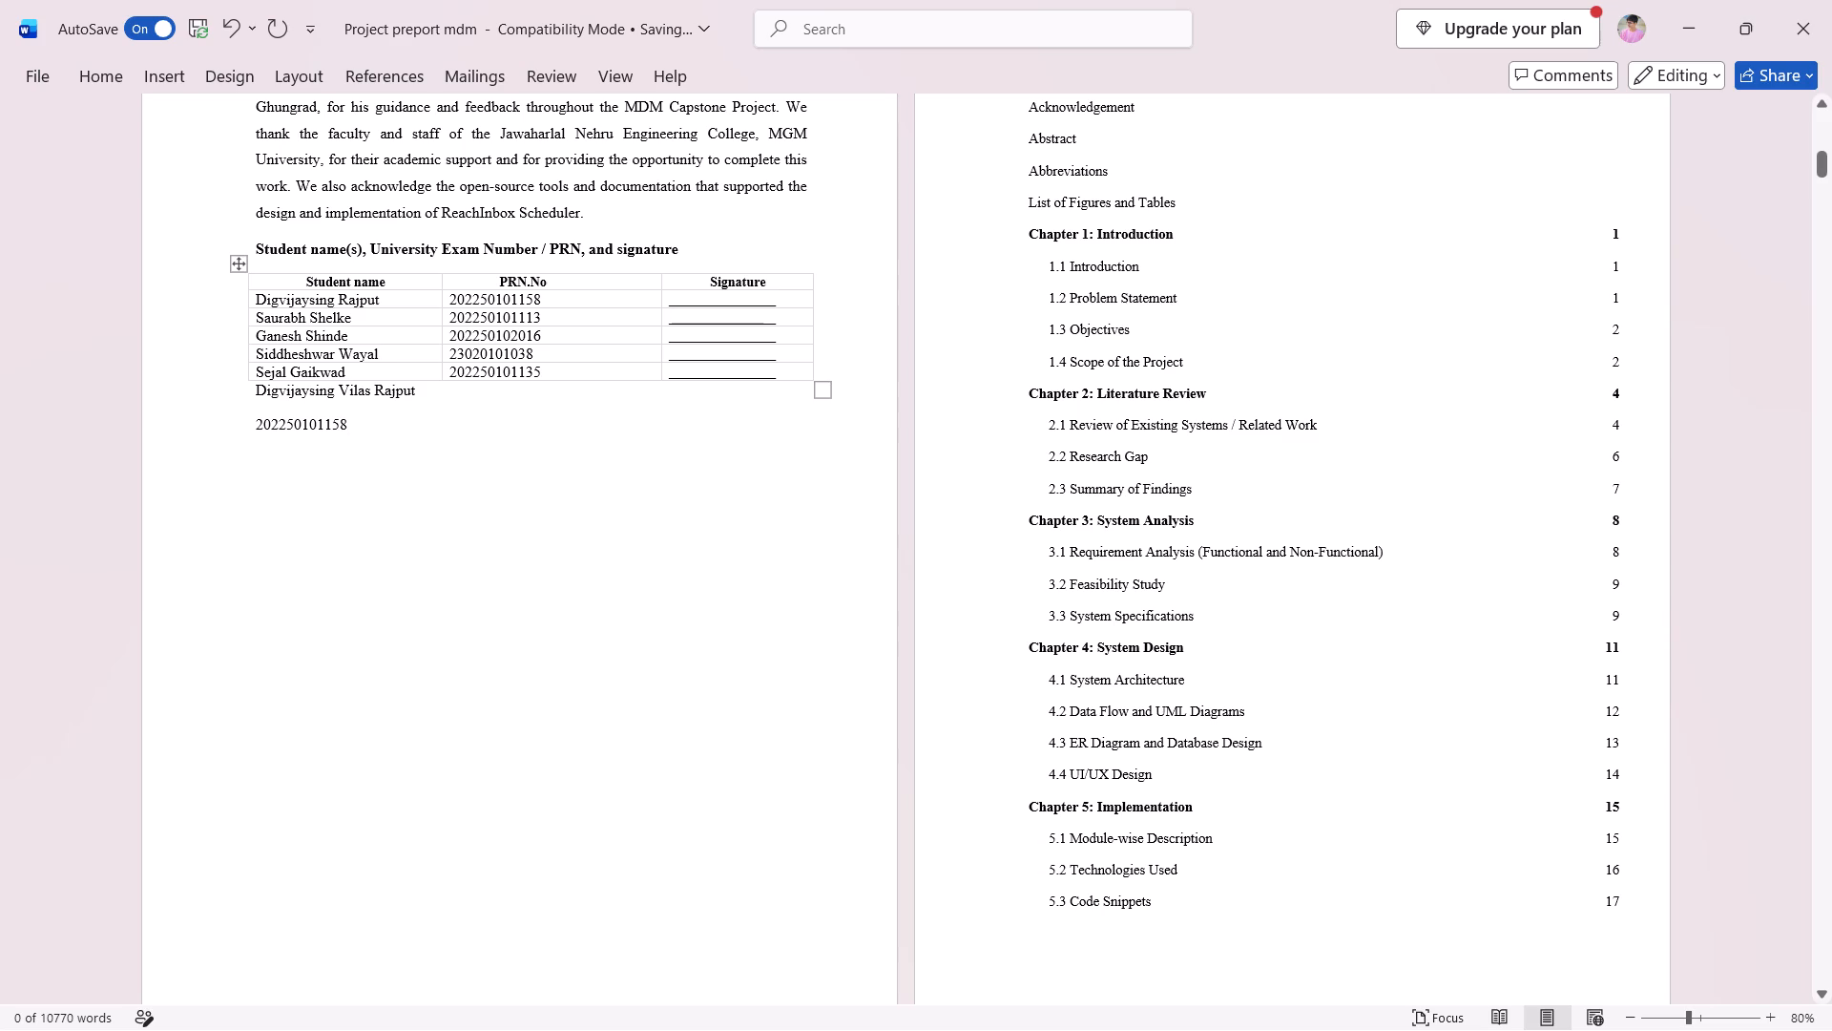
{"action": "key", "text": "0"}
Insert a blank line between the signature table and the student's name below it.
{"action": "left_click", "coordinate": [253, 388]}
{"action": "key", "text": "Return"}
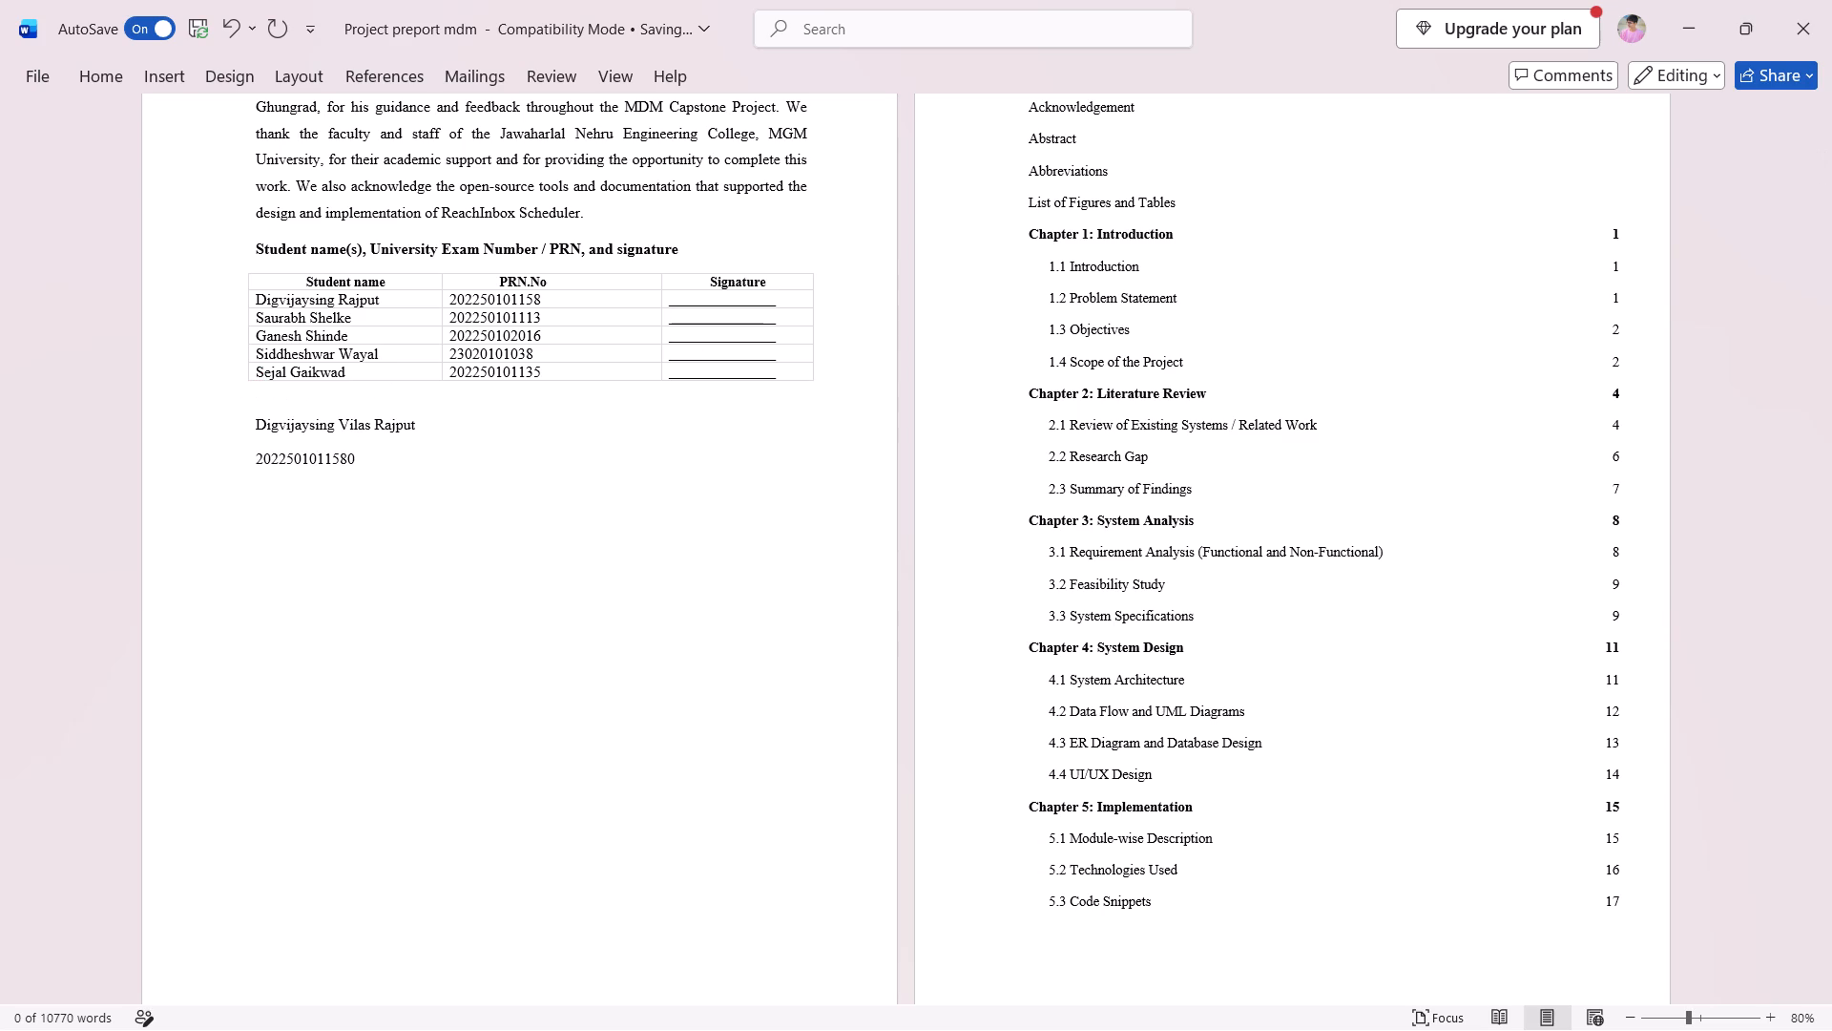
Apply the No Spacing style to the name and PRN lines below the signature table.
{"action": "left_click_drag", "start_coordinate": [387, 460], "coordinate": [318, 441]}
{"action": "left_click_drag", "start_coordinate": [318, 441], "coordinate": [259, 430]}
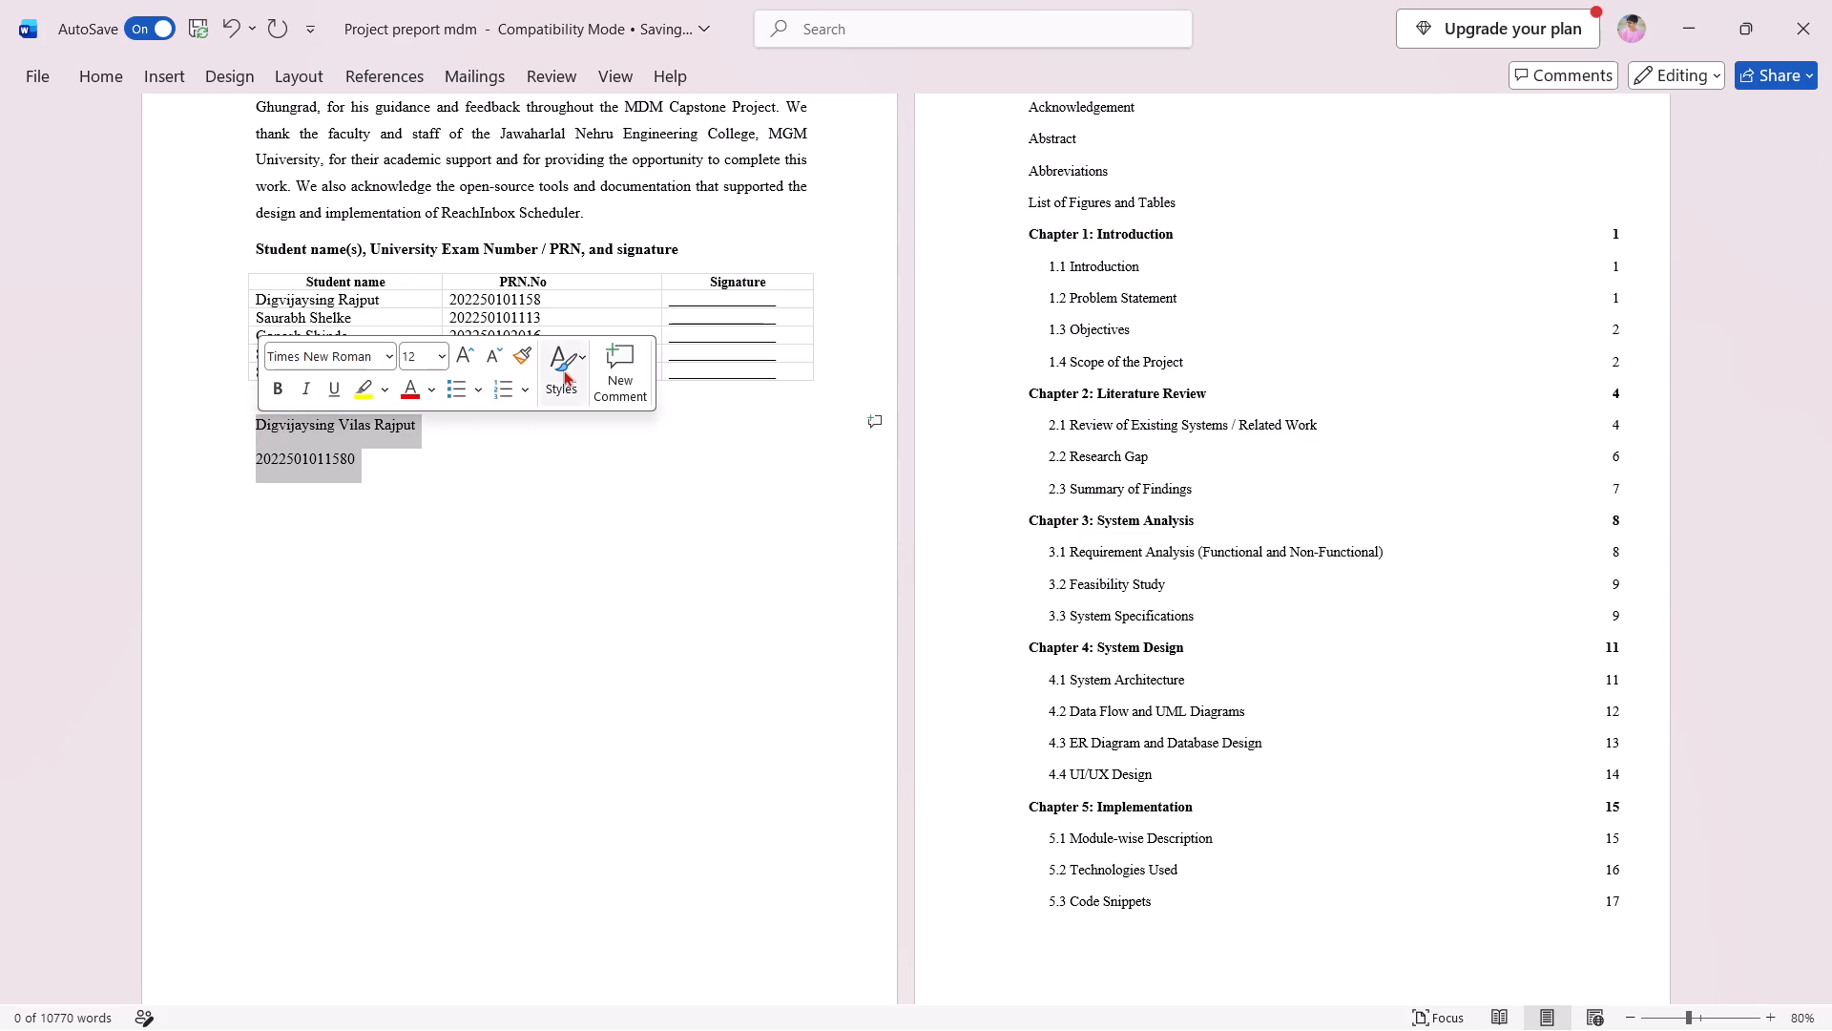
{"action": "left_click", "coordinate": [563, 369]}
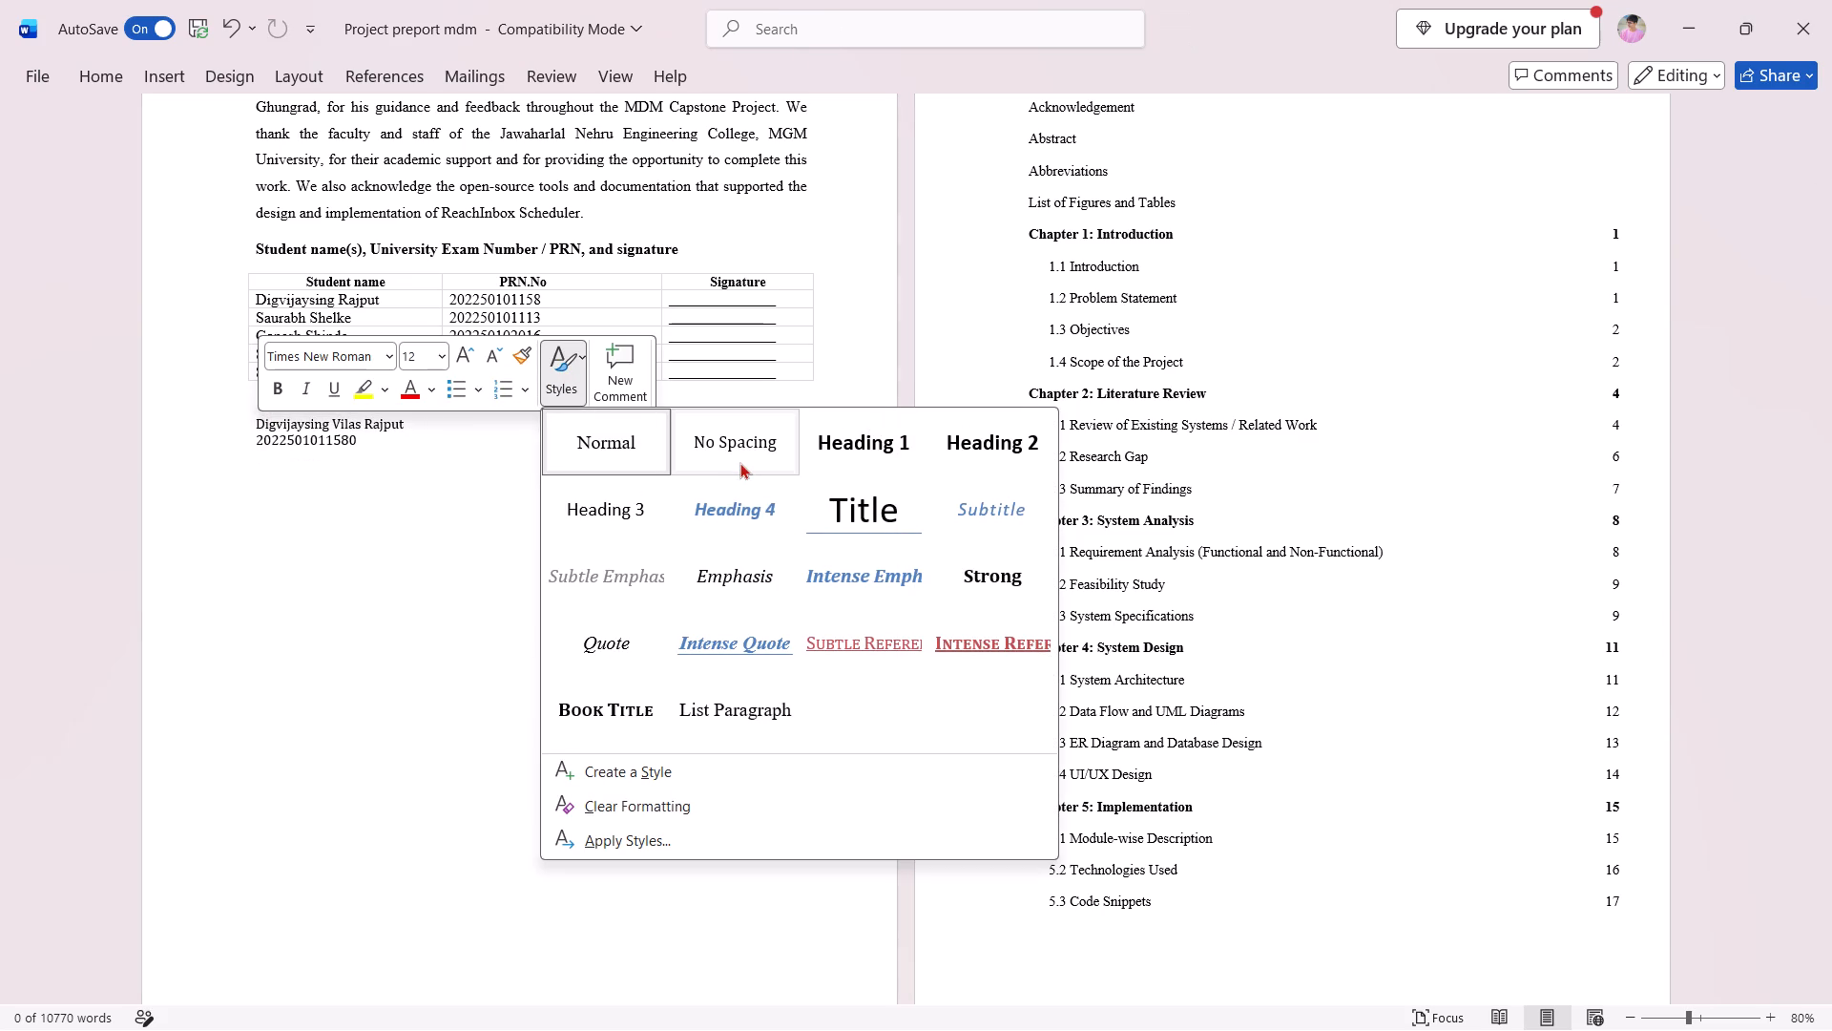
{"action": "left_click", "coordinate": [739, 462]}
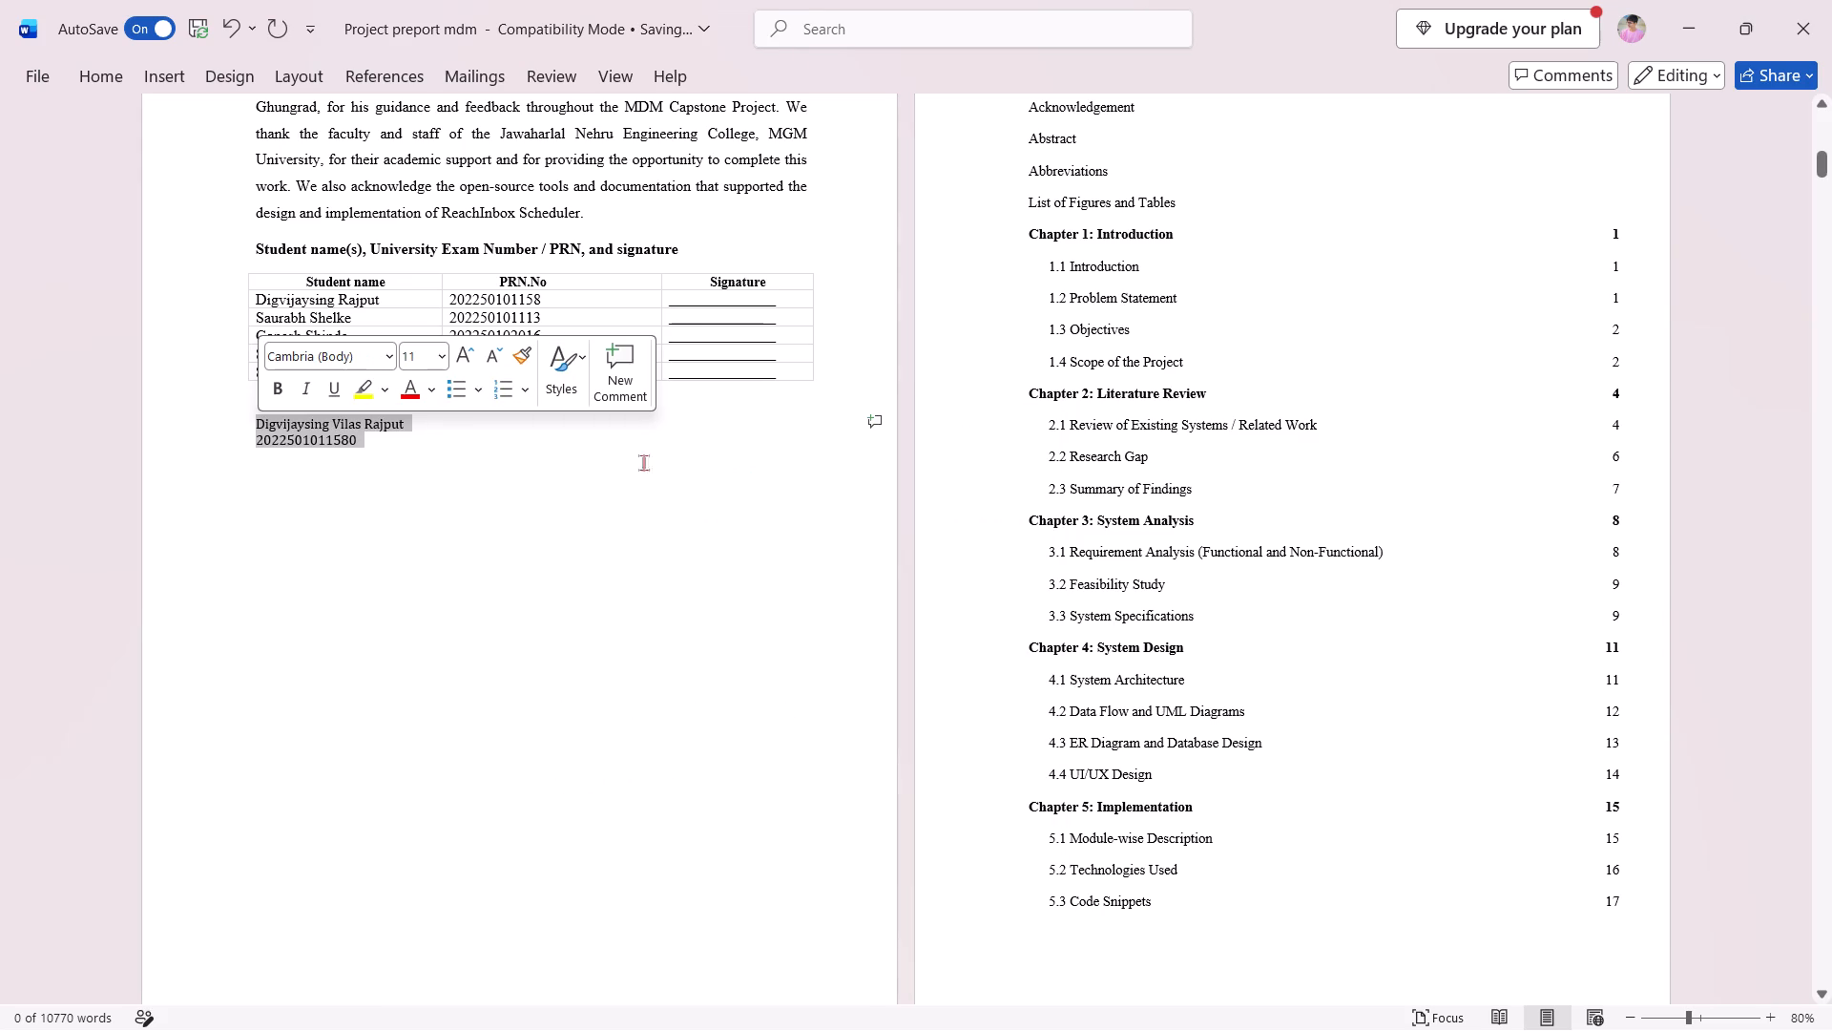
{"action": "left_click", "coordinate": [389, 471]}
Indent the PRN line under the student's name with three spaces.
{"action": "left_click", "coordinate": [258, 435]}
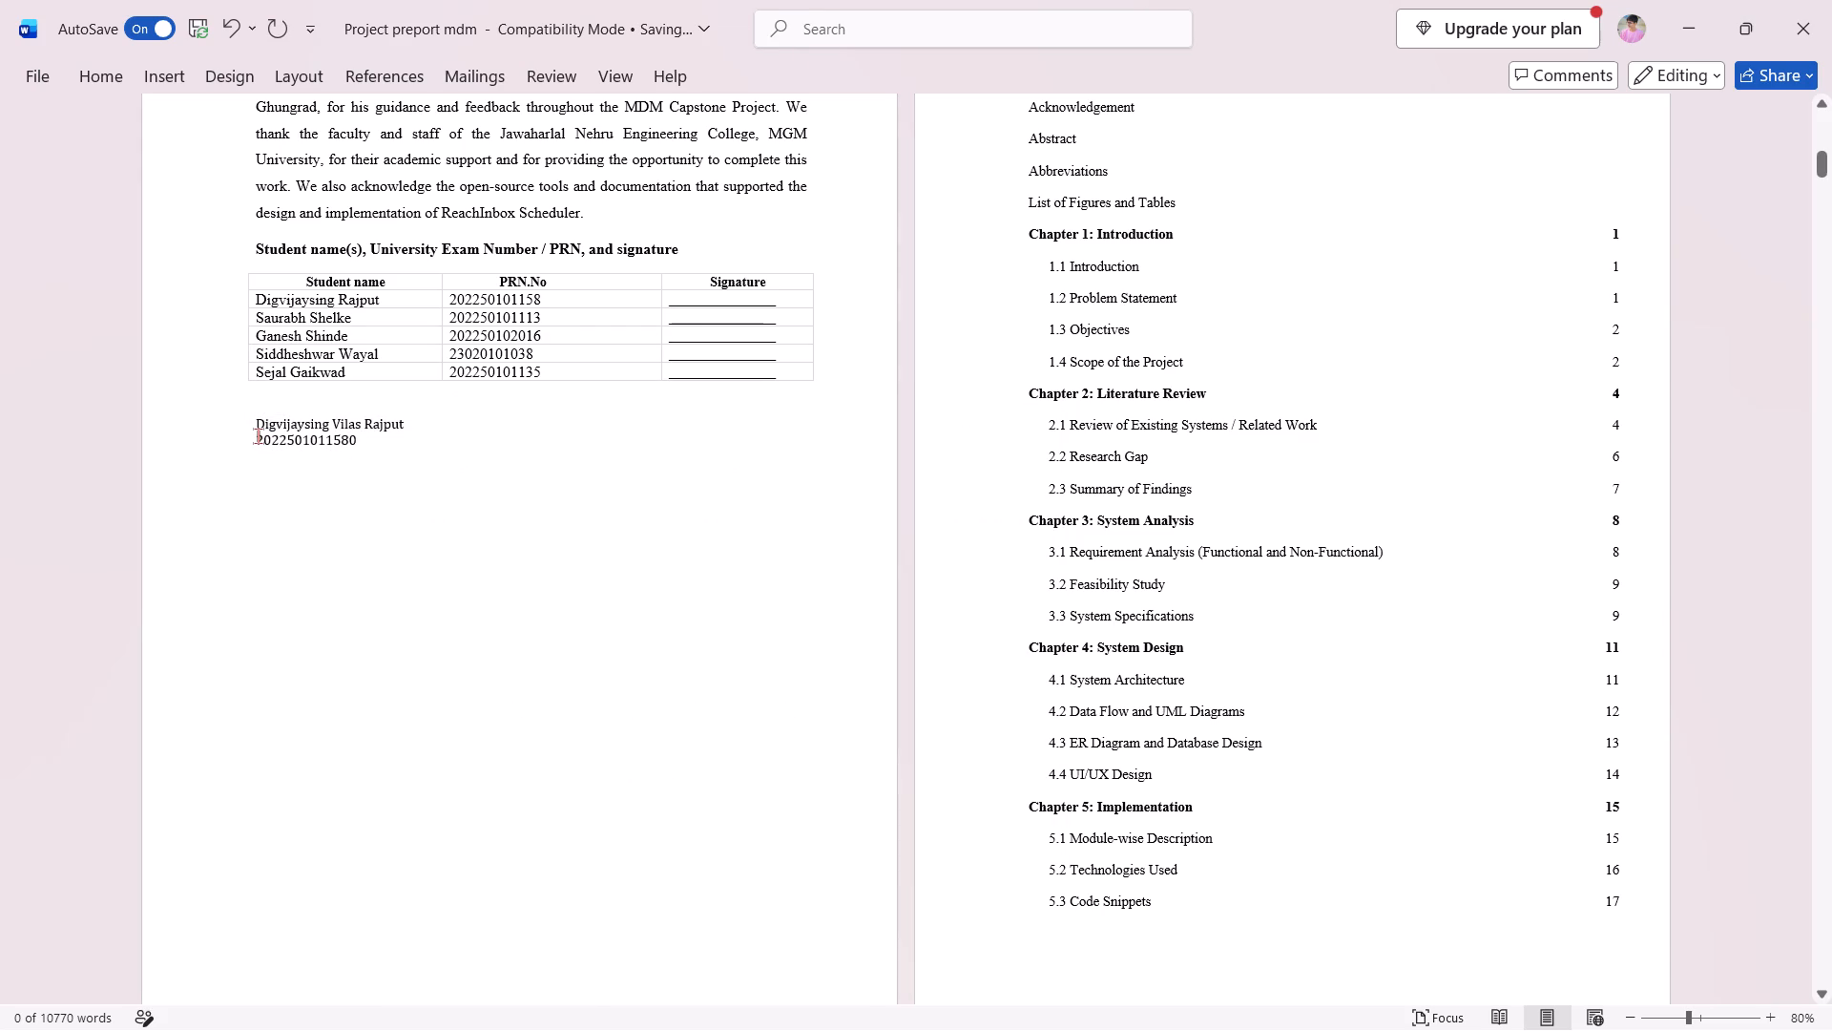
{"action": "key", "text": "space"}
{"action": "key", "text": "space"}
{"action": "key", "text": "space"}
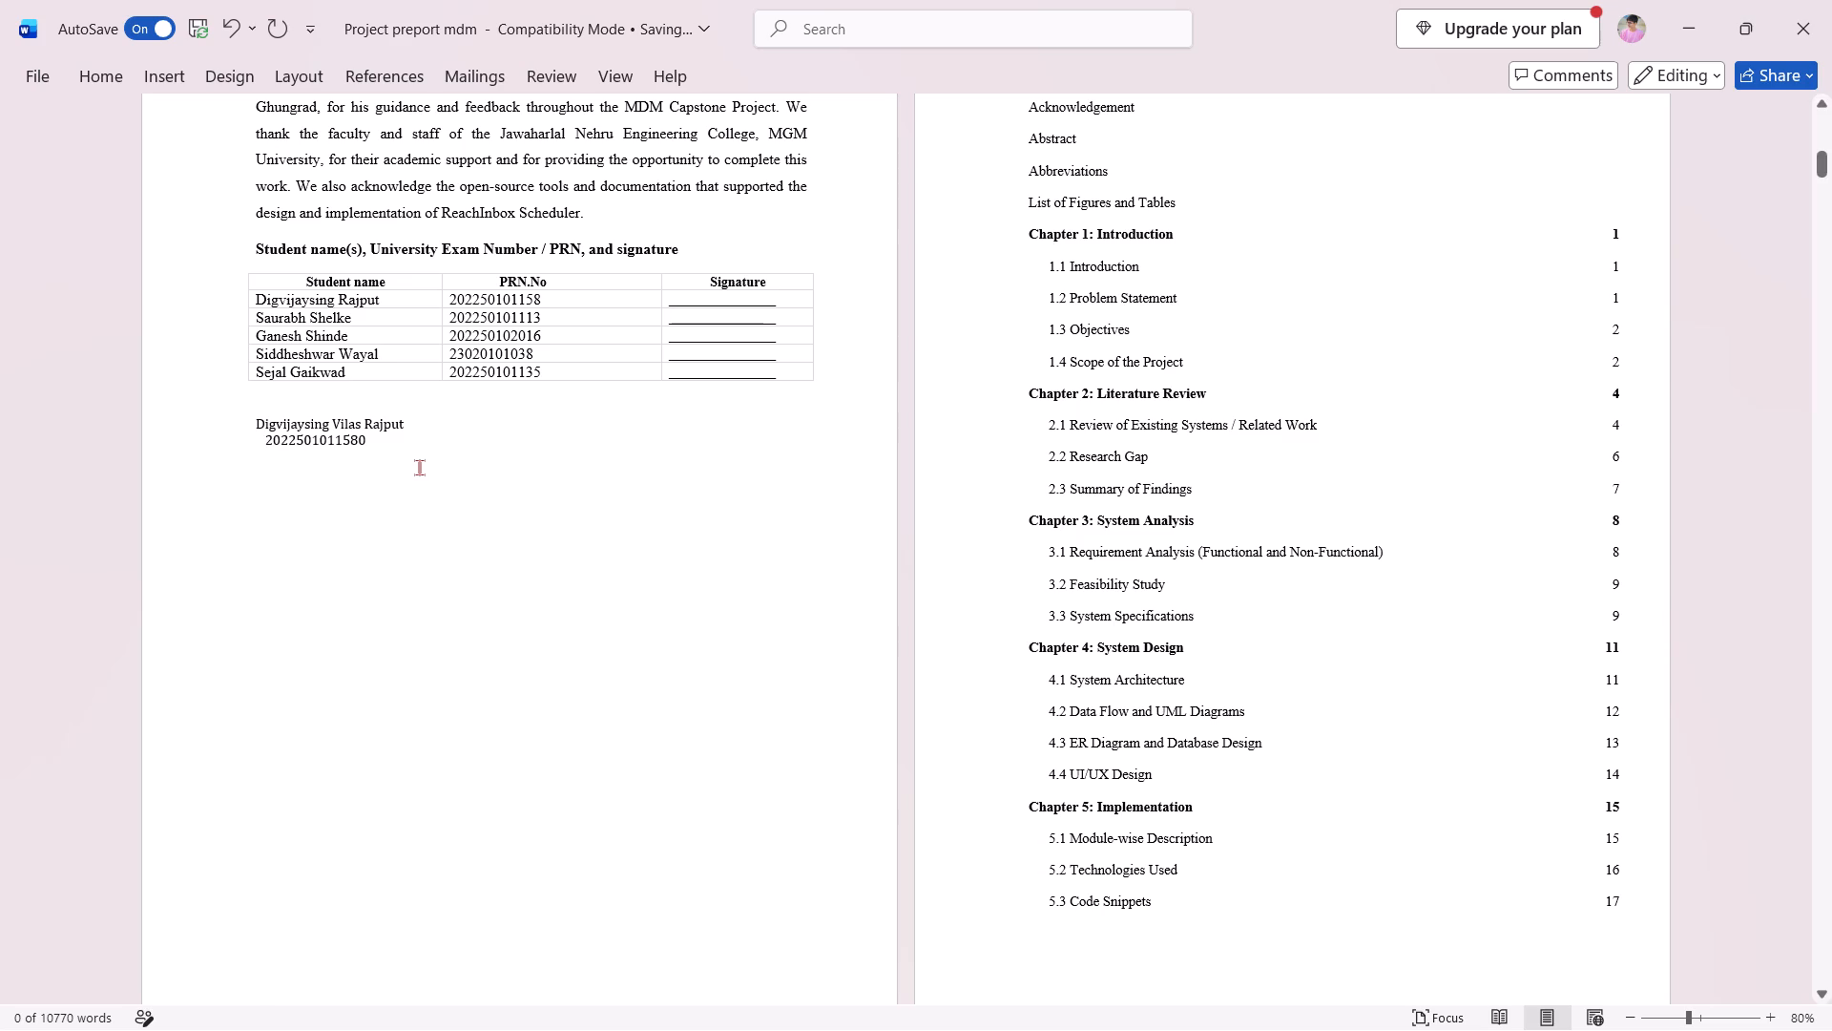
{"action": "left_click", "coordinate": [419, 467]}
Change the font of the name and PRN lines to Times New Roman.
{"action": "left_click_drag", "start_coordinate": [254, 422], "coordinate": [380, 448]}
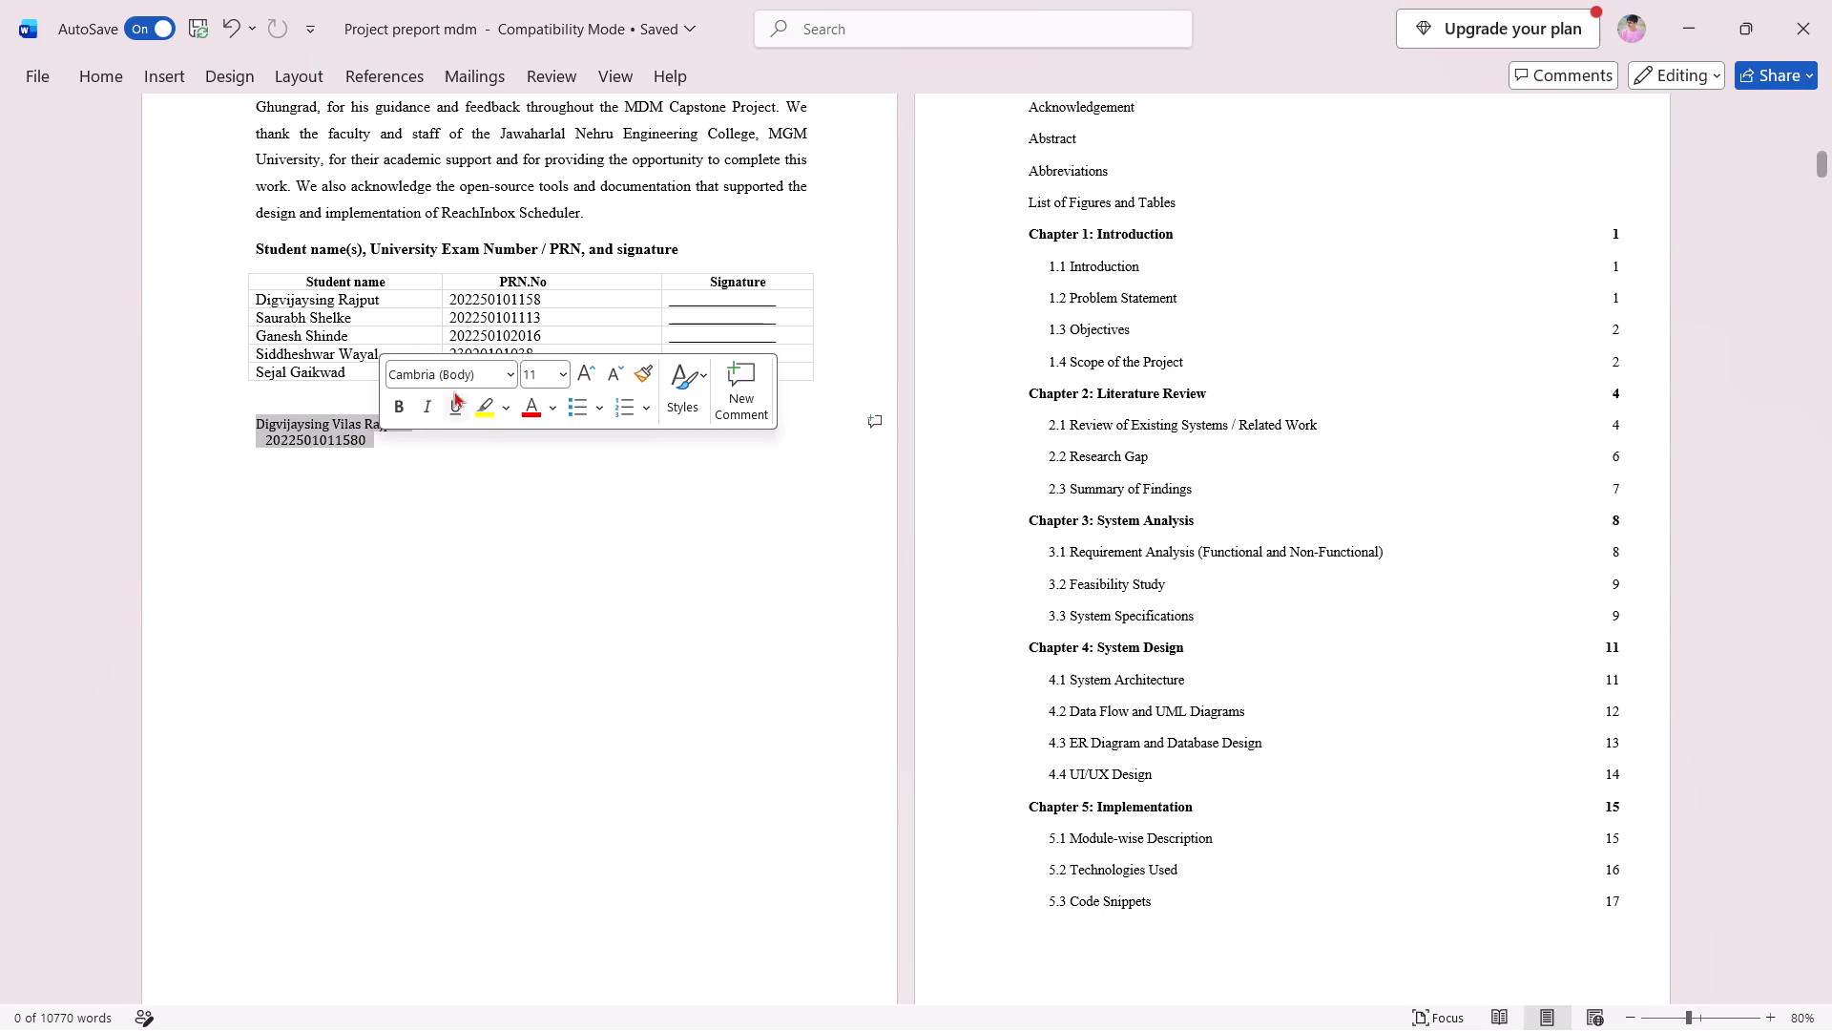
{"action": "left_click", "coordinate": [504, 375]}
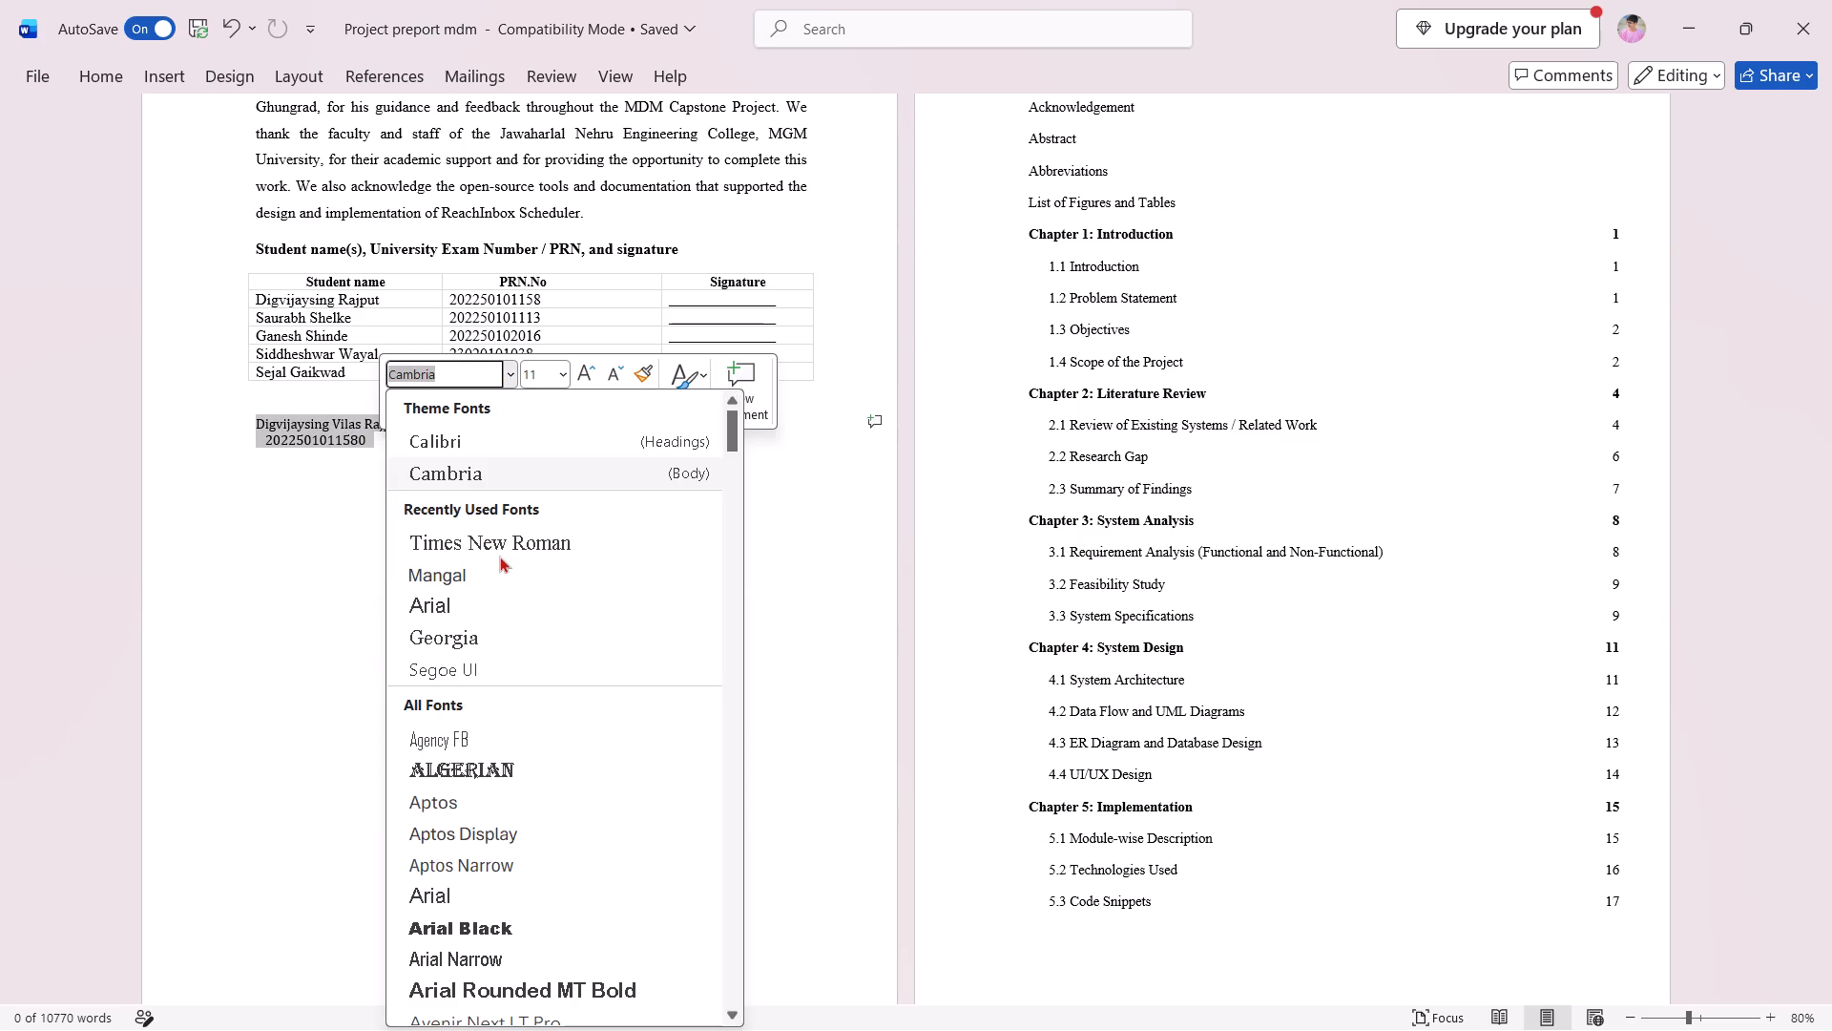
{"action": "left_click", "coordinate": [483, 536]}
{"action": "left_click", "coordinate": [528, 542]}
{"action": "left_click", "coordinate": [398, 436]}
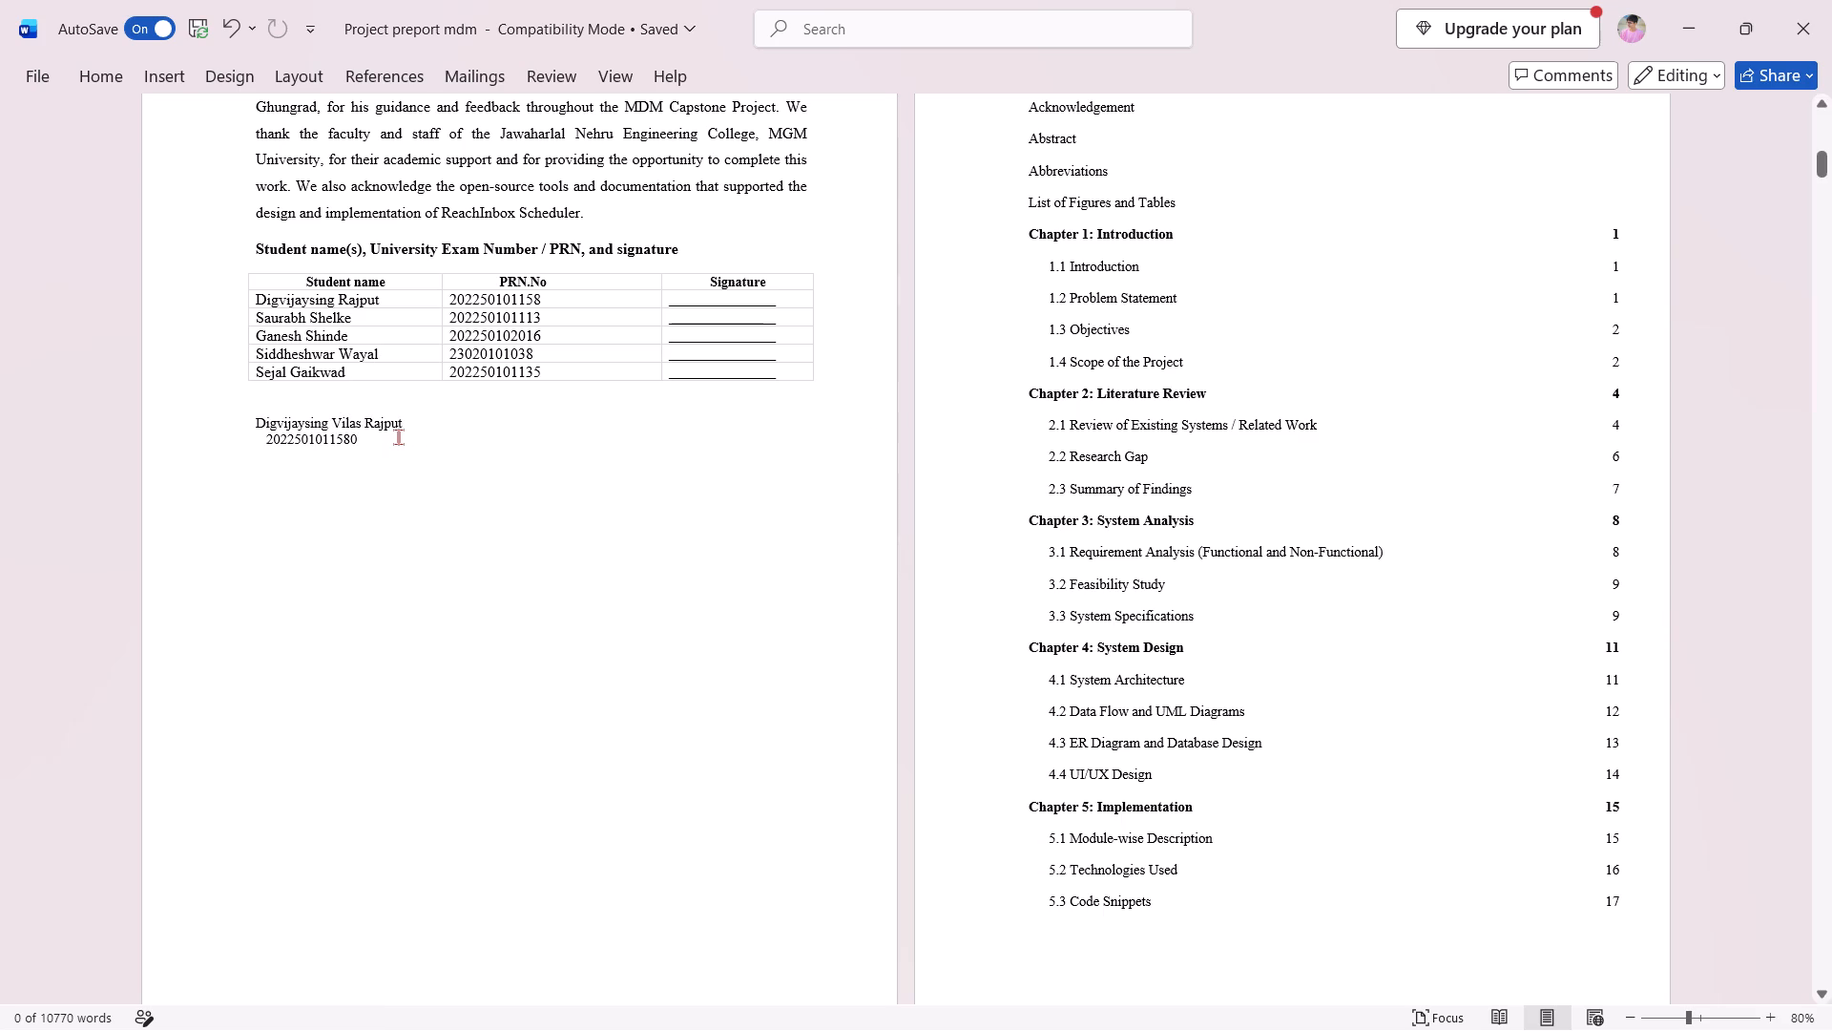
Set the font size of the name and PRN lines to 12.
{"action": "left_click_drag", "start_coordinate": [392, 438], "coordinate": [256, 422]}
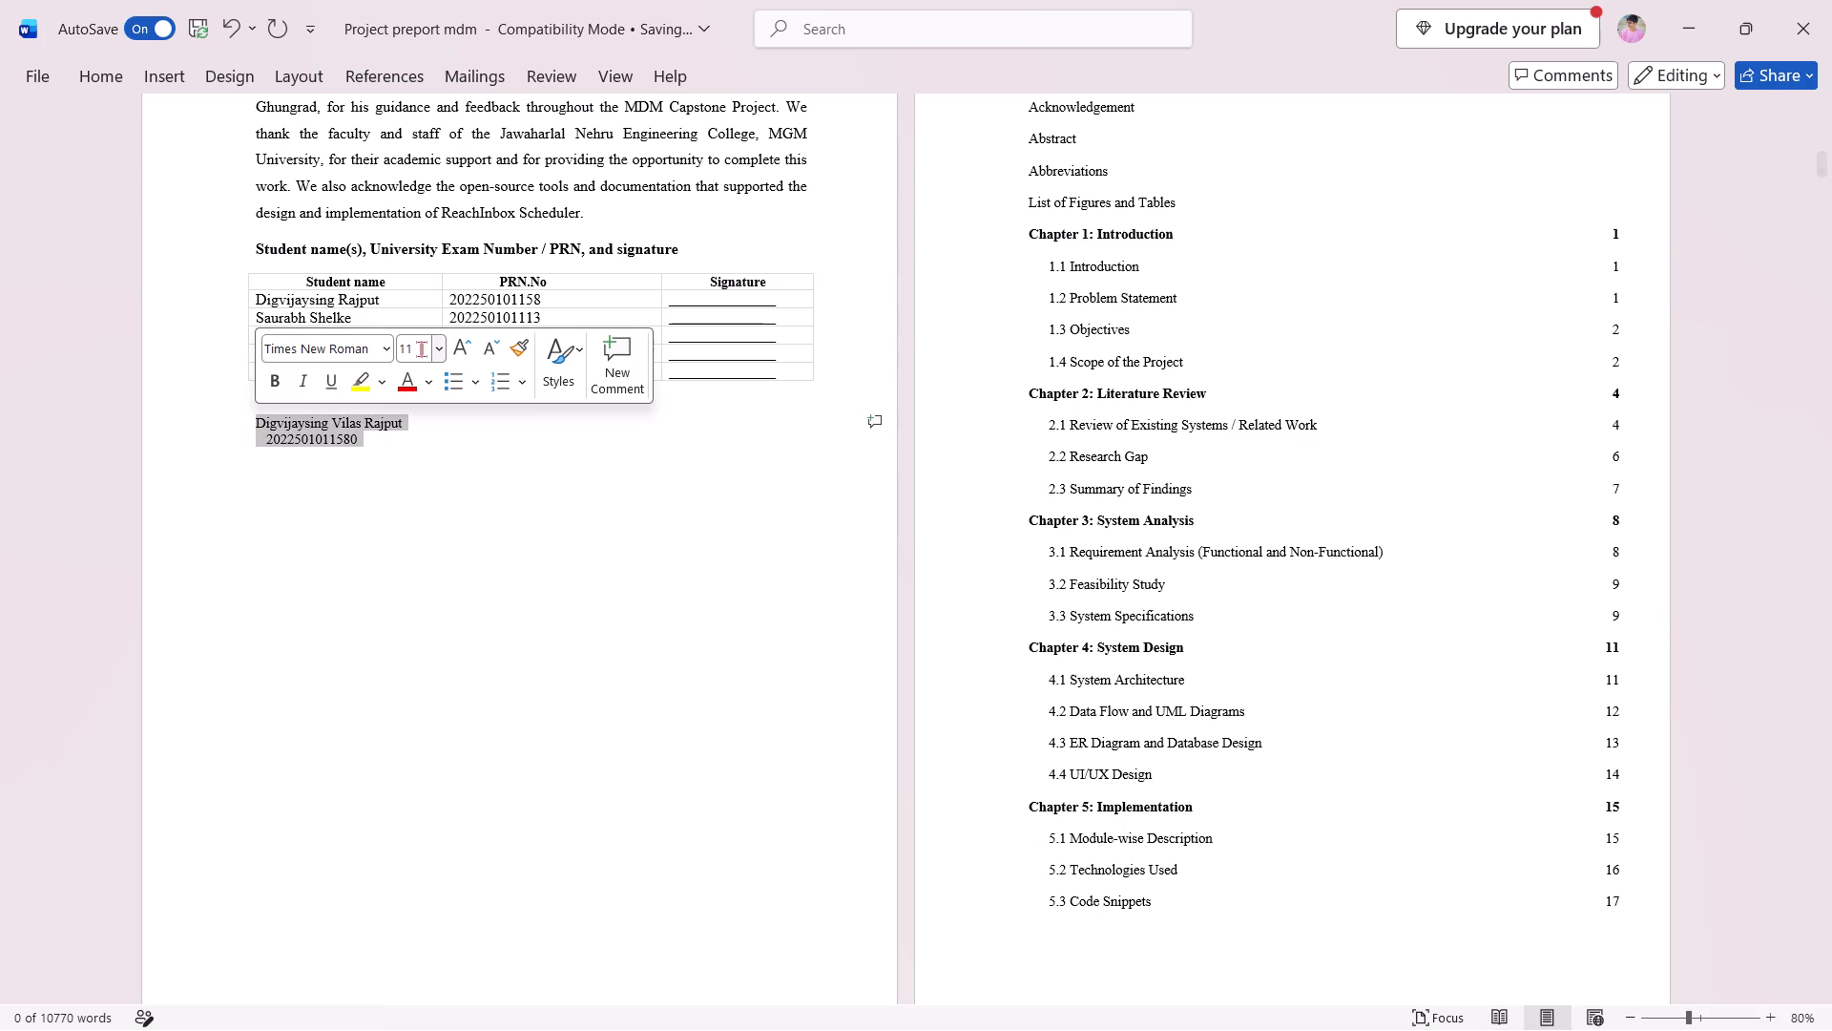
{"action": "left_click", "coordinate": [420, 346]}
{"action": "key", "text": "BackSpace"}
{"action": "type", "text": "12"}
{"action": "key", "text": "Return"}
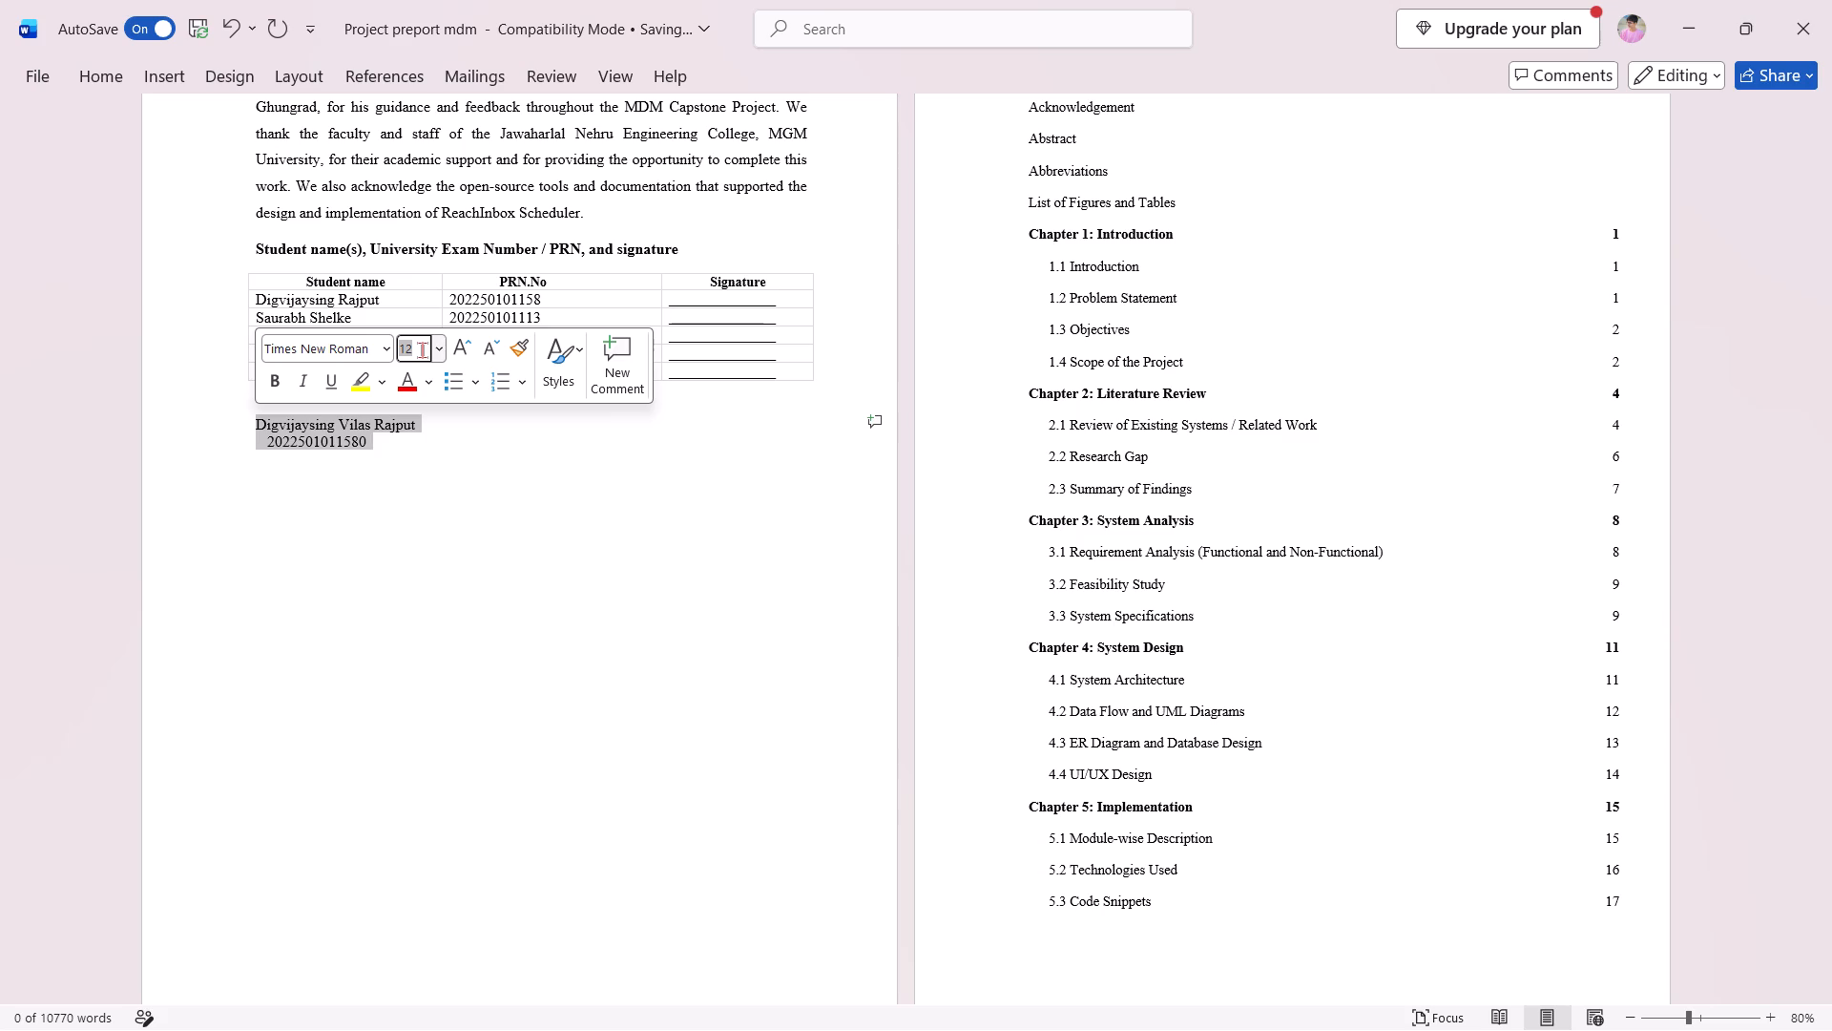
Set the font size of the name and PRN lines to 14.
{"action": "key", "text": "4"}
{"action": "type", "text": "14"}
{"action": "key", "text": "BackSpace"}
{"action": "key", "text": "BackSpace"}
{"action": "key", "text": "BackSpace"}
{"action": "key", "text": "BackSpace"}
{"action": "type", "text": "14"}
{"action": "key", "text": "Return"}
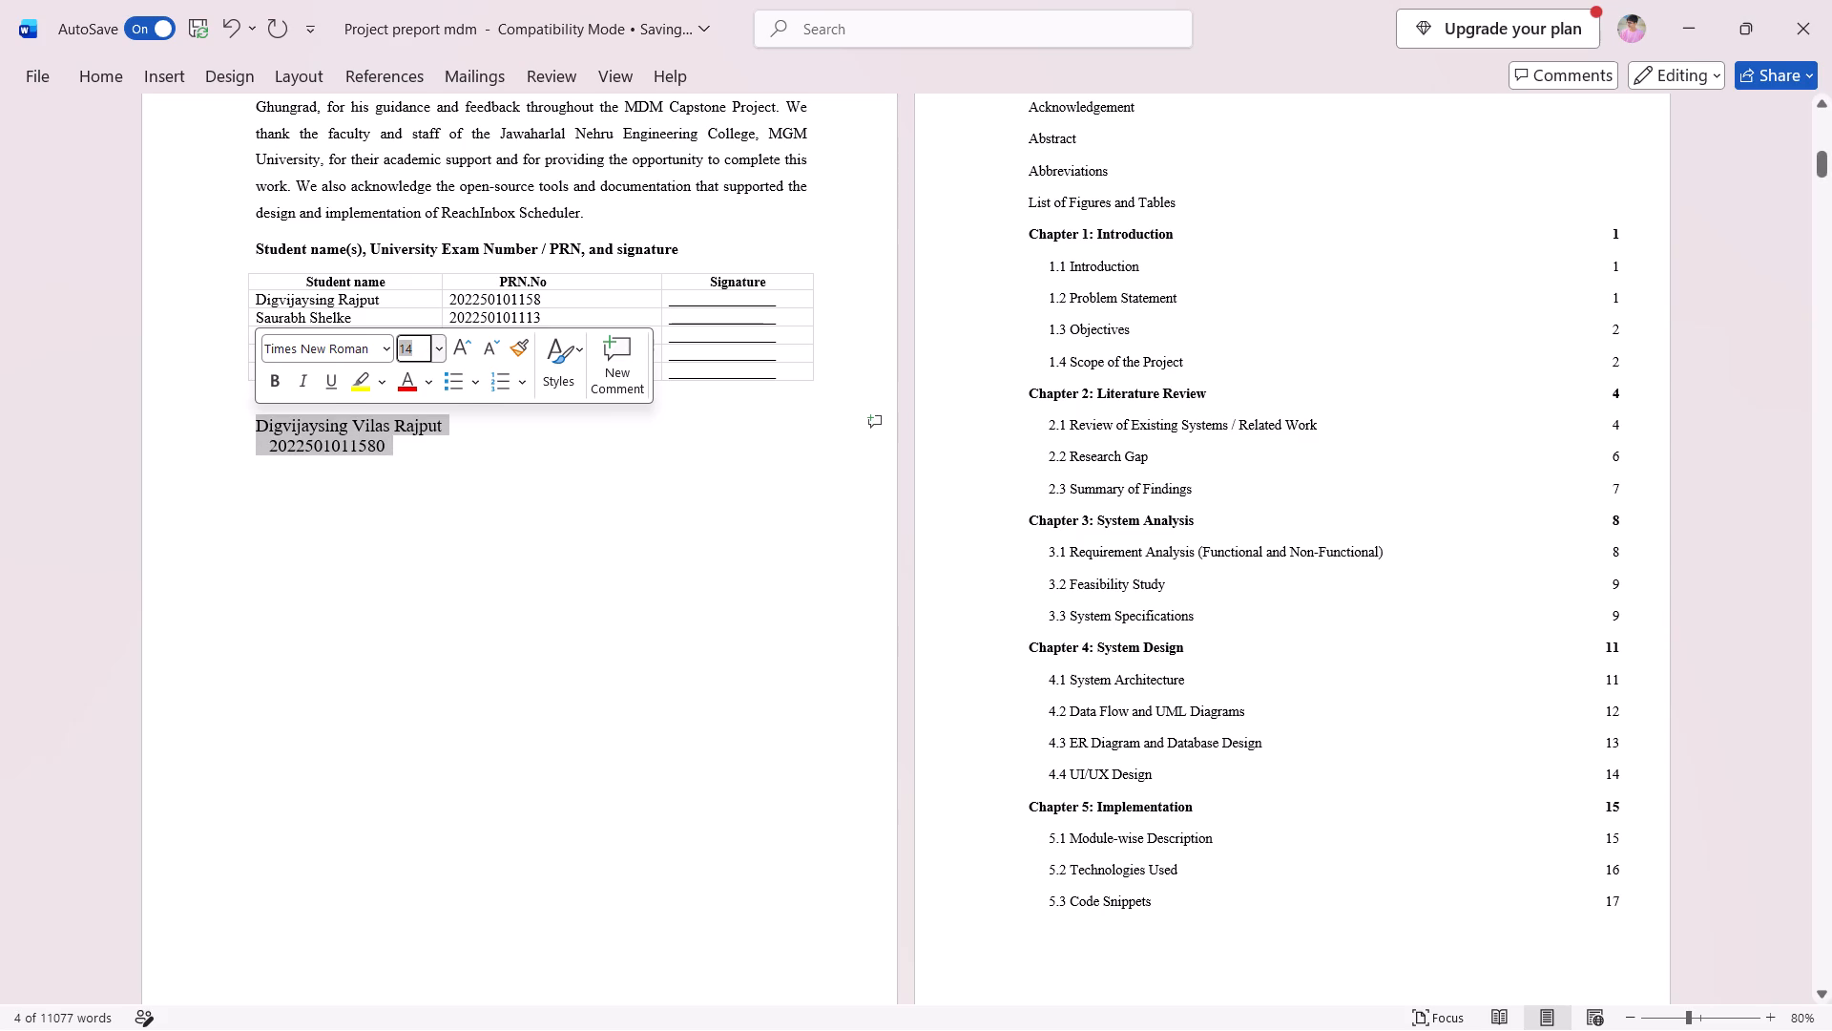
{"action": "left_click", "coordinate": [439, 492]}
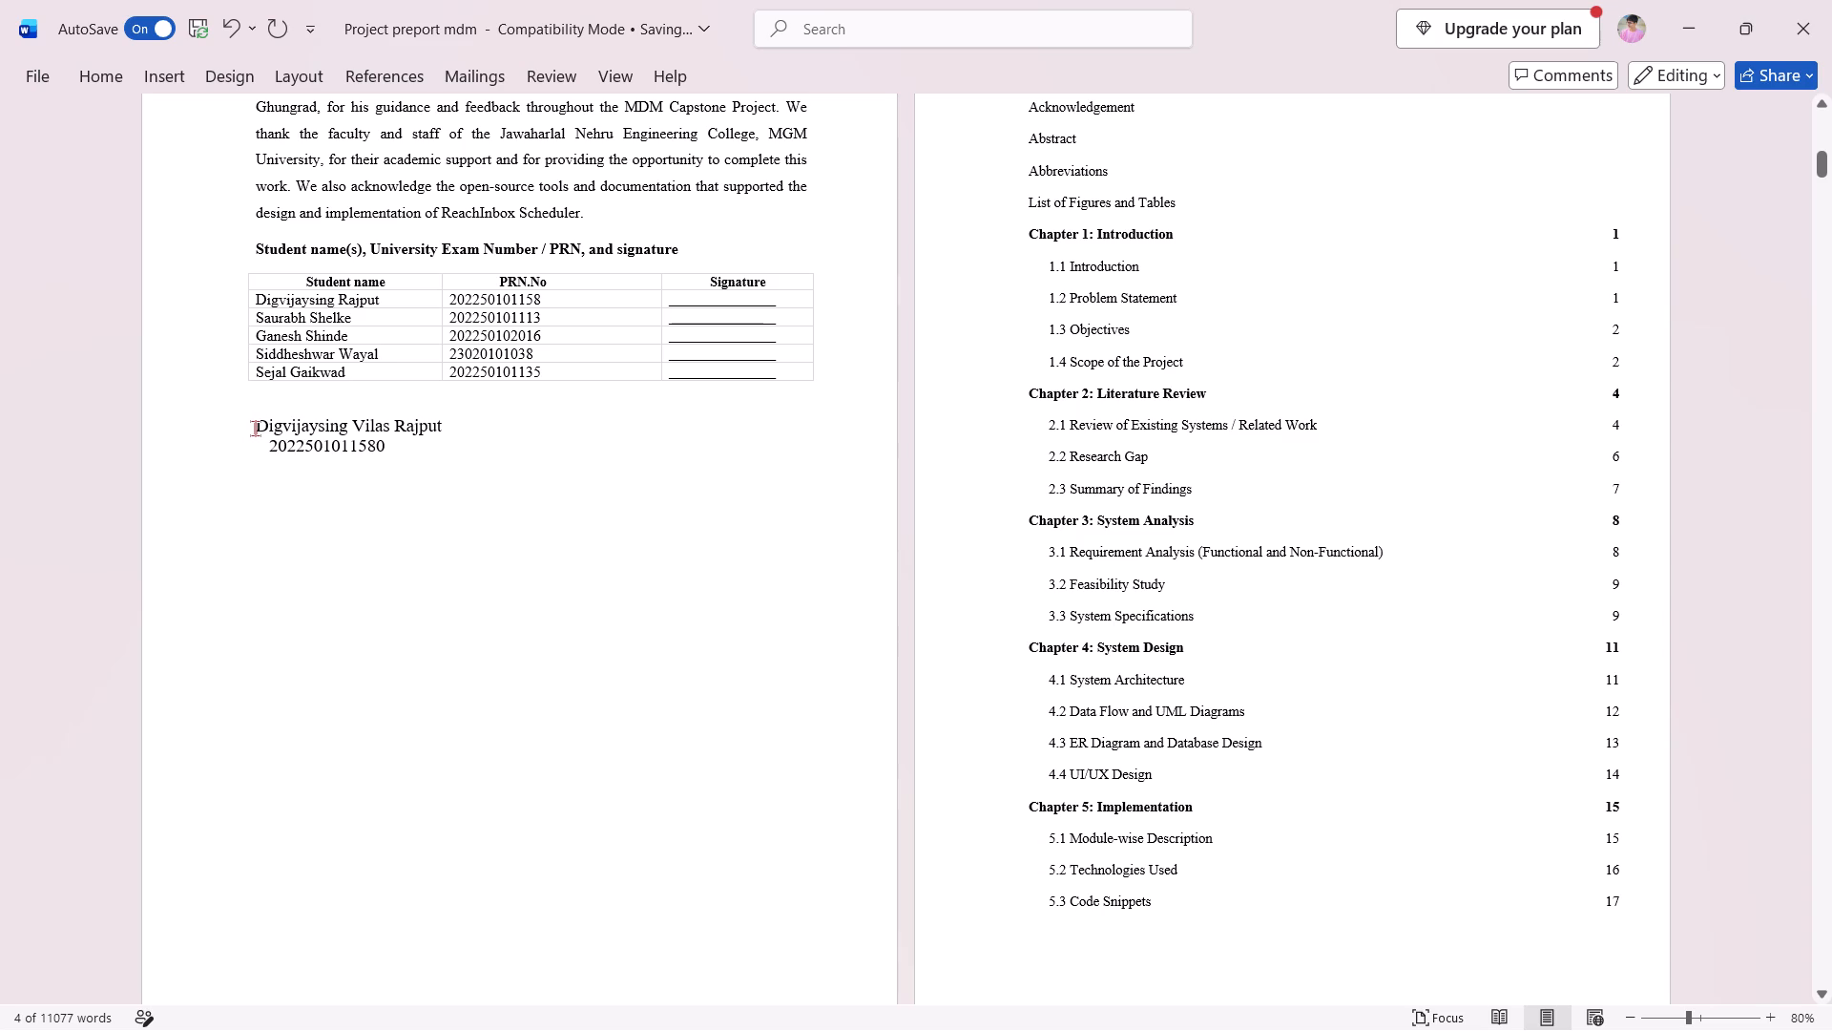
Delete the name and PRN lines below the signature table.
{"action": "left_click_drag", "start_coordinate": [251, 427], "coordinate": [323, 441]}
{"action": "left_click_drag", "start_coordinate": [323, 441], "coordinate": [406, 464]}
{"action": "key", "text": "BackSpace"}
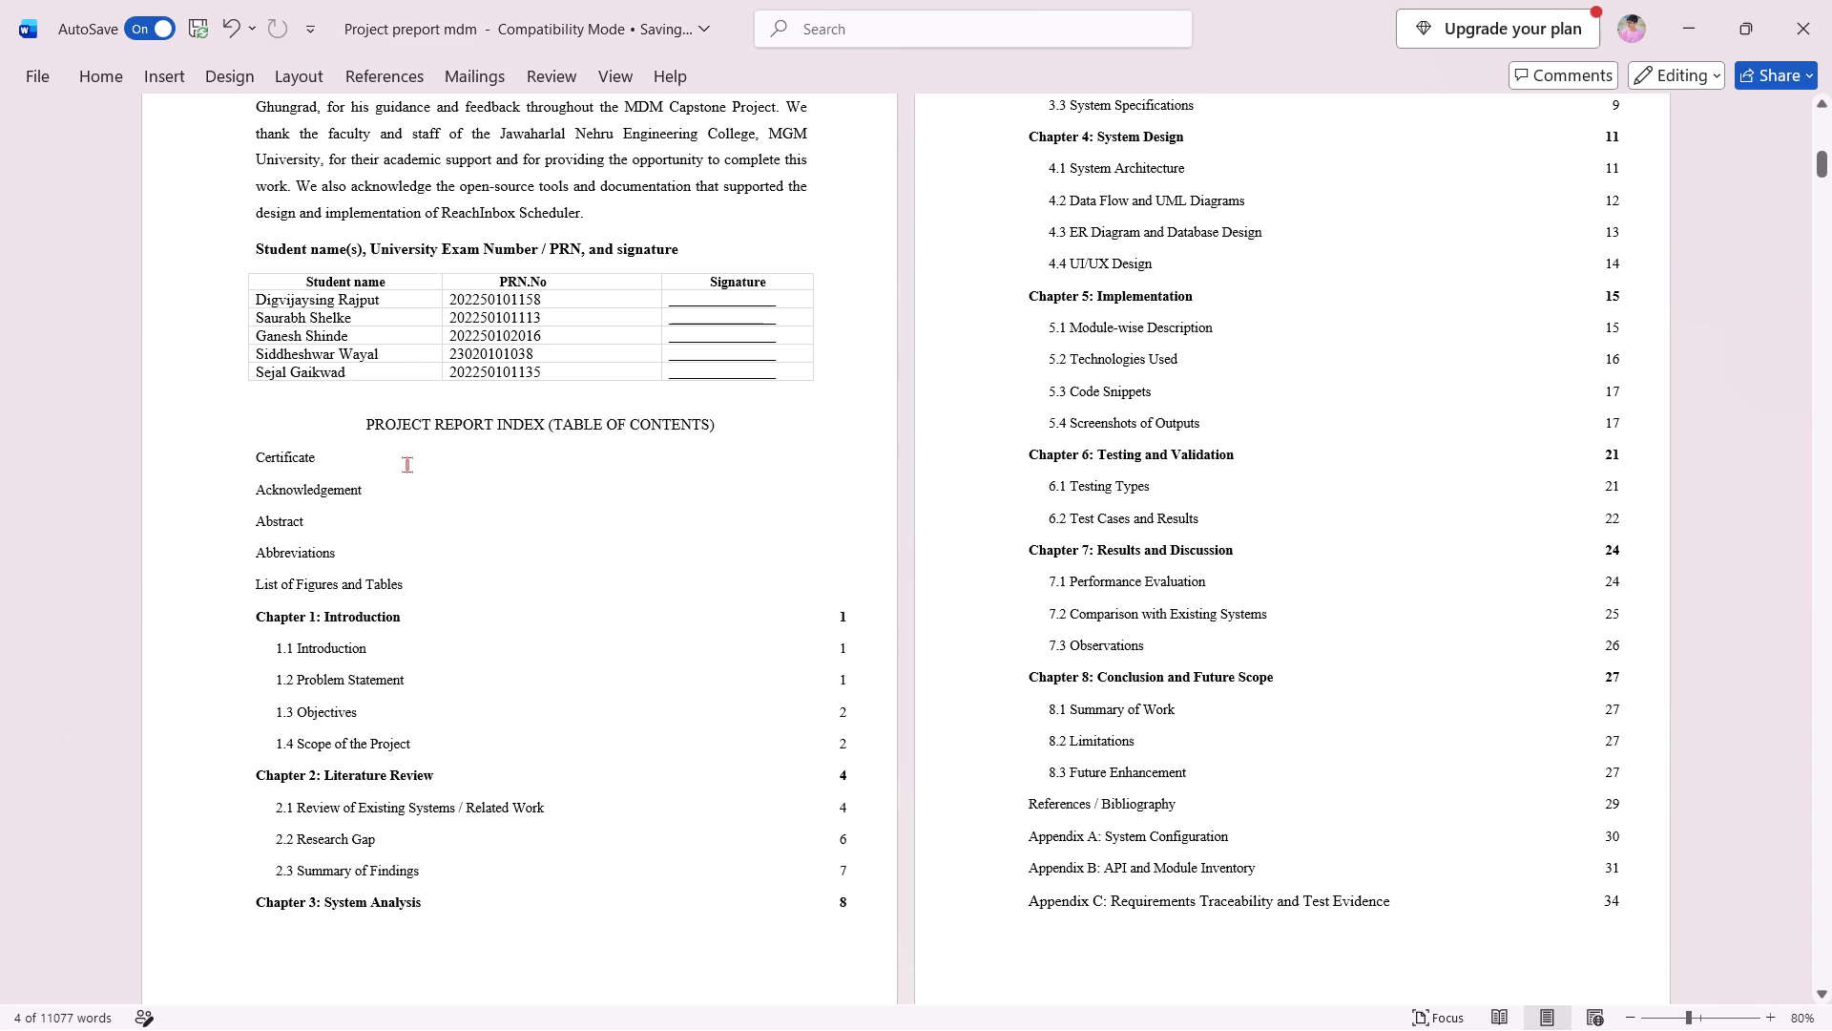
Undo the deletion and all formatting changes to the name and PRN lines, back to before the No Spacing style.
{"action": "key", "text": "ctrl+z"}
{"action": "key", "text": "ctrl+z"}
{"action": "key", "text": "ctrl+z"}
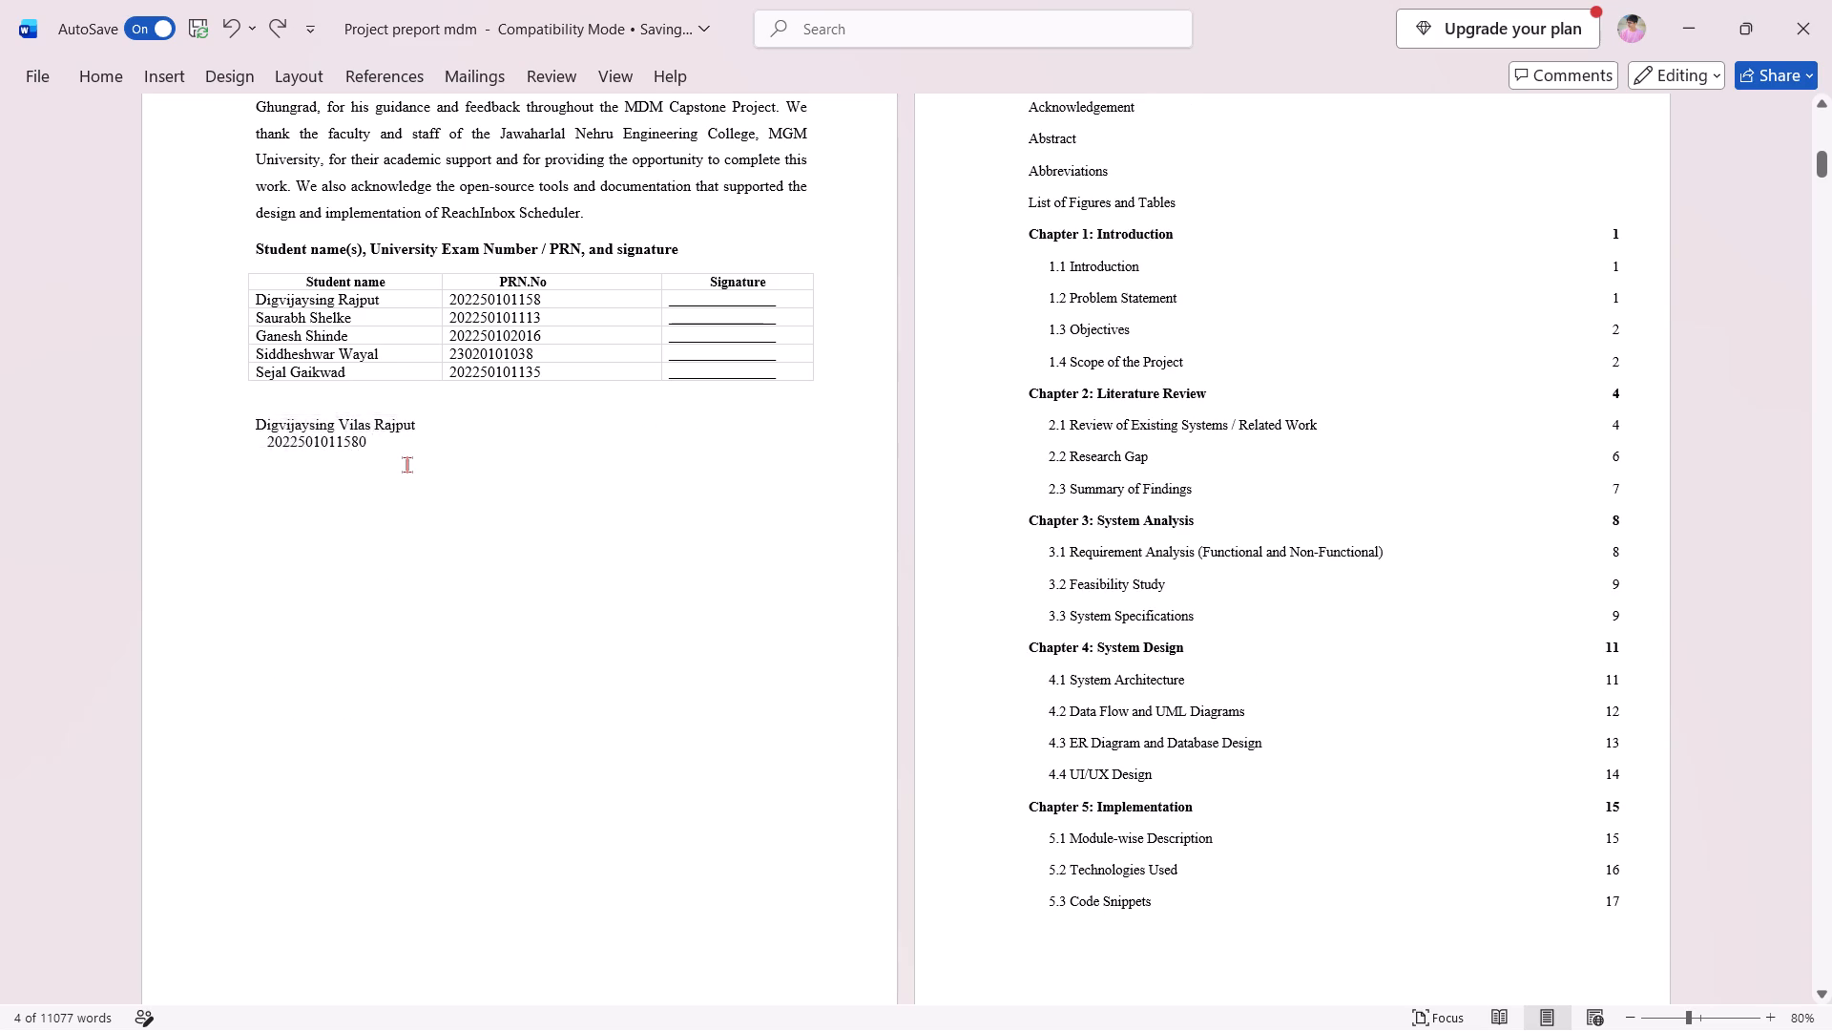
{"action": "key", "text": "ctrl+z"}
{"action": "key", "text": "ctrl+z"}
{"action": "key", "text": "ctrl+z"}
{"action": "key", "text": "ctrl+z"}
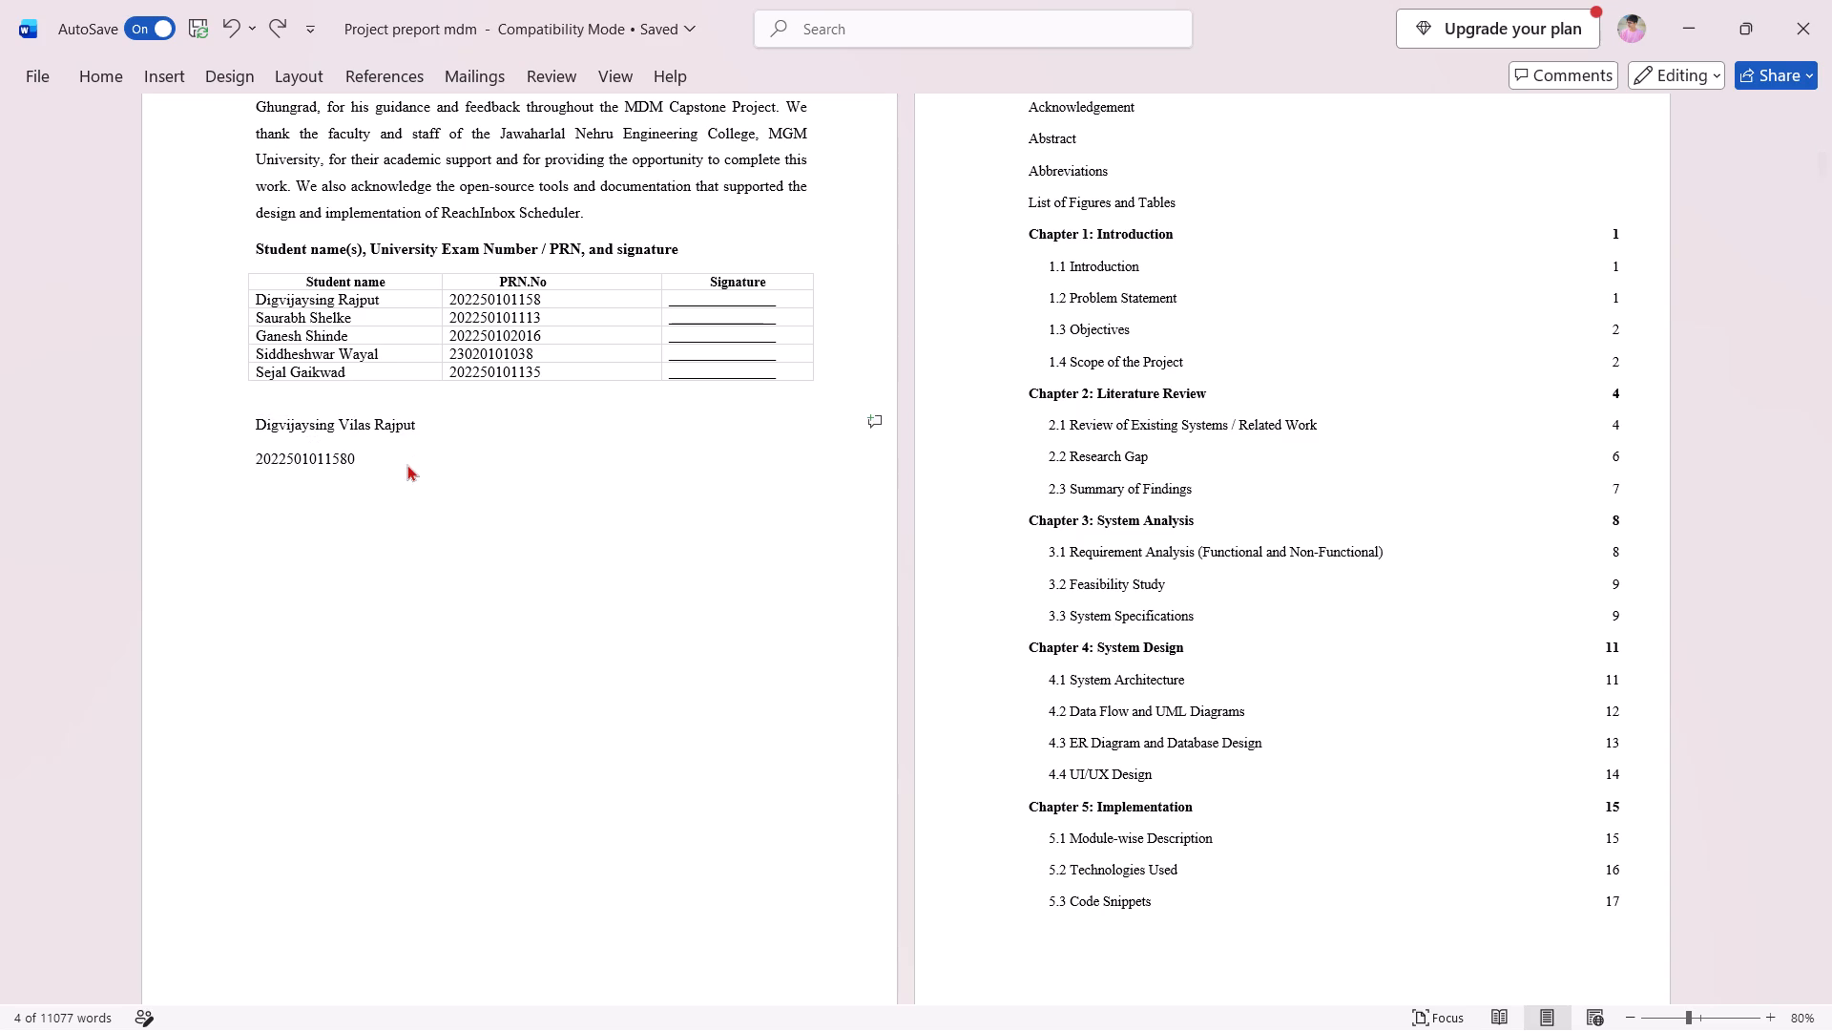
Undo the added student name and PRN lines below the signature table on the Acknowledgement page.
{"action": "key", "text": "ctrl+z"}
{"action": "key", "text": "ctrl+z"}
{"action": "key", "text": "ctrl+z"}
{"action": "key", "text": "ctrl+z"}
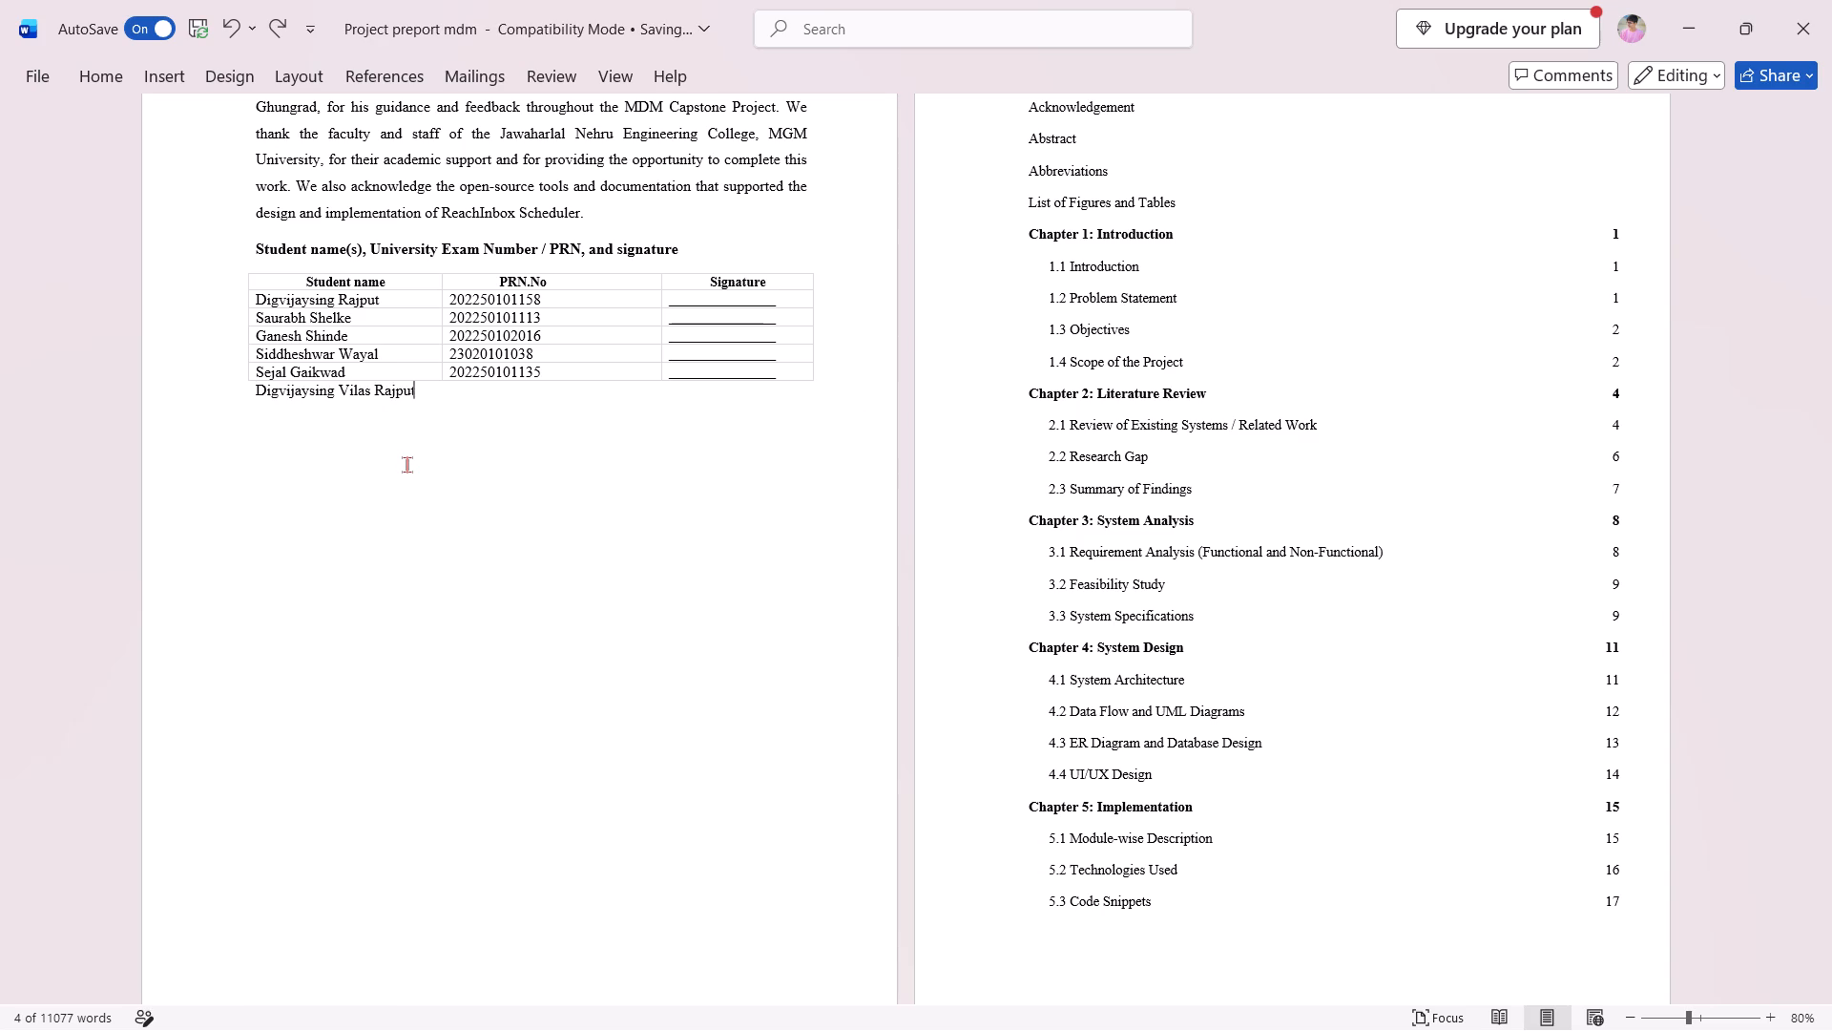
{"action": "key", "text": "ctrl+z"}
Insert a blank line between the acknowledgement paragraph and the student names and signature heading.
{"action": "scroll", "coordinate": [406, 464], "scroll_direction": "up", "scroll_amount": 1}
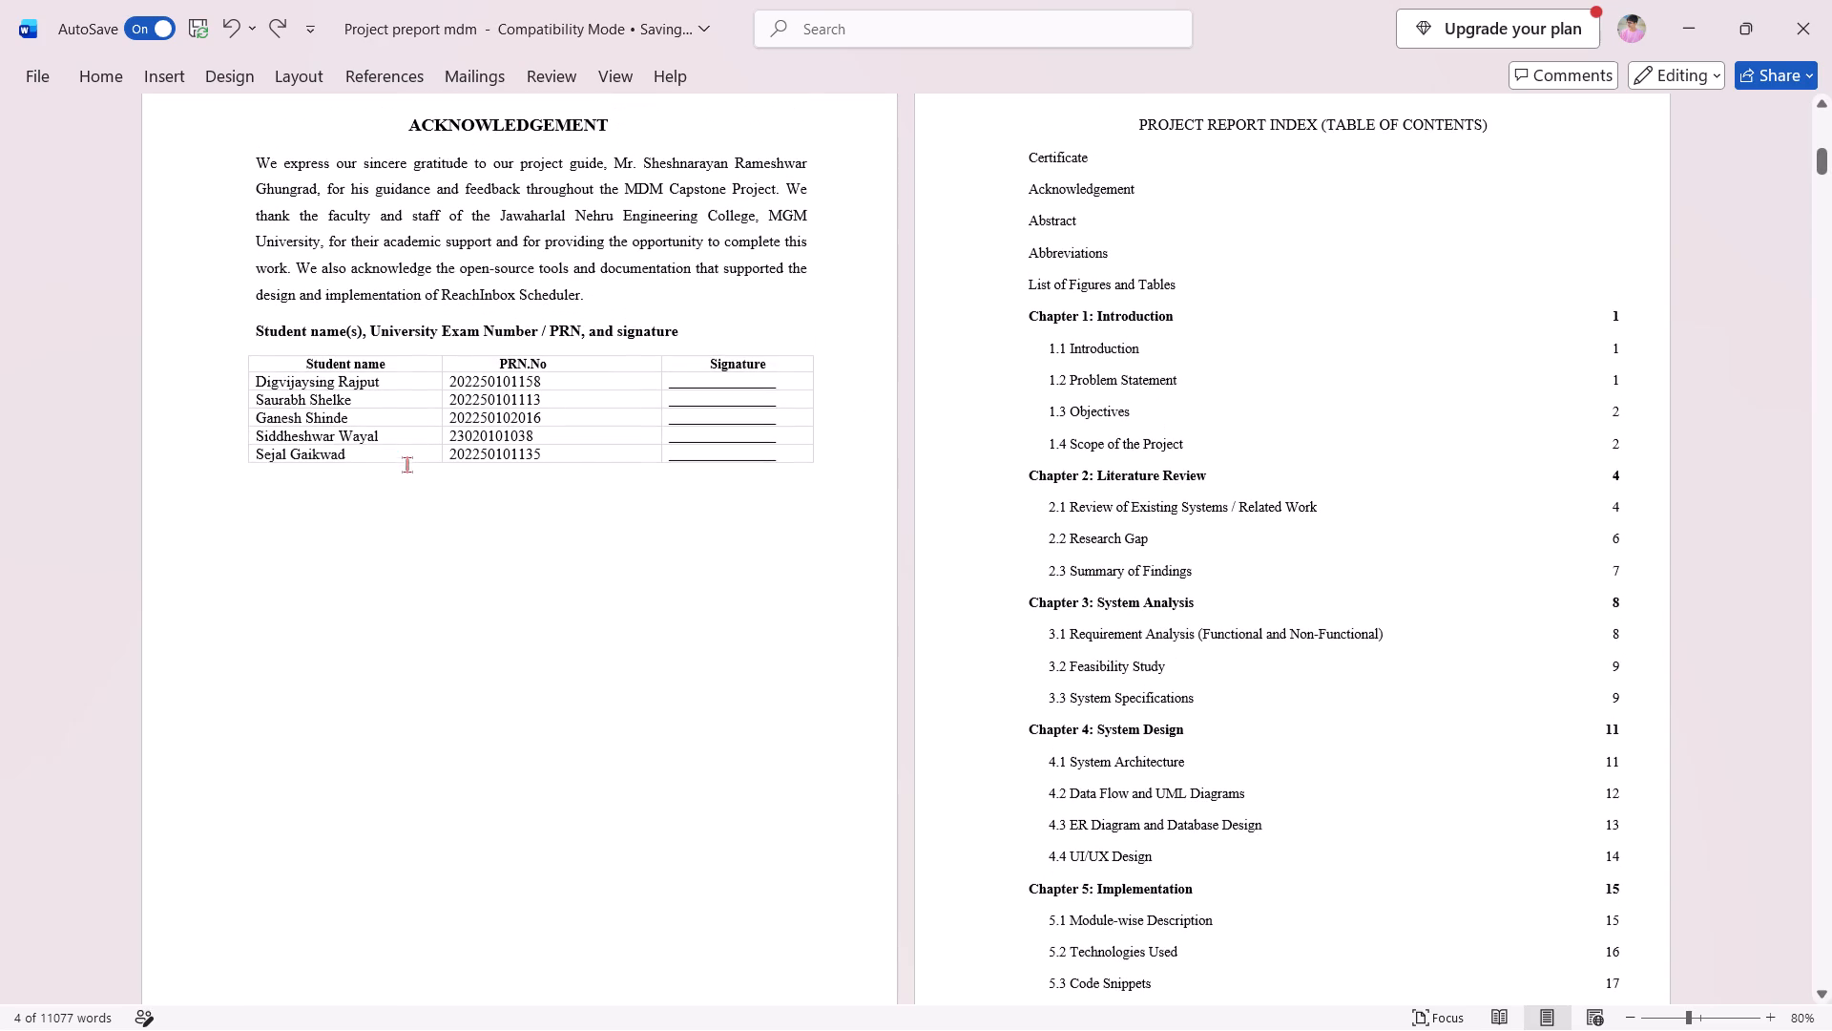
{"action": "scroll", "coordinate": [594, 484], "scroll_direction": "up", "scroll_amount": 1}
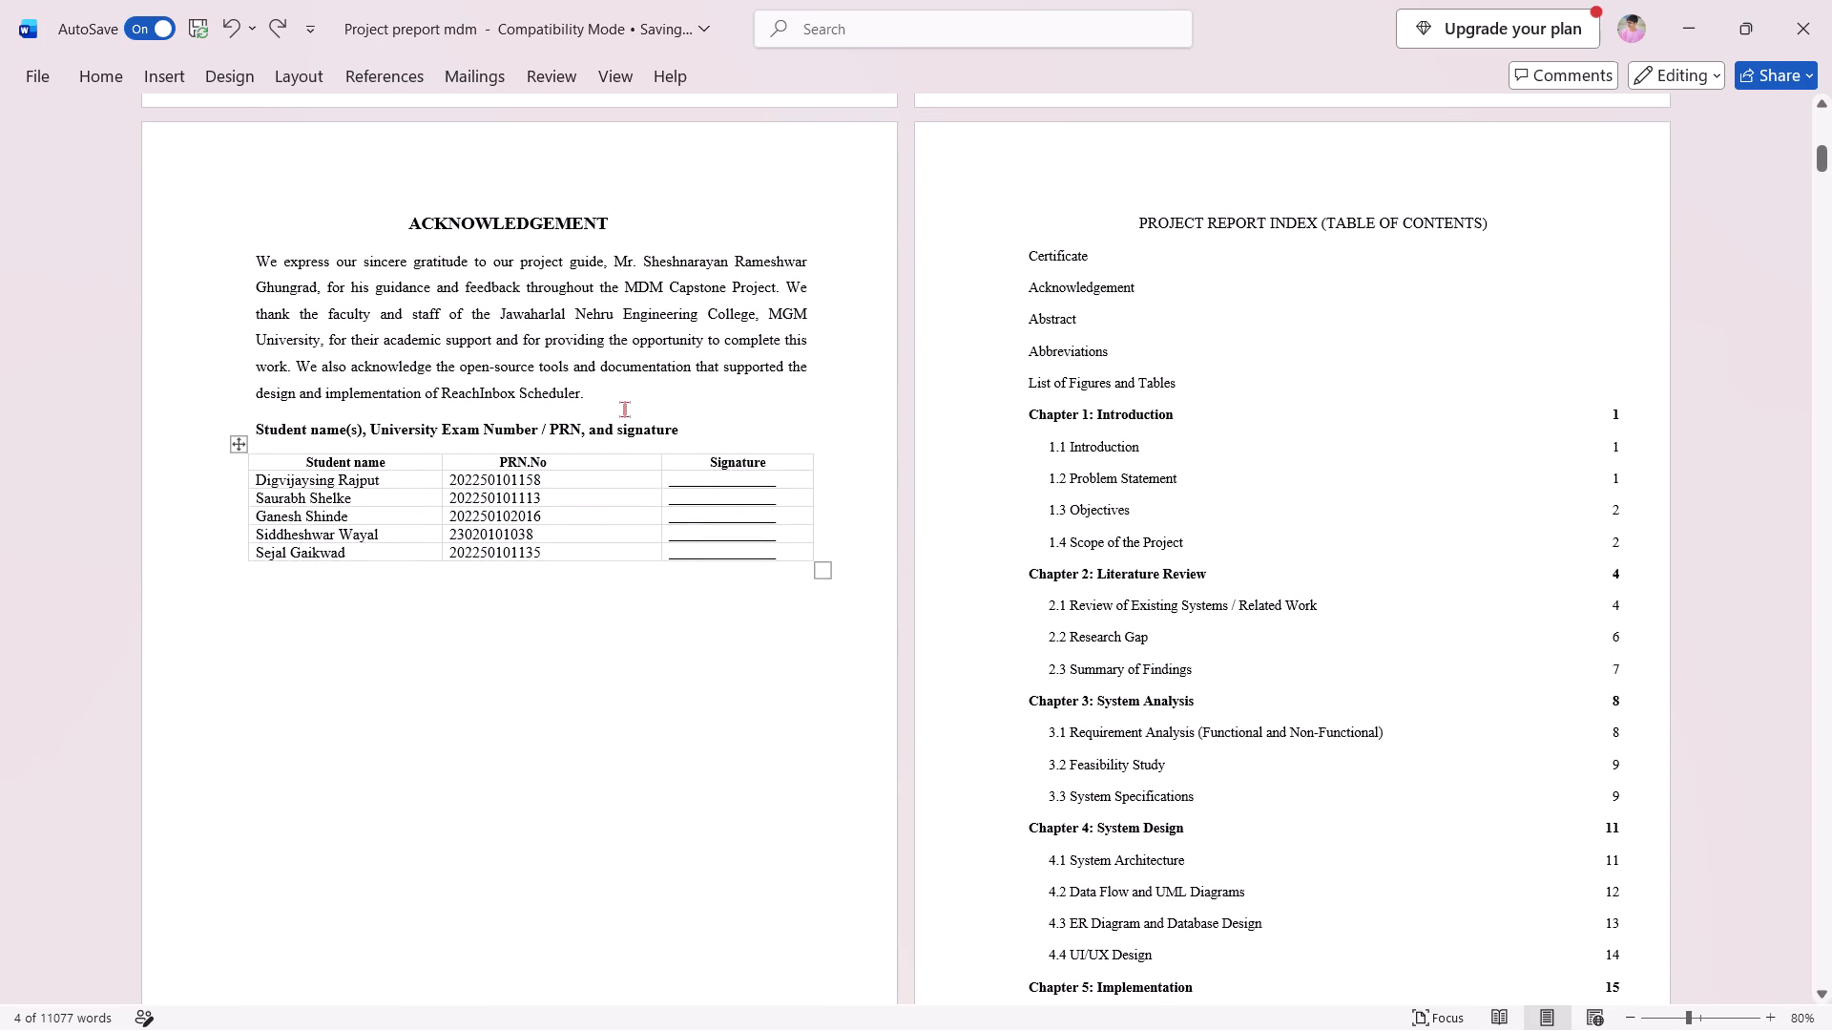
{"action": "left_click", "coordinate": [630, 395]}
{"action": "key", "text": "Return"}
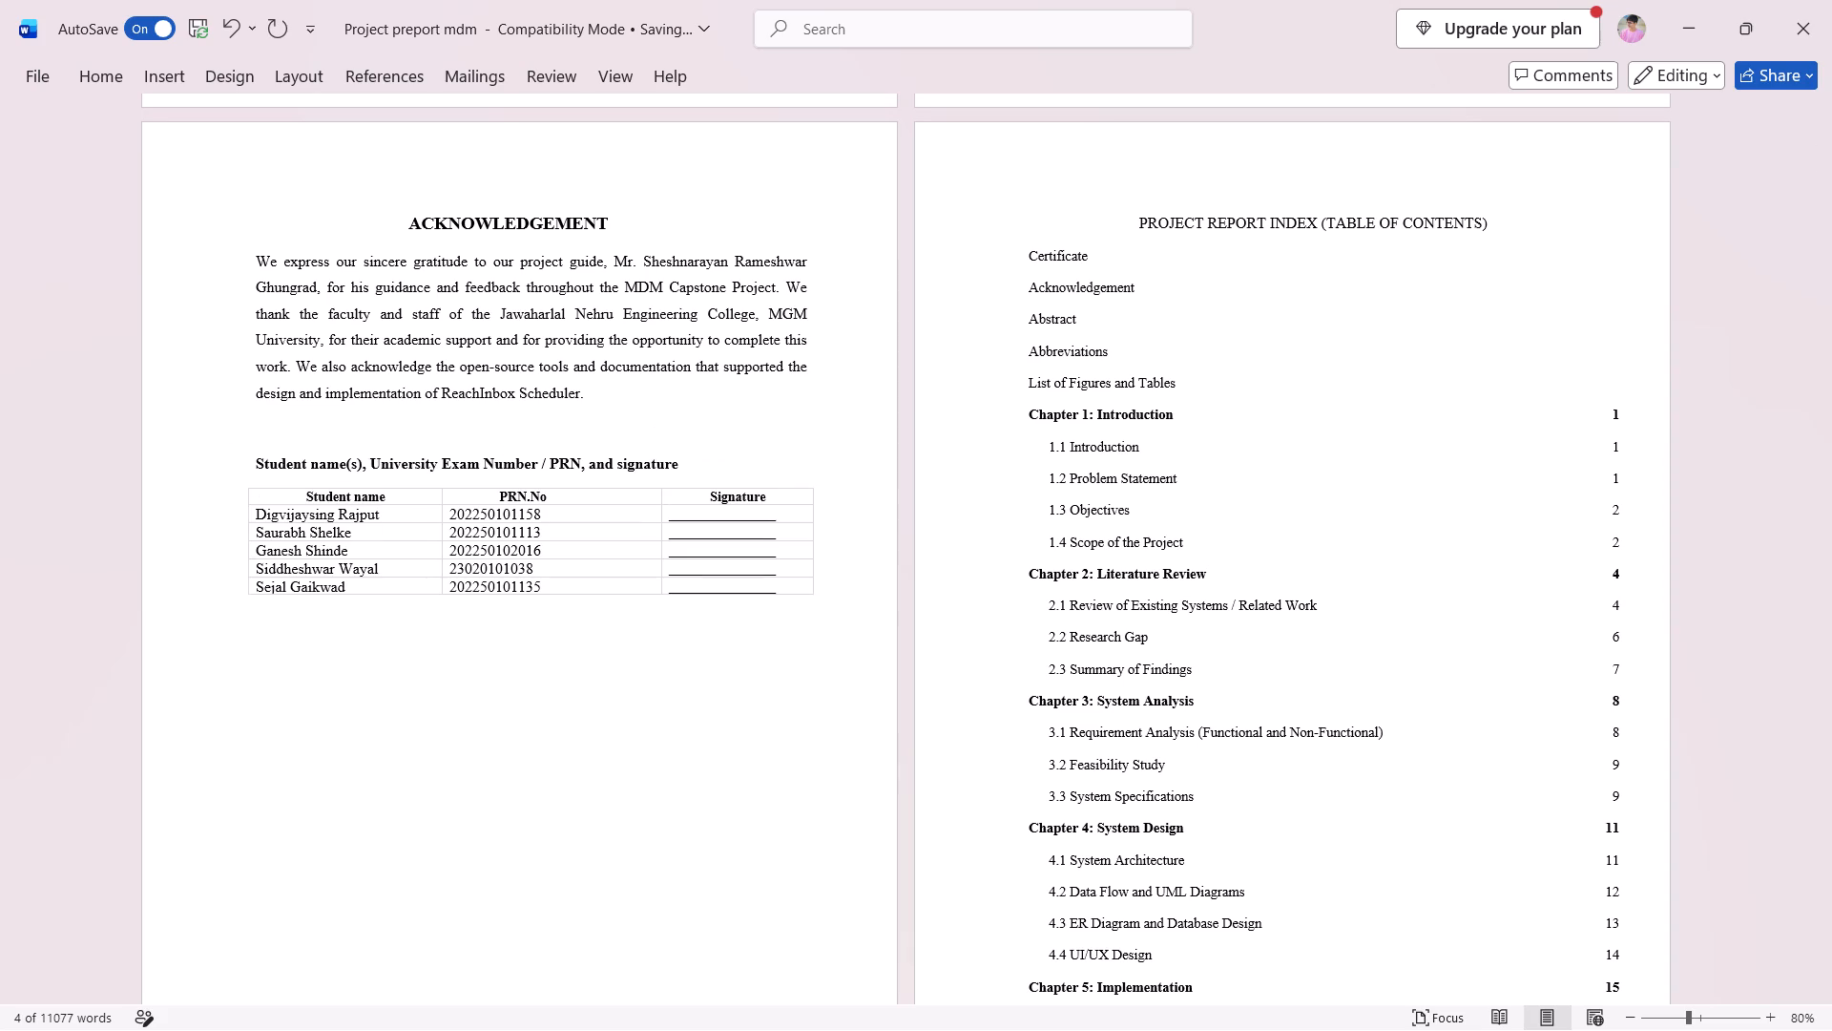
Enlarge the student signature table, making it slightly wider and its rows roughly three times taller.
{"action": "scroll", "coordinate": [630, 395], "scroll_direction": "down", "scroll_amount": 1}
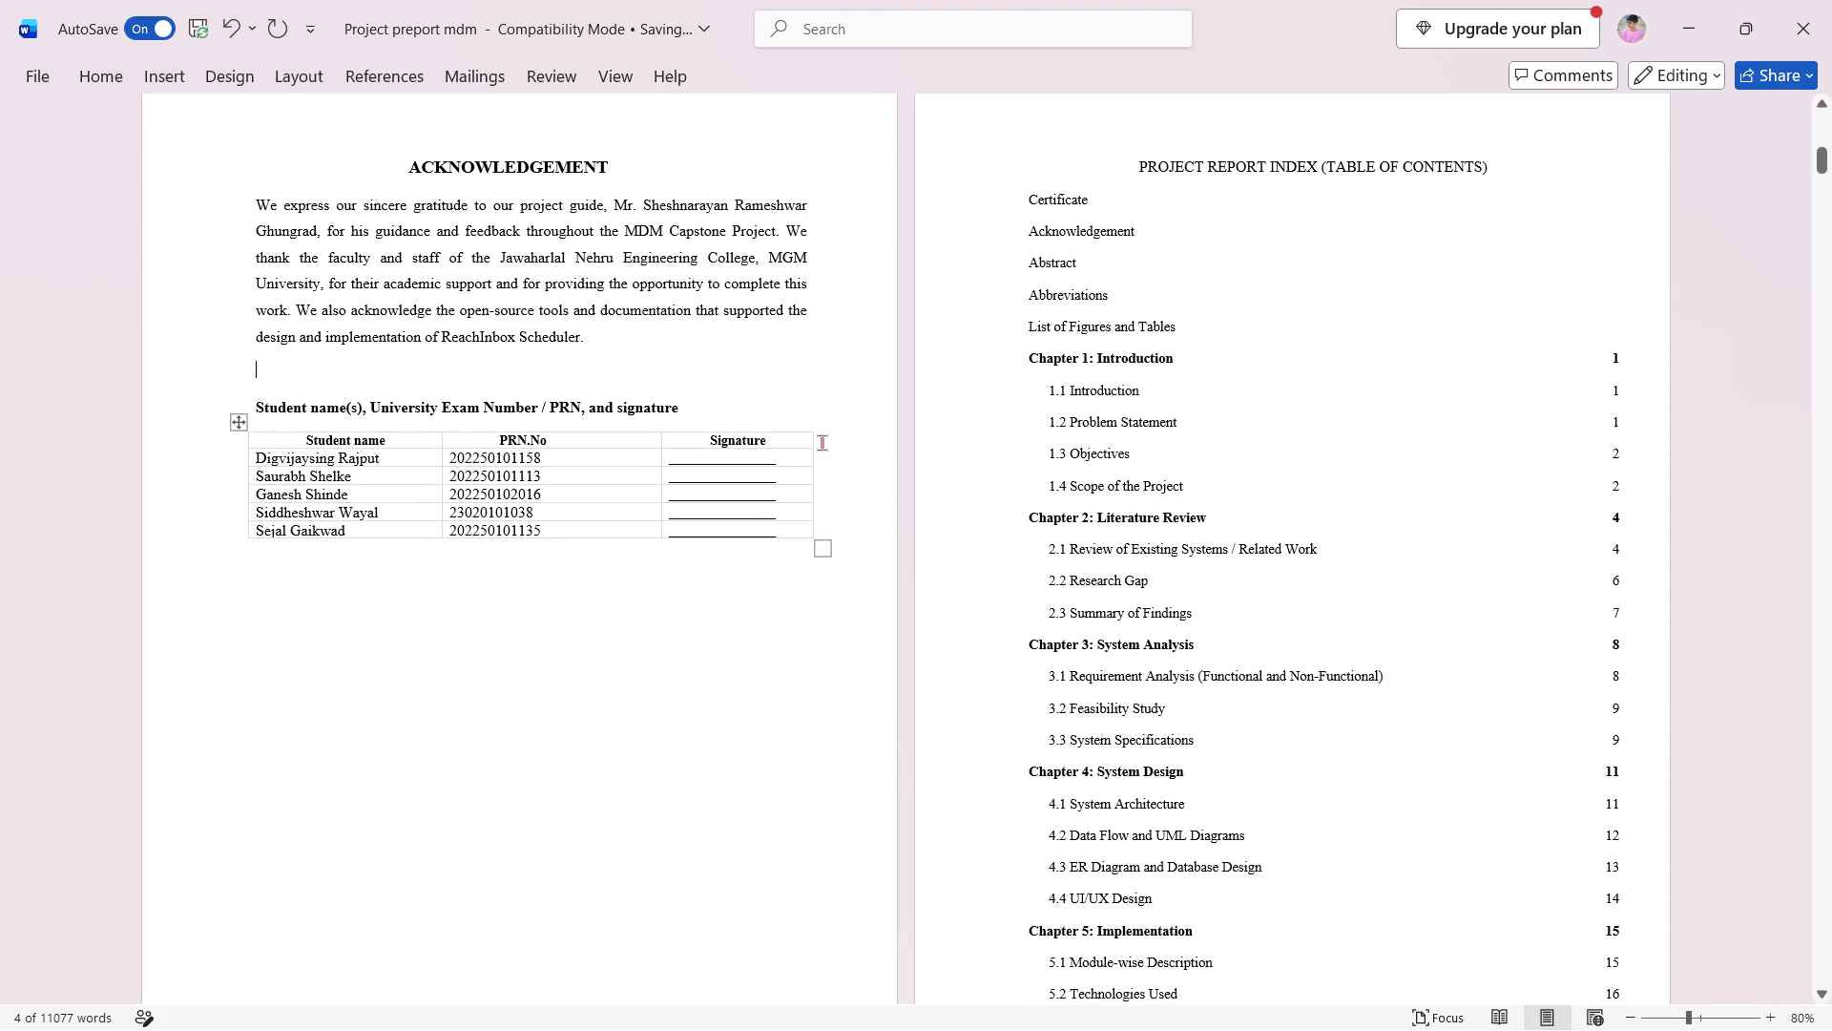
{"action": "left_click_drag", "start_coordinate": [823, 548], "coordinate": [684, 542]}
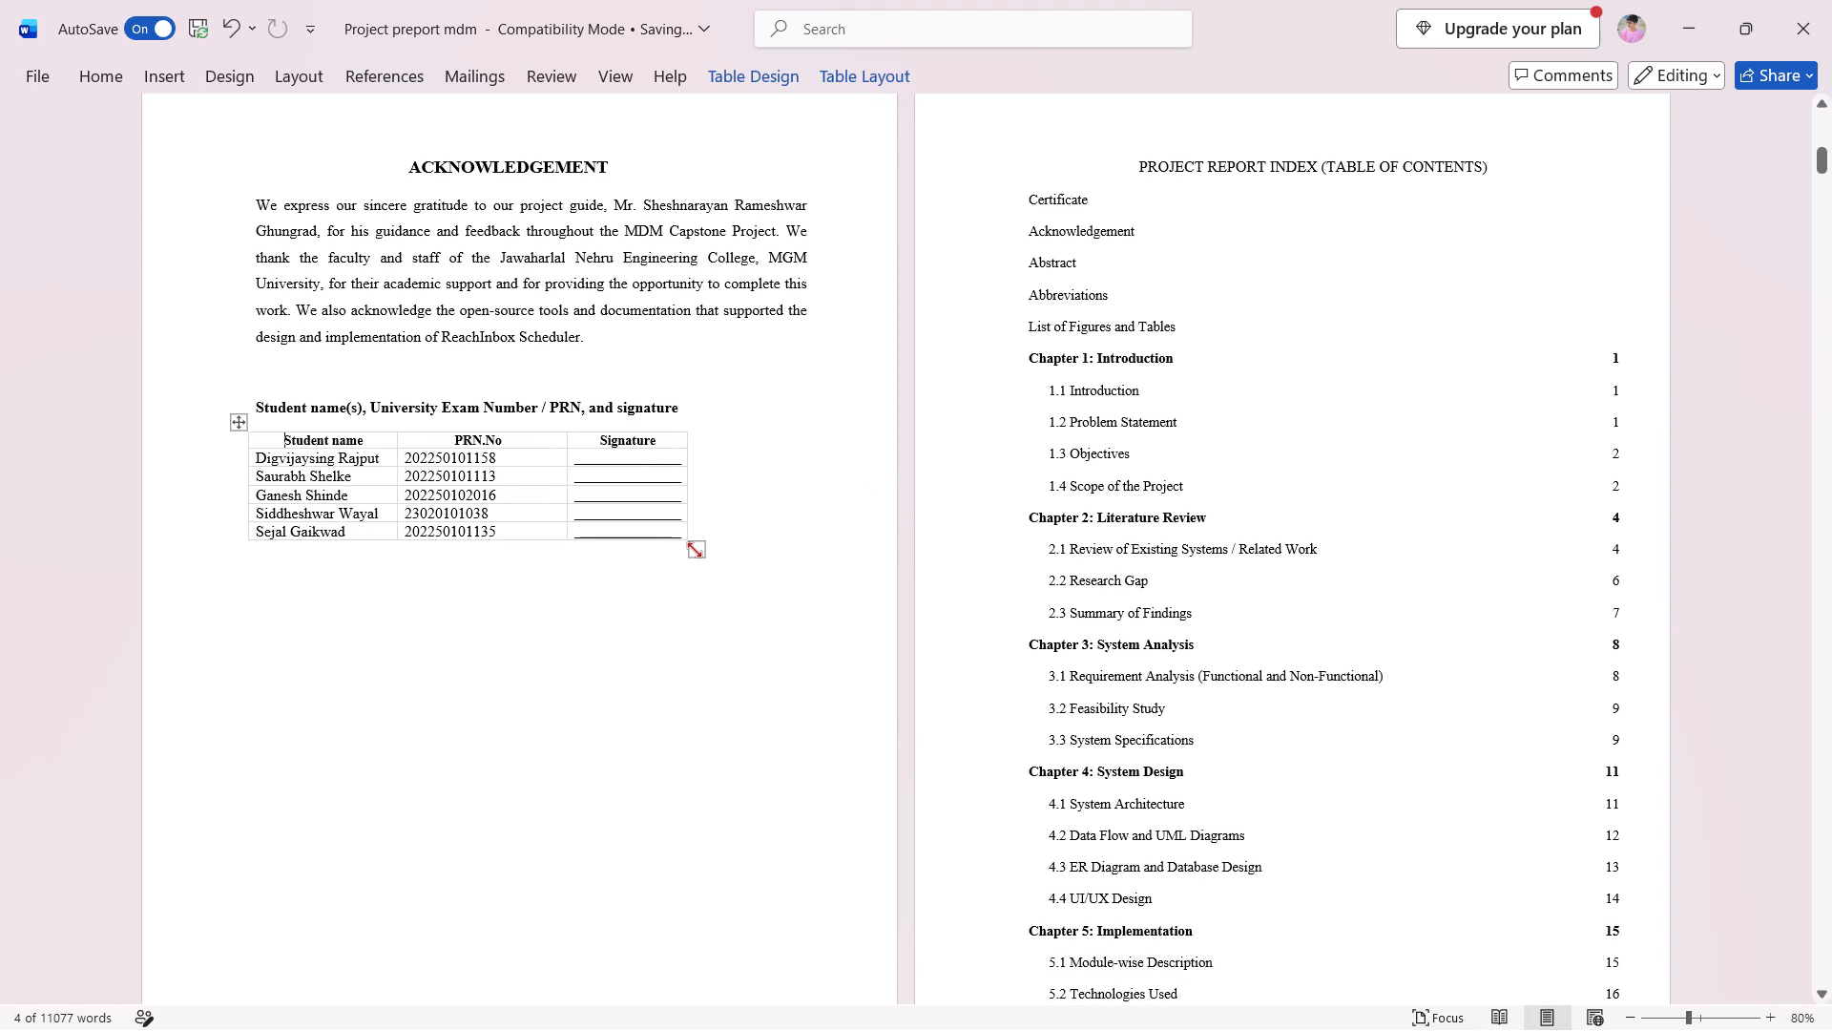
{"action": "left_click_drag", "start_coordinate": [694, 550], "coordinate": [846, 571]}
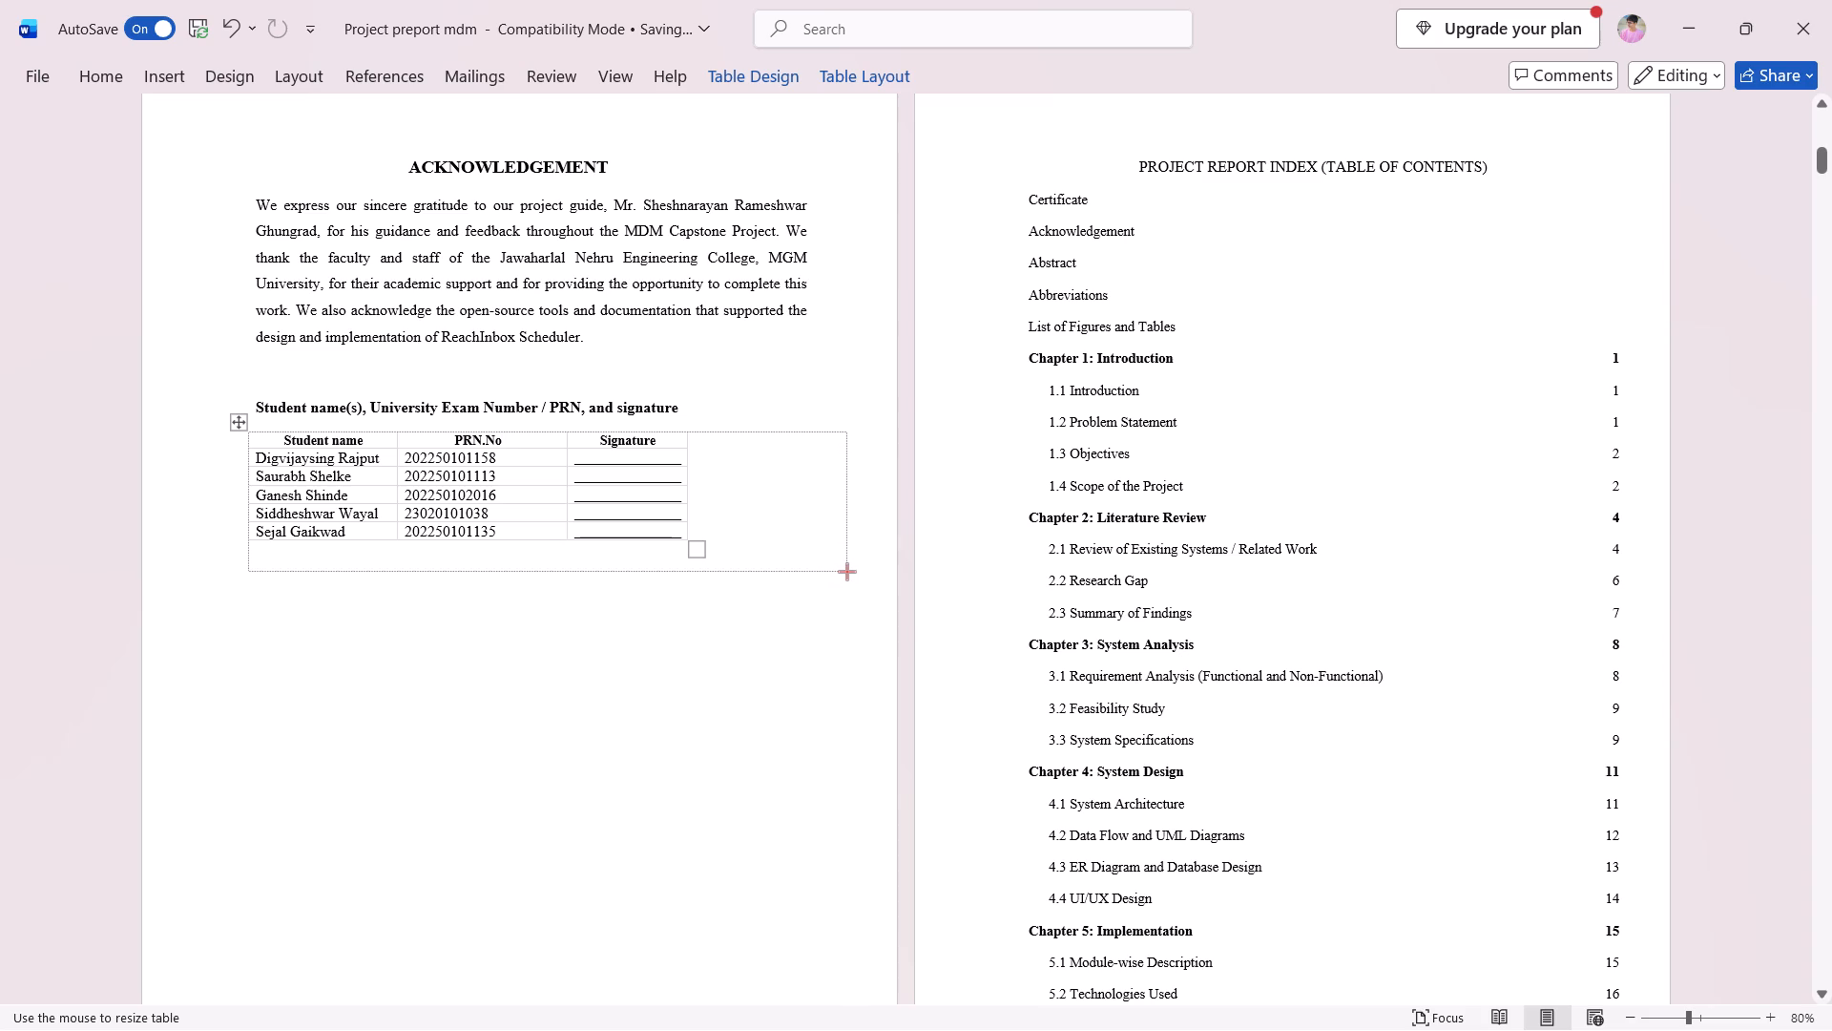
{"action": "left_click_drag", "start_coordinate": [846, 571], "coordinate": [828, 682]}
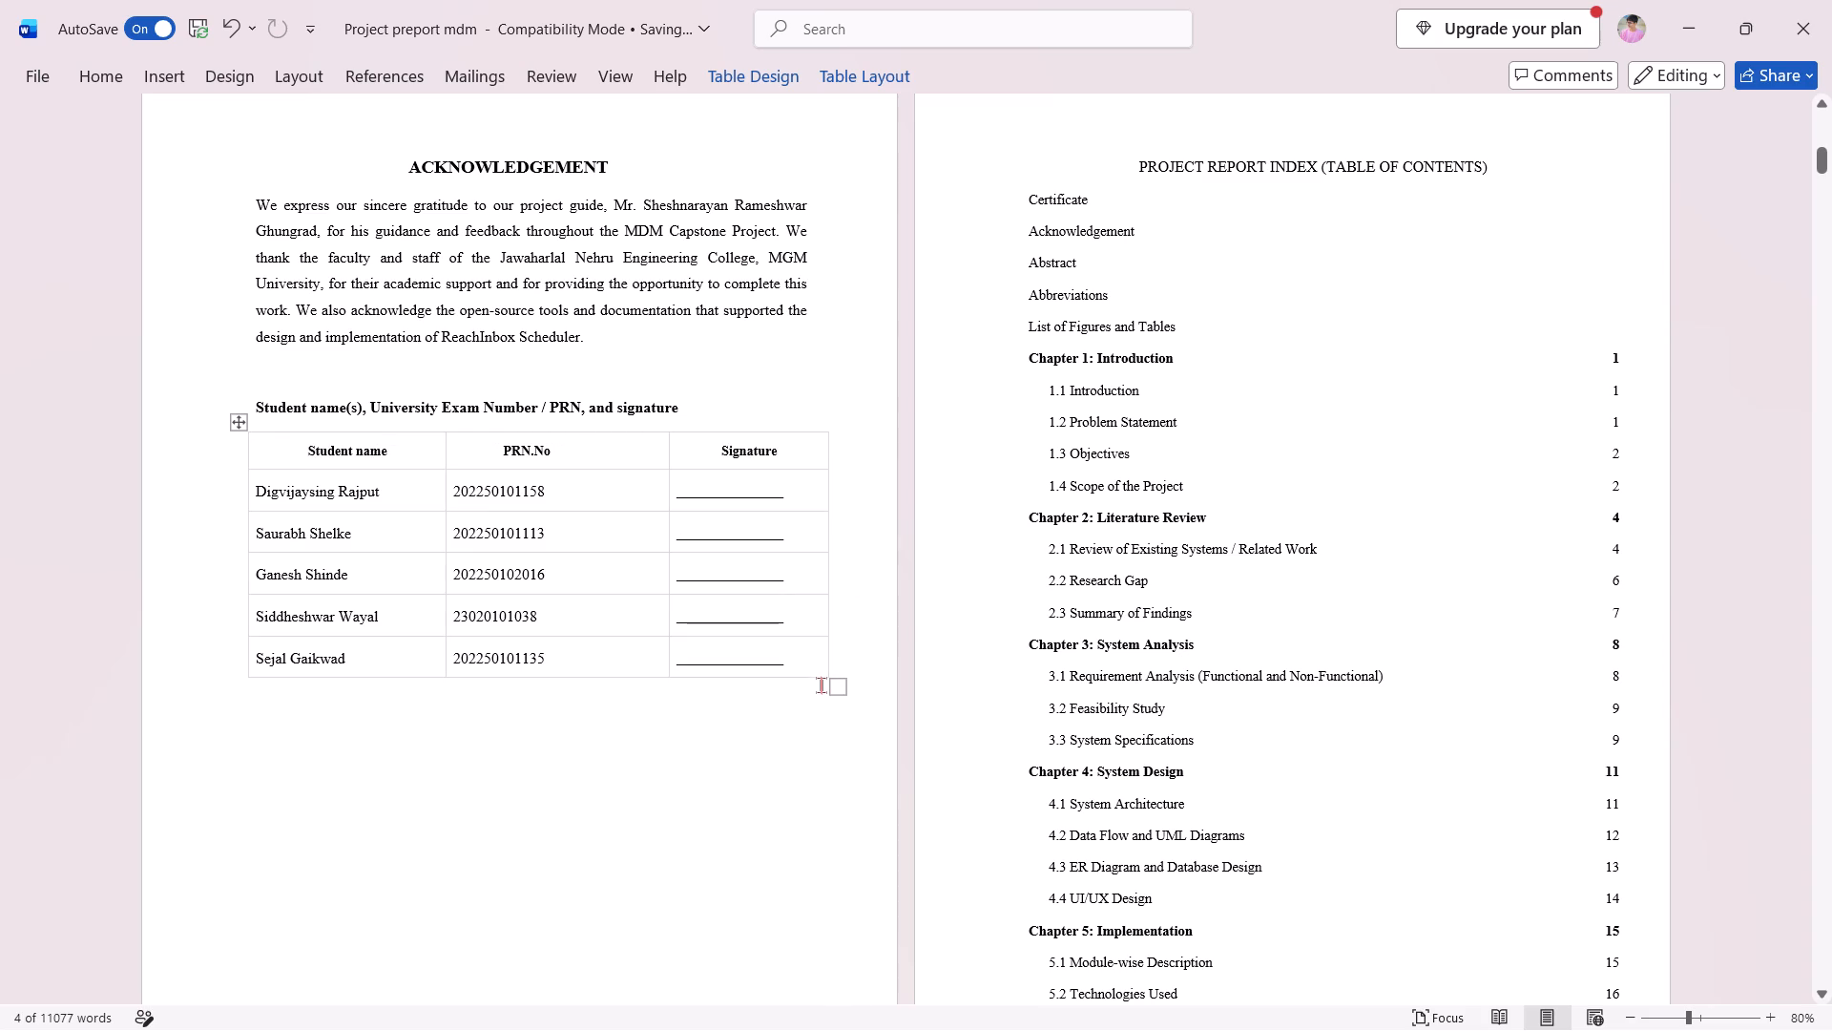
{"action": "left_click", "coordinate": [538, 824]}
{"action": "scroll", "coordinate": [538, 824], "scroll_direction": "down", "scroll_amount": 2}
{"action": "scroll", "coordinate": [538, 824], "scroll_direction": "up", "scroll_amount": 2, "text": "ctrl"}
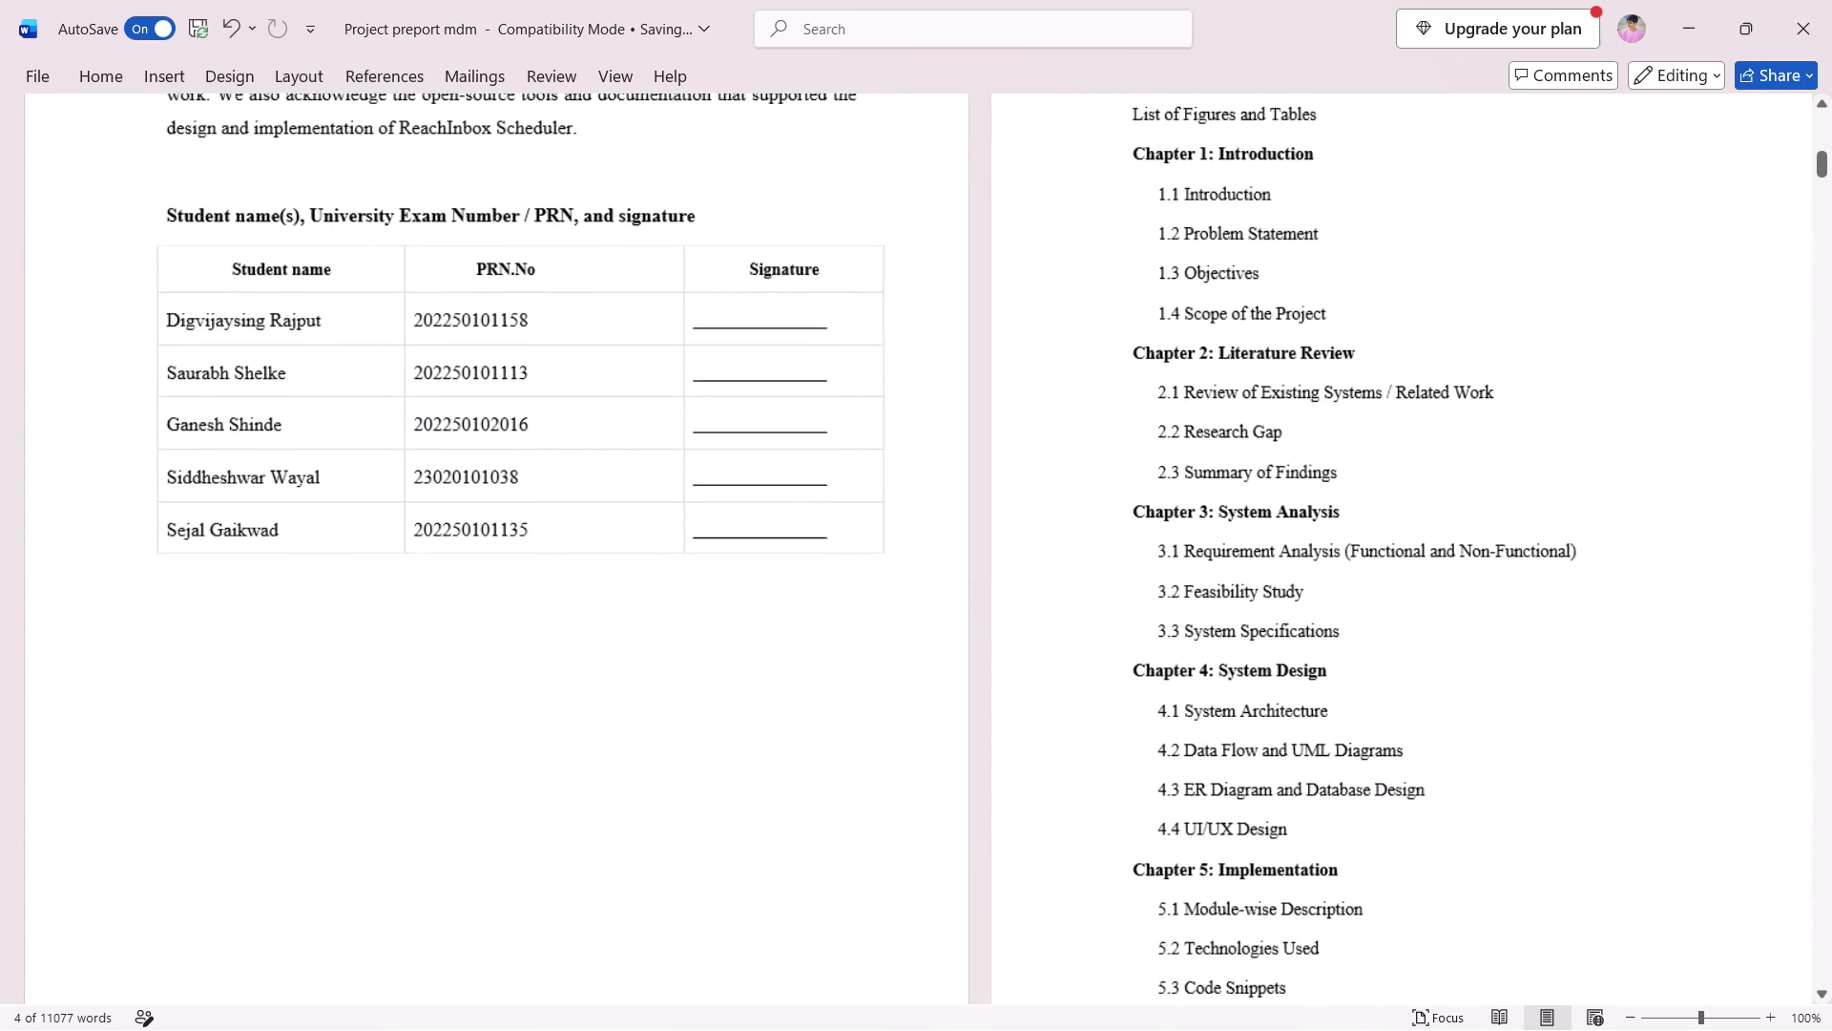
{"action": "scroll", "coordinate": [658, 661], "scroll_direction": "left", "scroll_amount": 1}
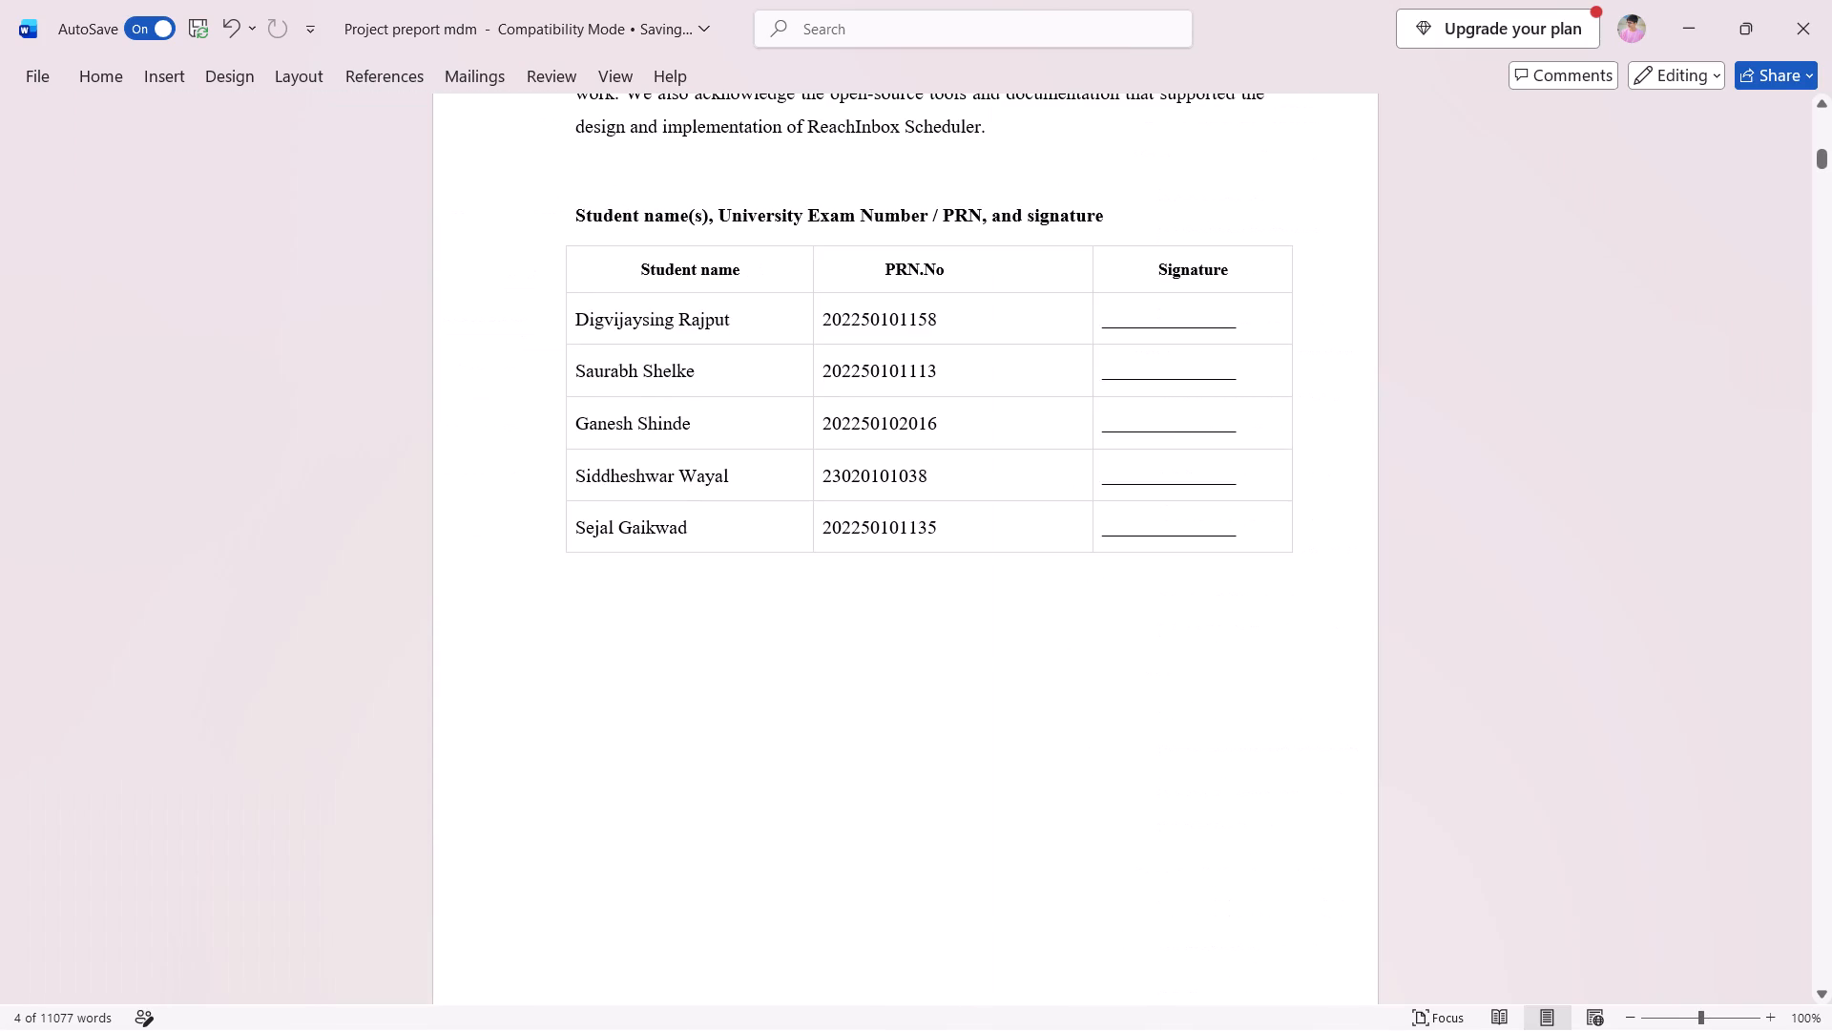
{"action": "scroll", "coordinate": [658, 661], "scroll_direction": "down", "scroll_amount": 2, "text": "ctrl"}
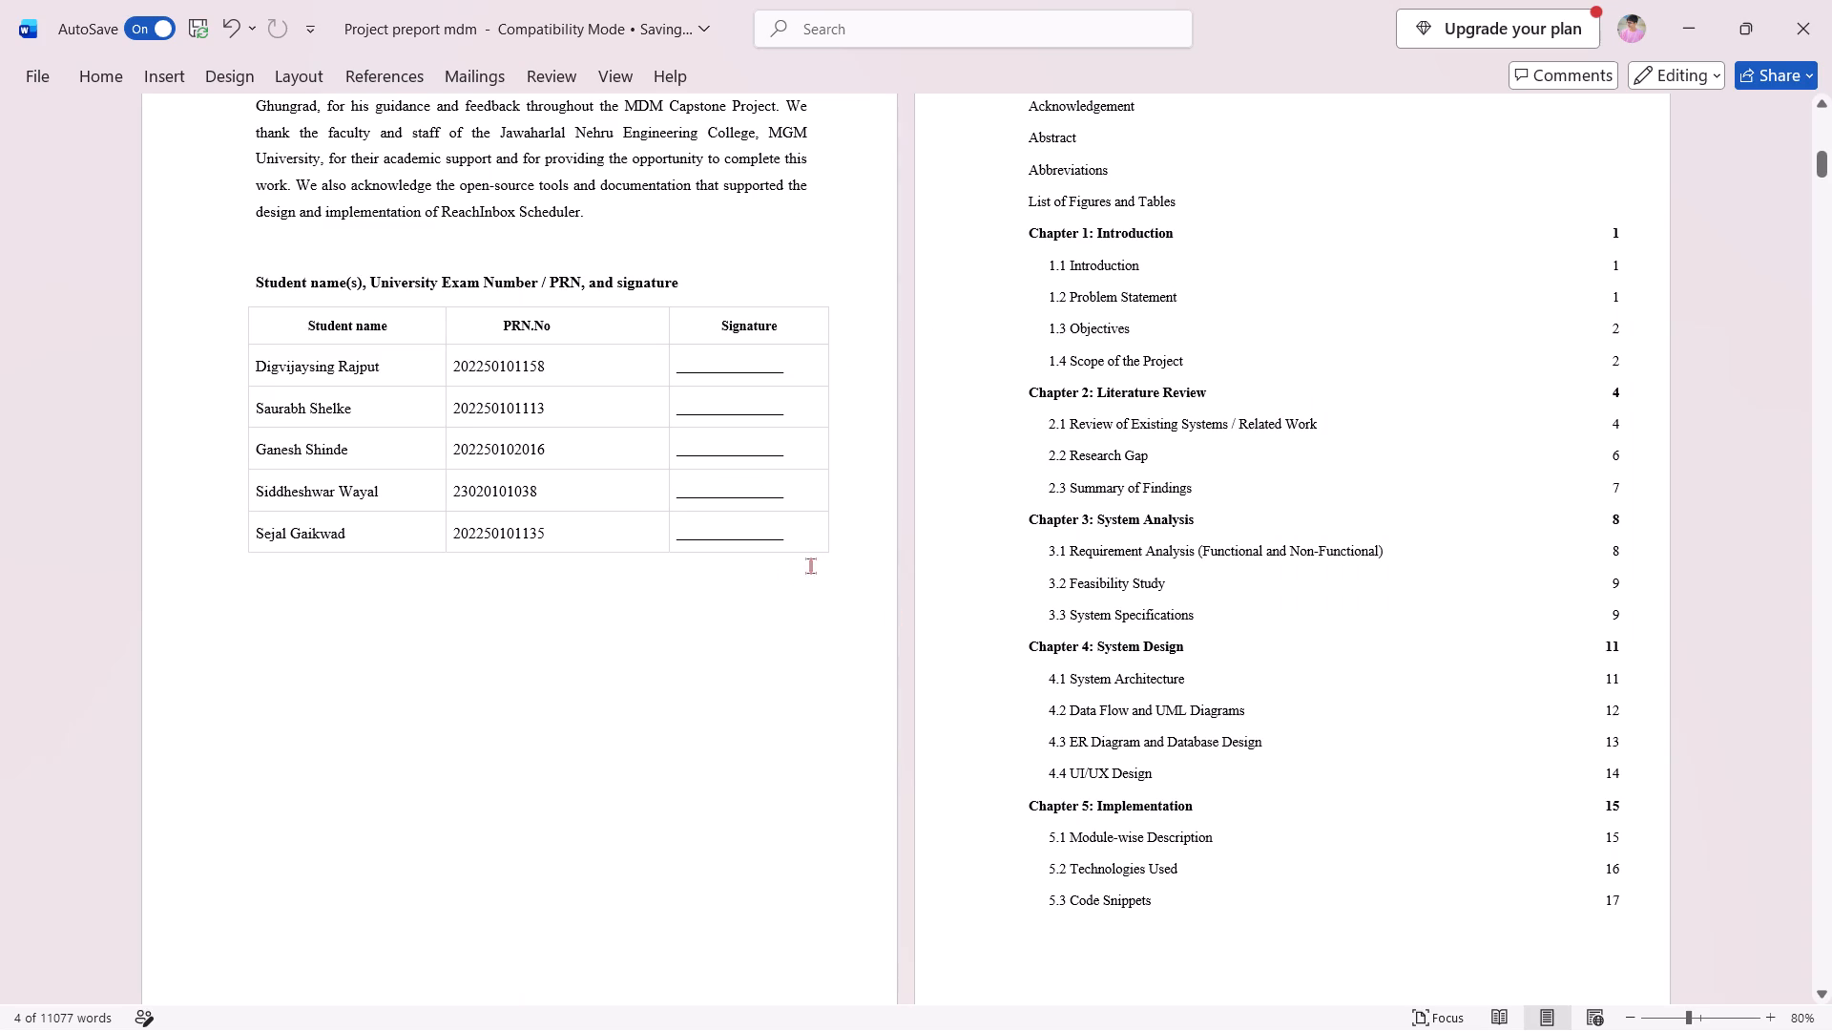
{"action": "left_click", "coordinate": [826, 553]}
{"action": "left_click_drag", "start_coordinate": [839, 560], "coordinate": [839, 638]}
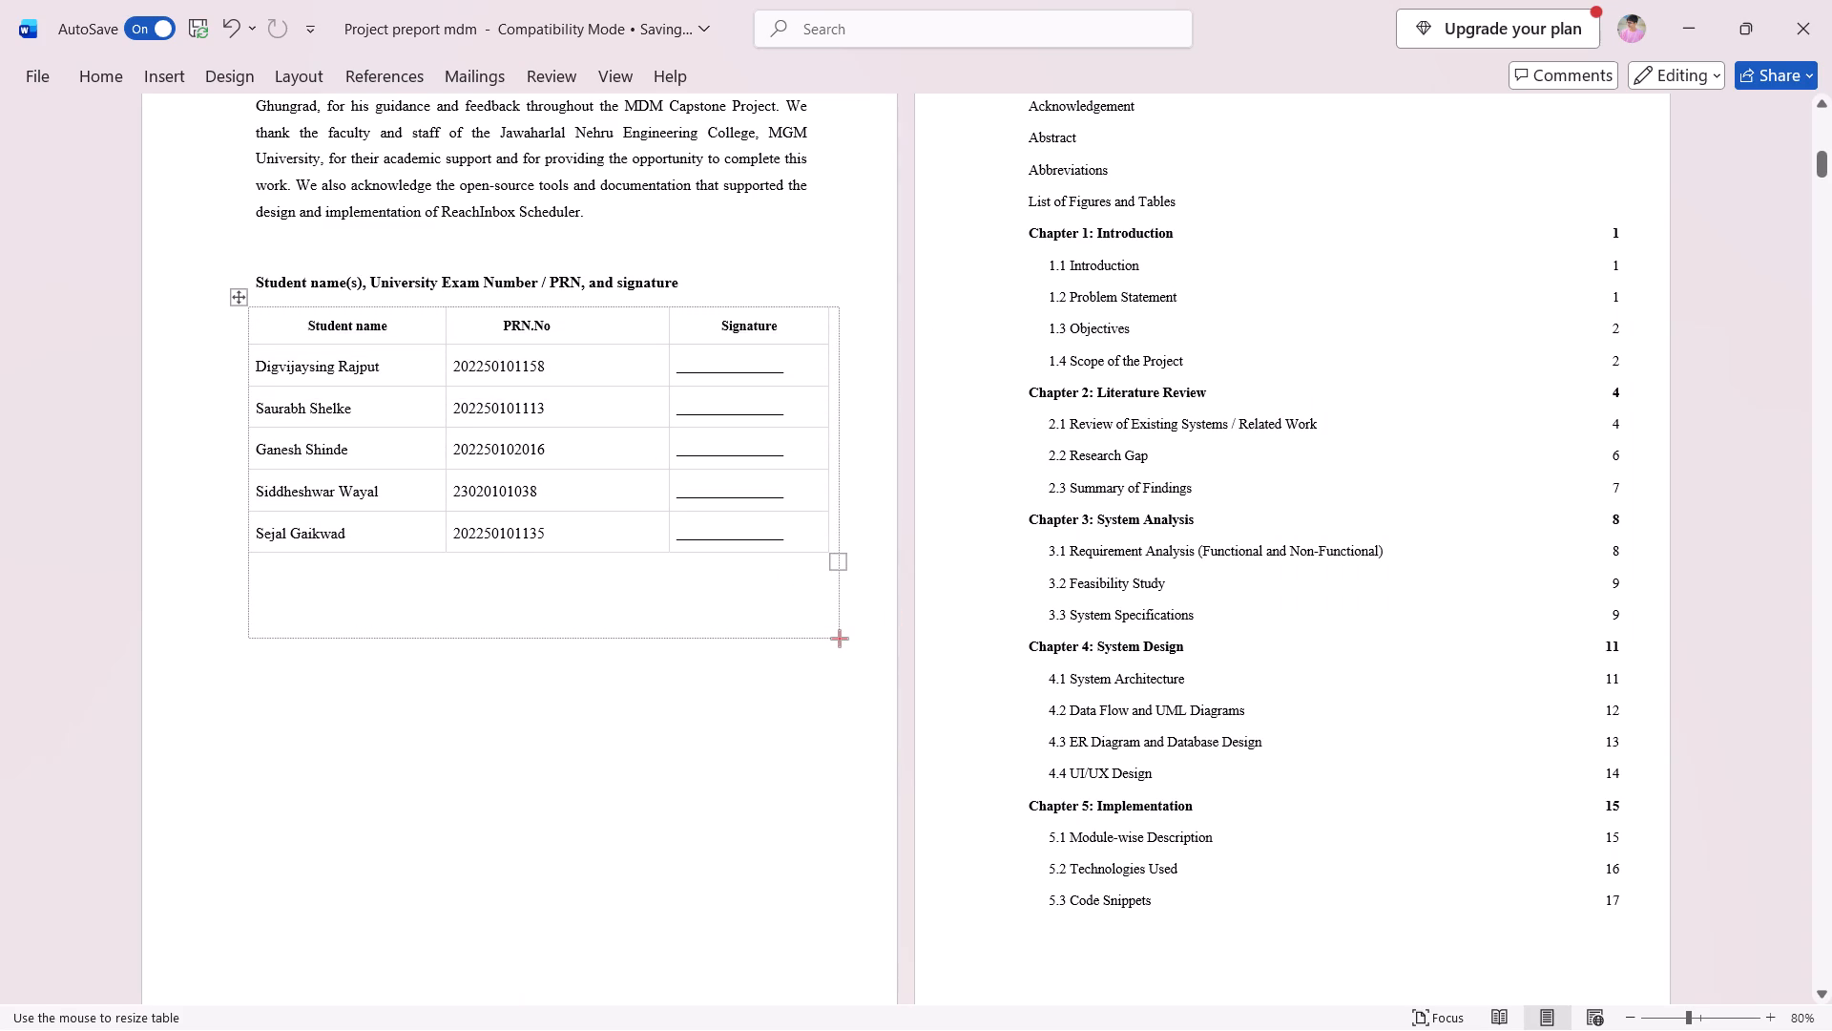
{"action": "left_click_drag", "start_coordinate": [839, 638], "coordinate": [831, 654]}
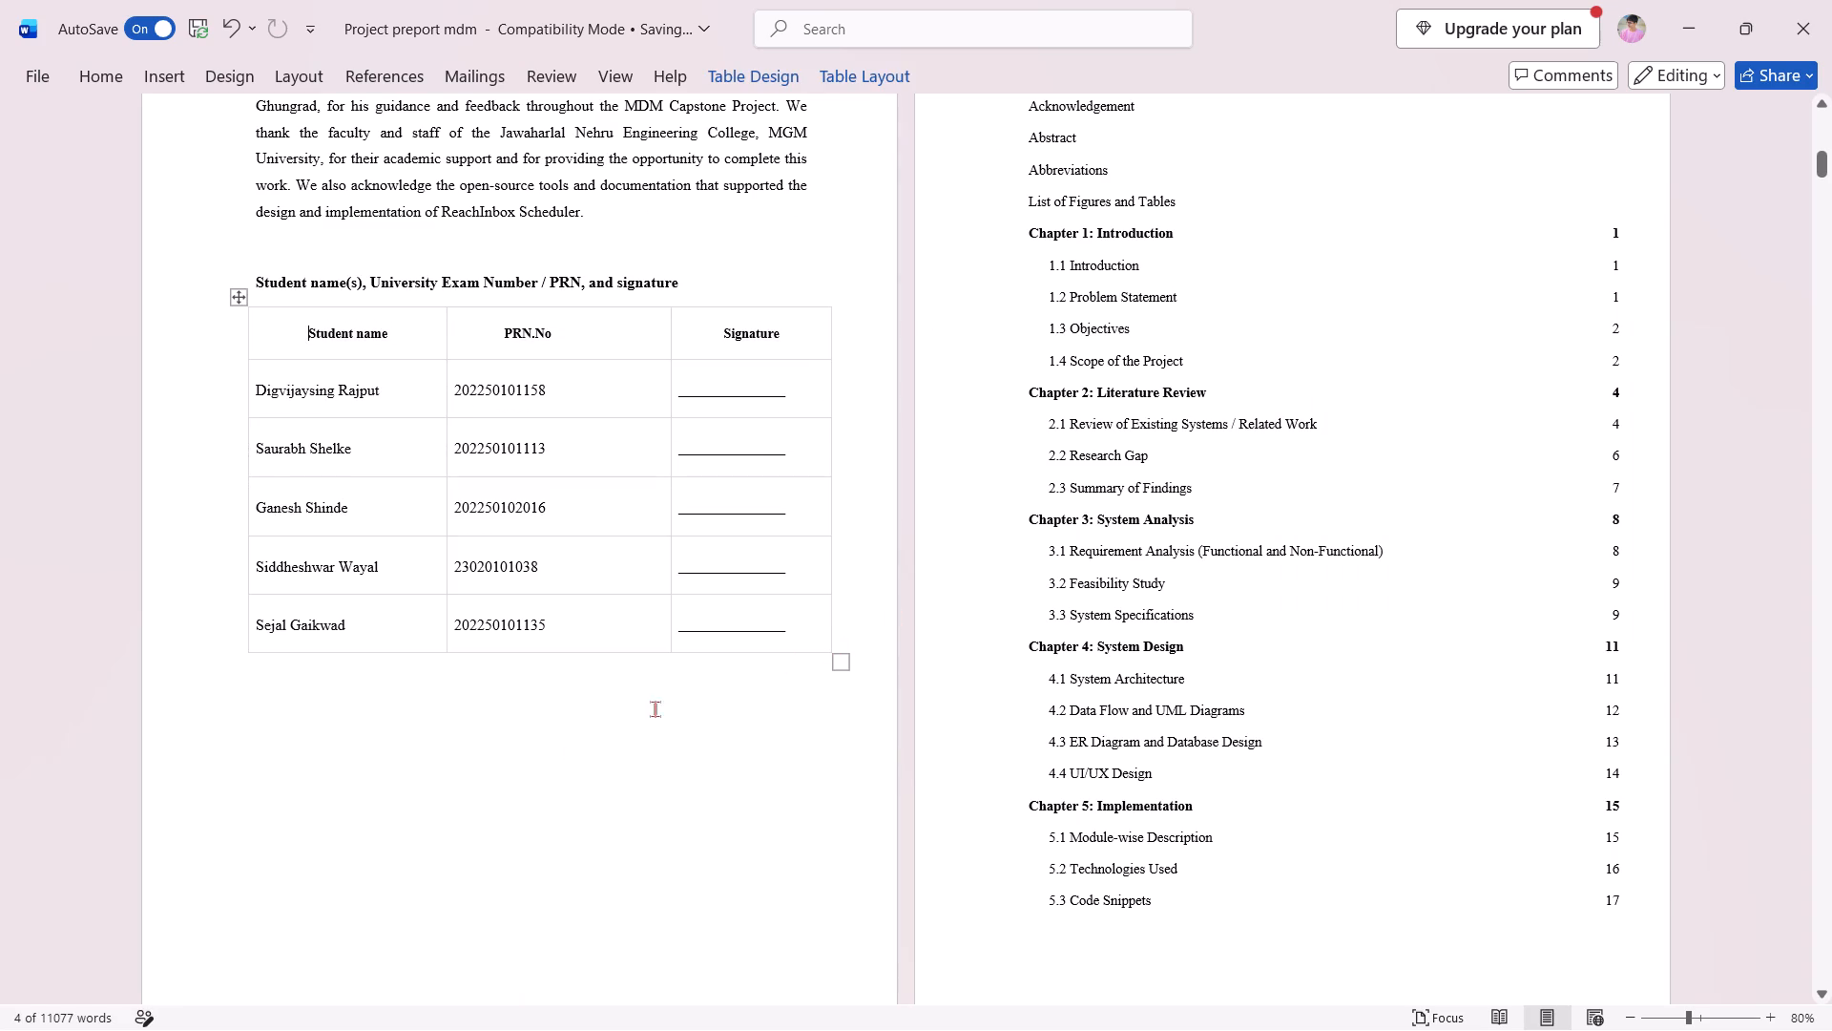
Add the first student's middle name between the first name and surname in the signature table.
{"action": "scroll", "coordinate": [547, 760], "scroll_direction": "down", "scroll_amount": 2}
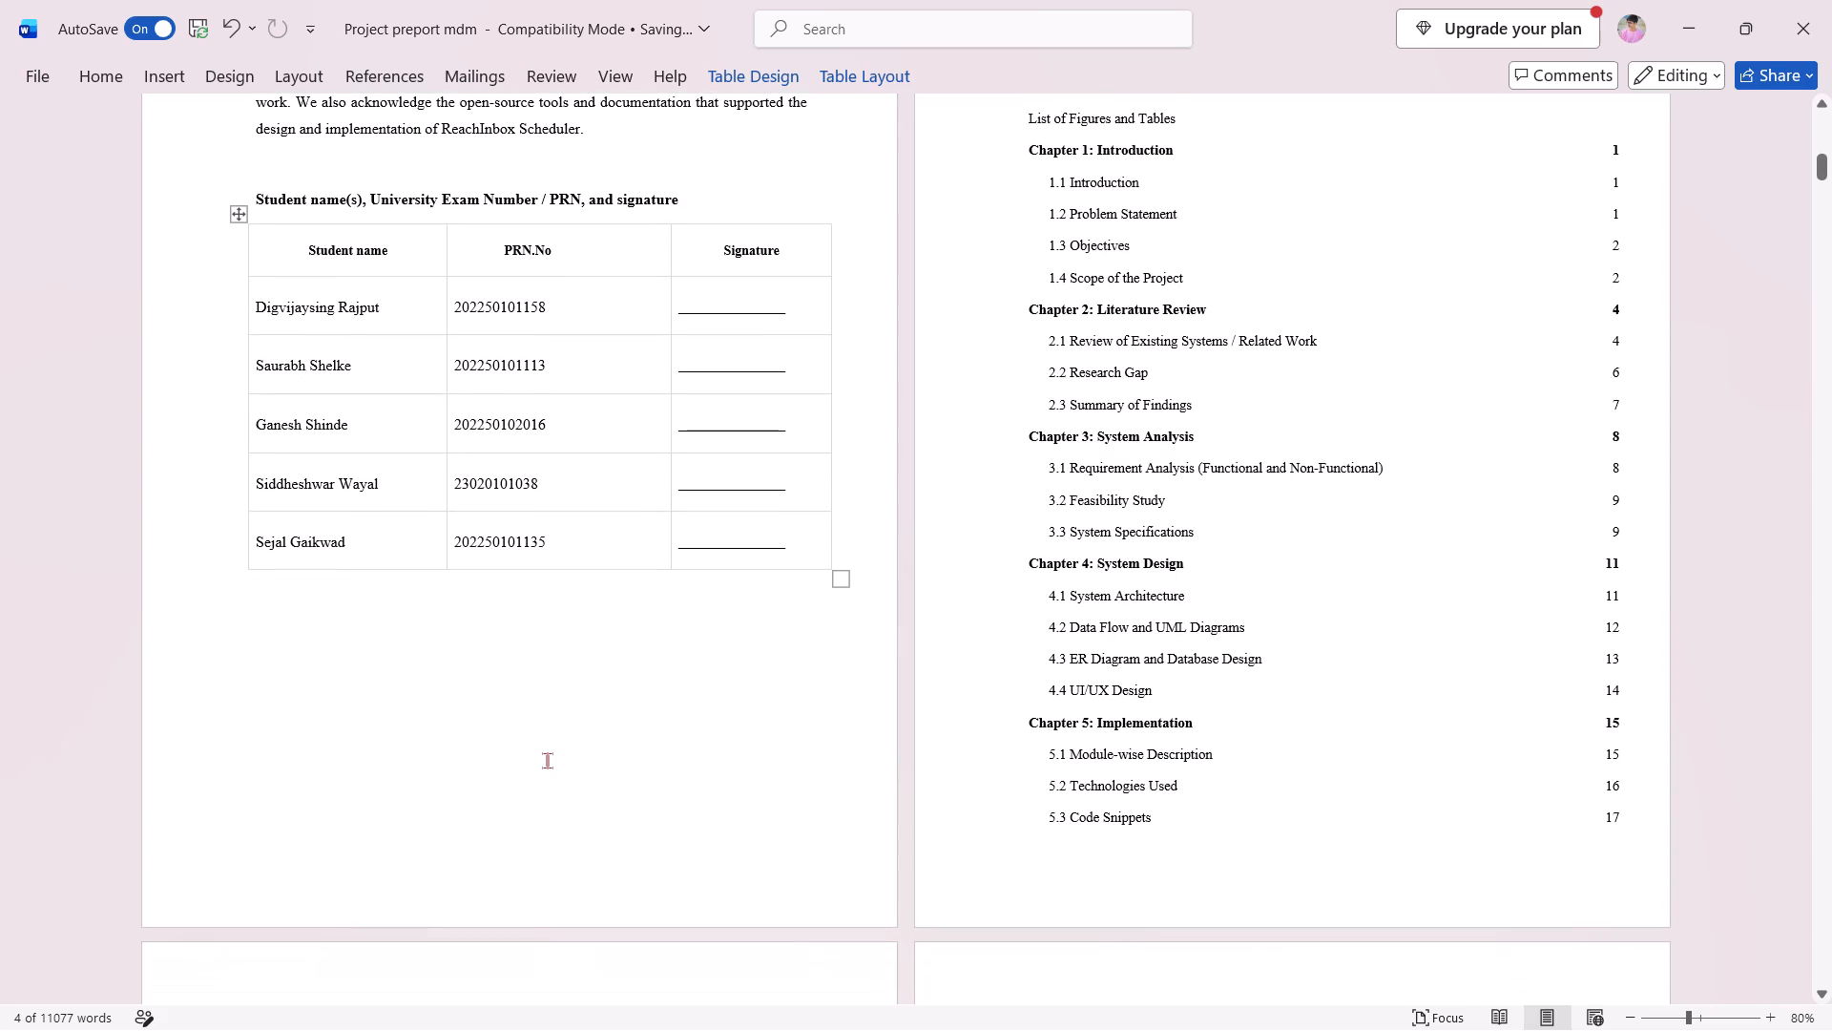
{"action": "scroll", "coordinate": [547, 760], "scroll_direction": "down", "scroll_amount": 1}
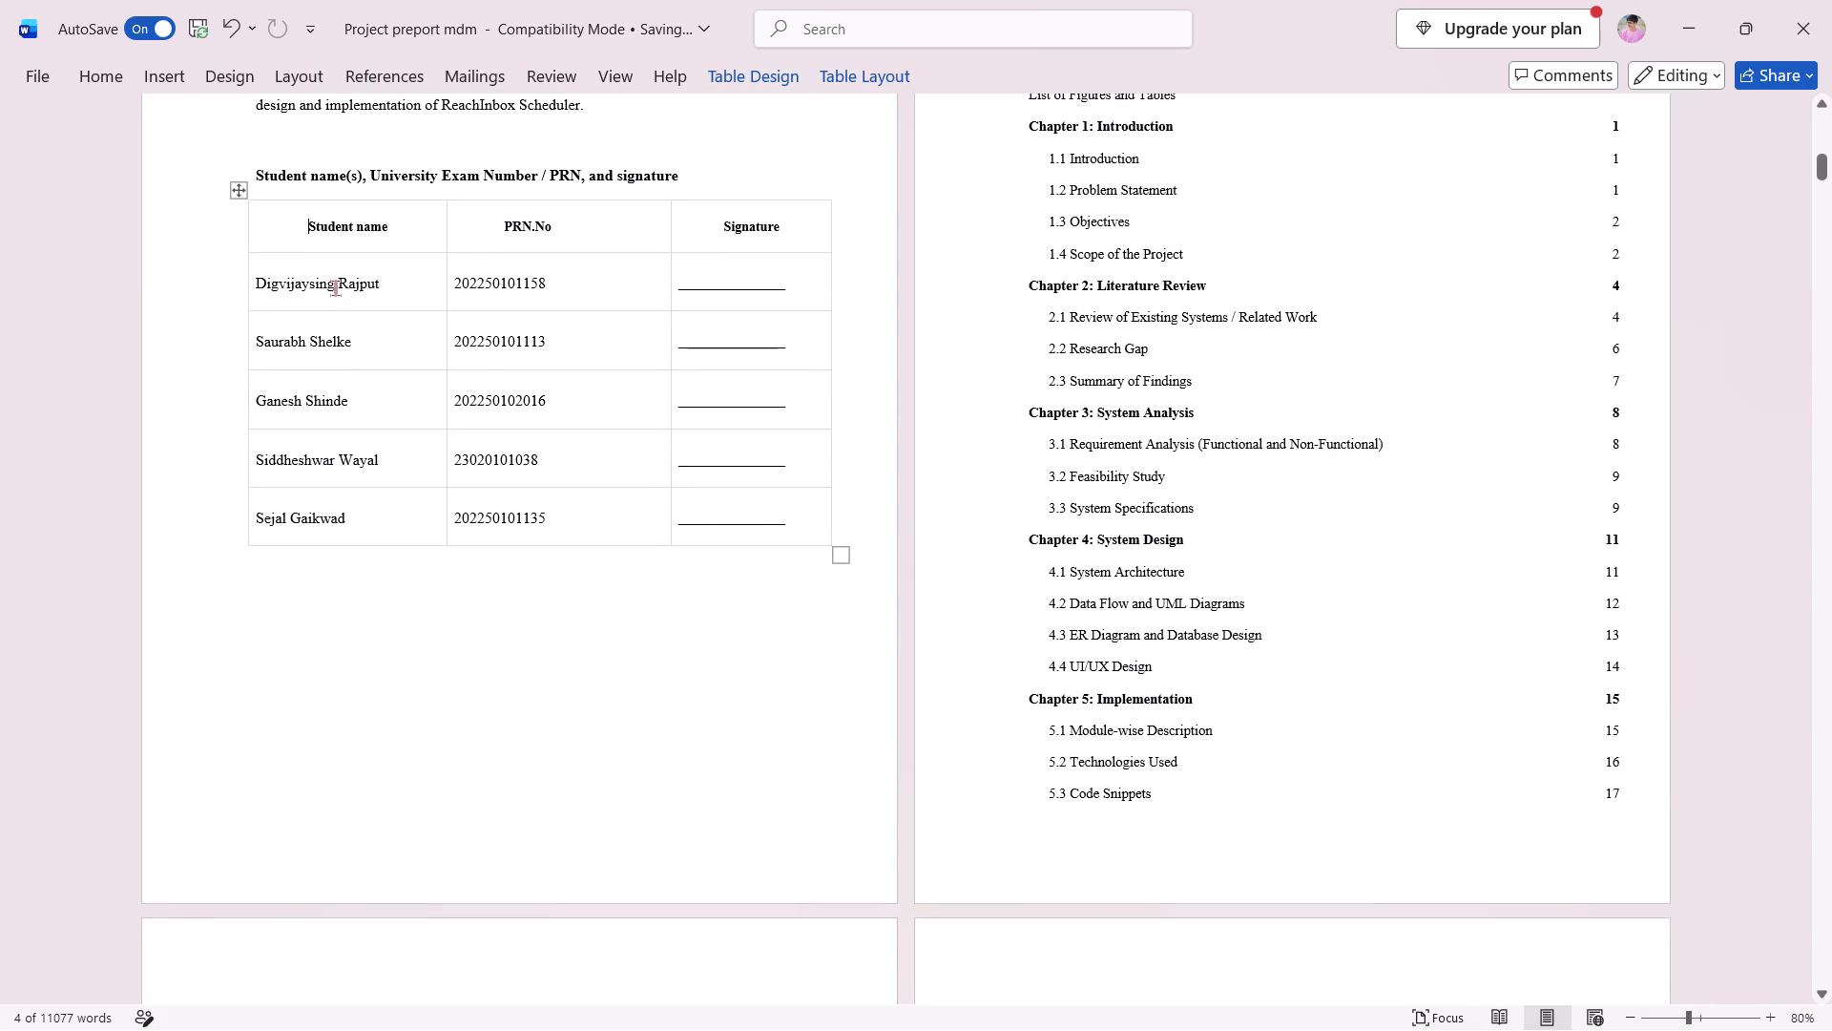
{"action": "left_click", "coordinate": [335, 287]}
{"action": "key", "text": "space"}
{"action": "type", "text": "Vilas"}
{"action": "left_click", "coordinate": [409, 620]}
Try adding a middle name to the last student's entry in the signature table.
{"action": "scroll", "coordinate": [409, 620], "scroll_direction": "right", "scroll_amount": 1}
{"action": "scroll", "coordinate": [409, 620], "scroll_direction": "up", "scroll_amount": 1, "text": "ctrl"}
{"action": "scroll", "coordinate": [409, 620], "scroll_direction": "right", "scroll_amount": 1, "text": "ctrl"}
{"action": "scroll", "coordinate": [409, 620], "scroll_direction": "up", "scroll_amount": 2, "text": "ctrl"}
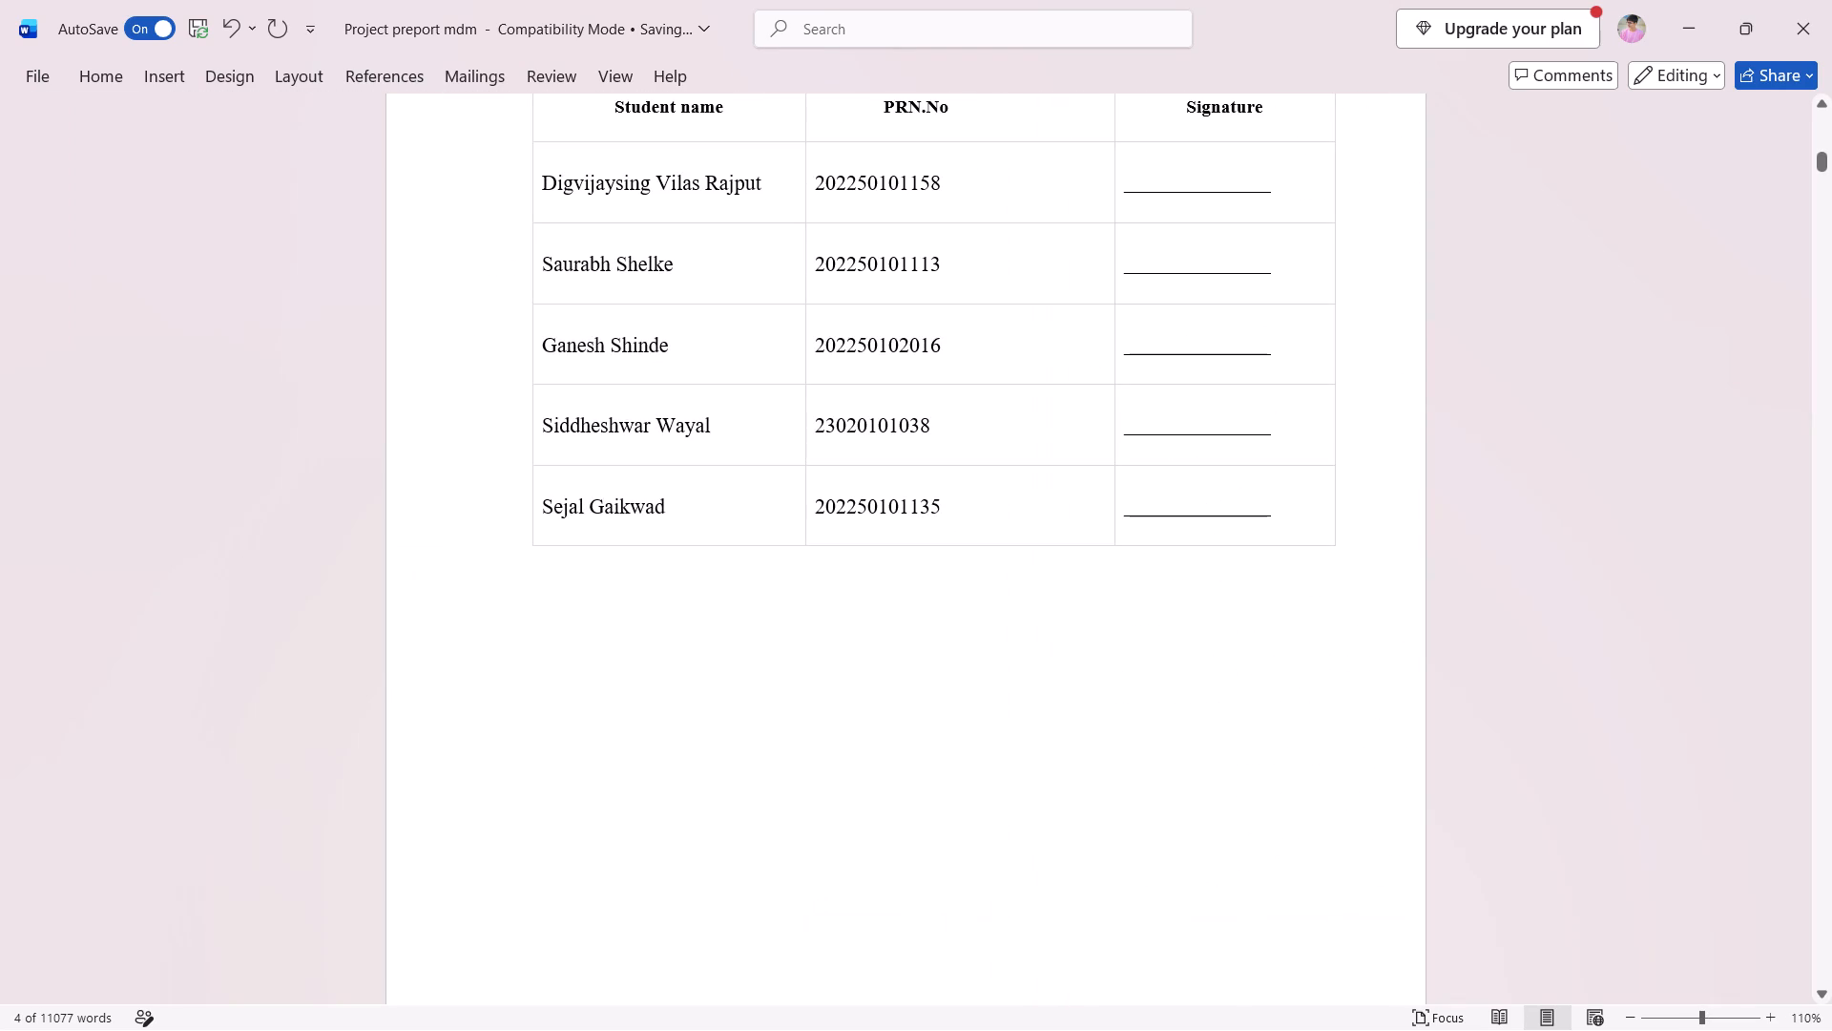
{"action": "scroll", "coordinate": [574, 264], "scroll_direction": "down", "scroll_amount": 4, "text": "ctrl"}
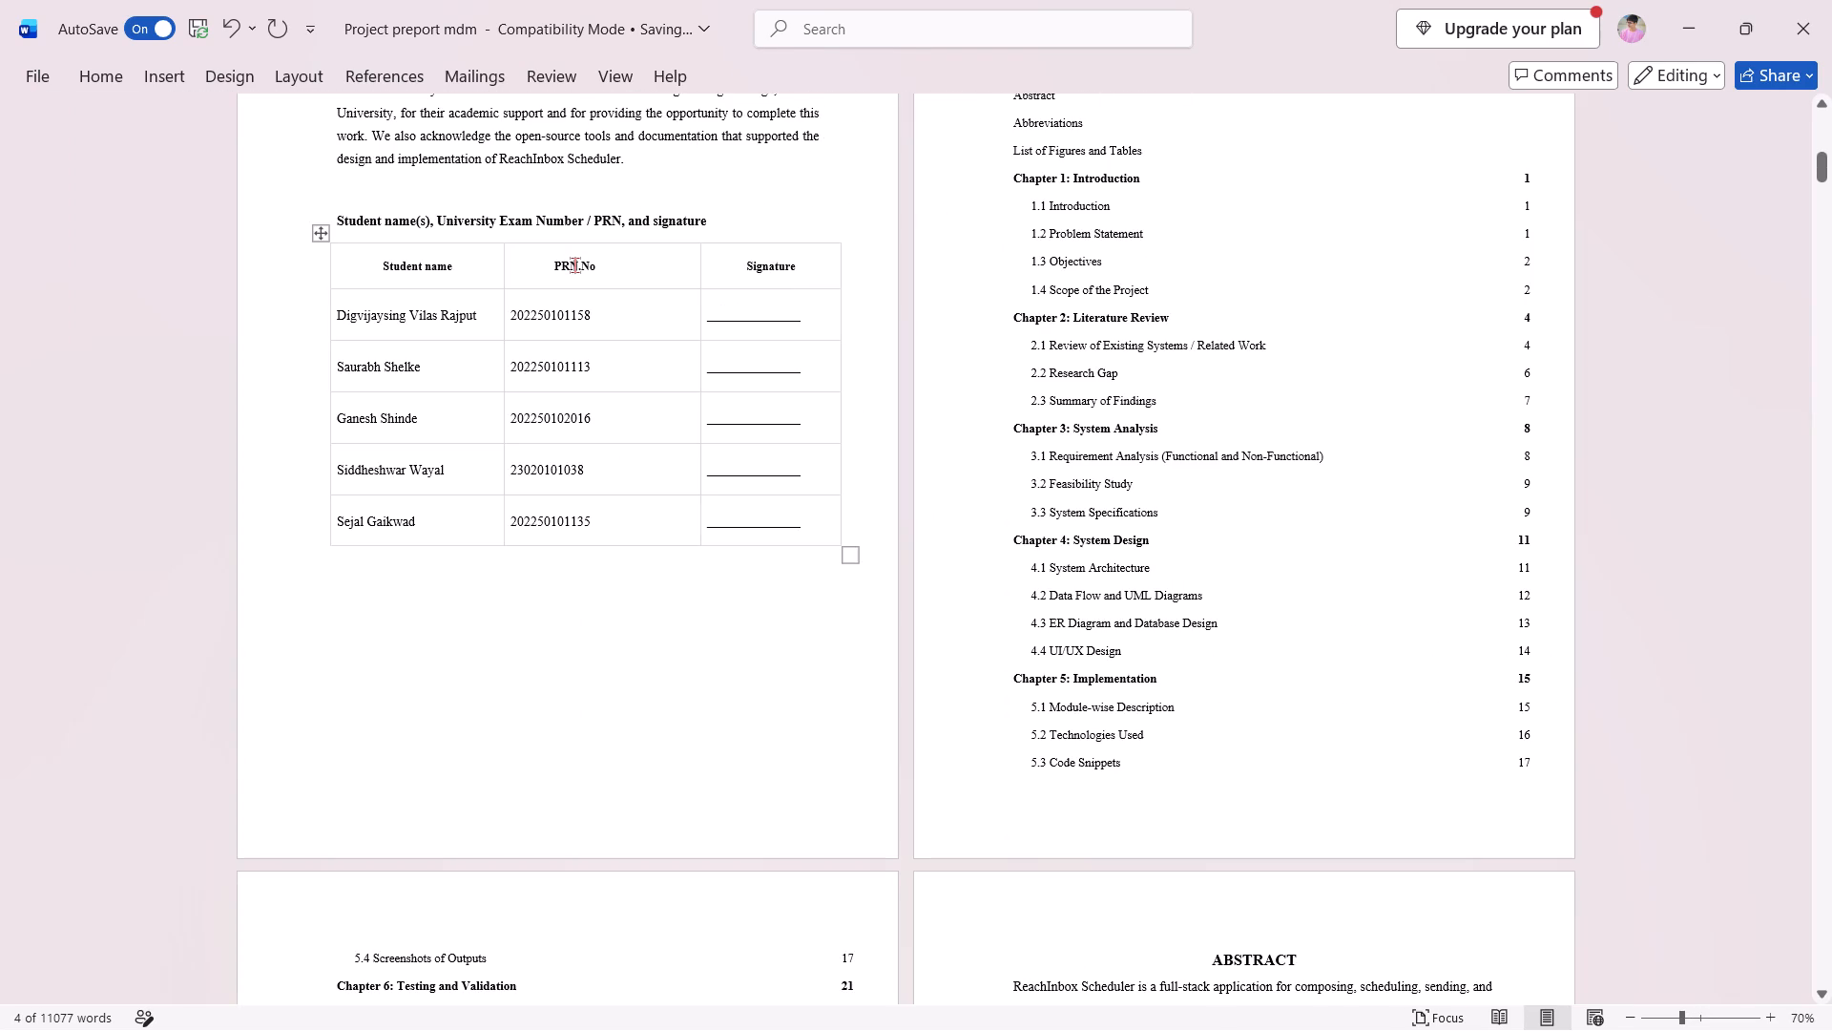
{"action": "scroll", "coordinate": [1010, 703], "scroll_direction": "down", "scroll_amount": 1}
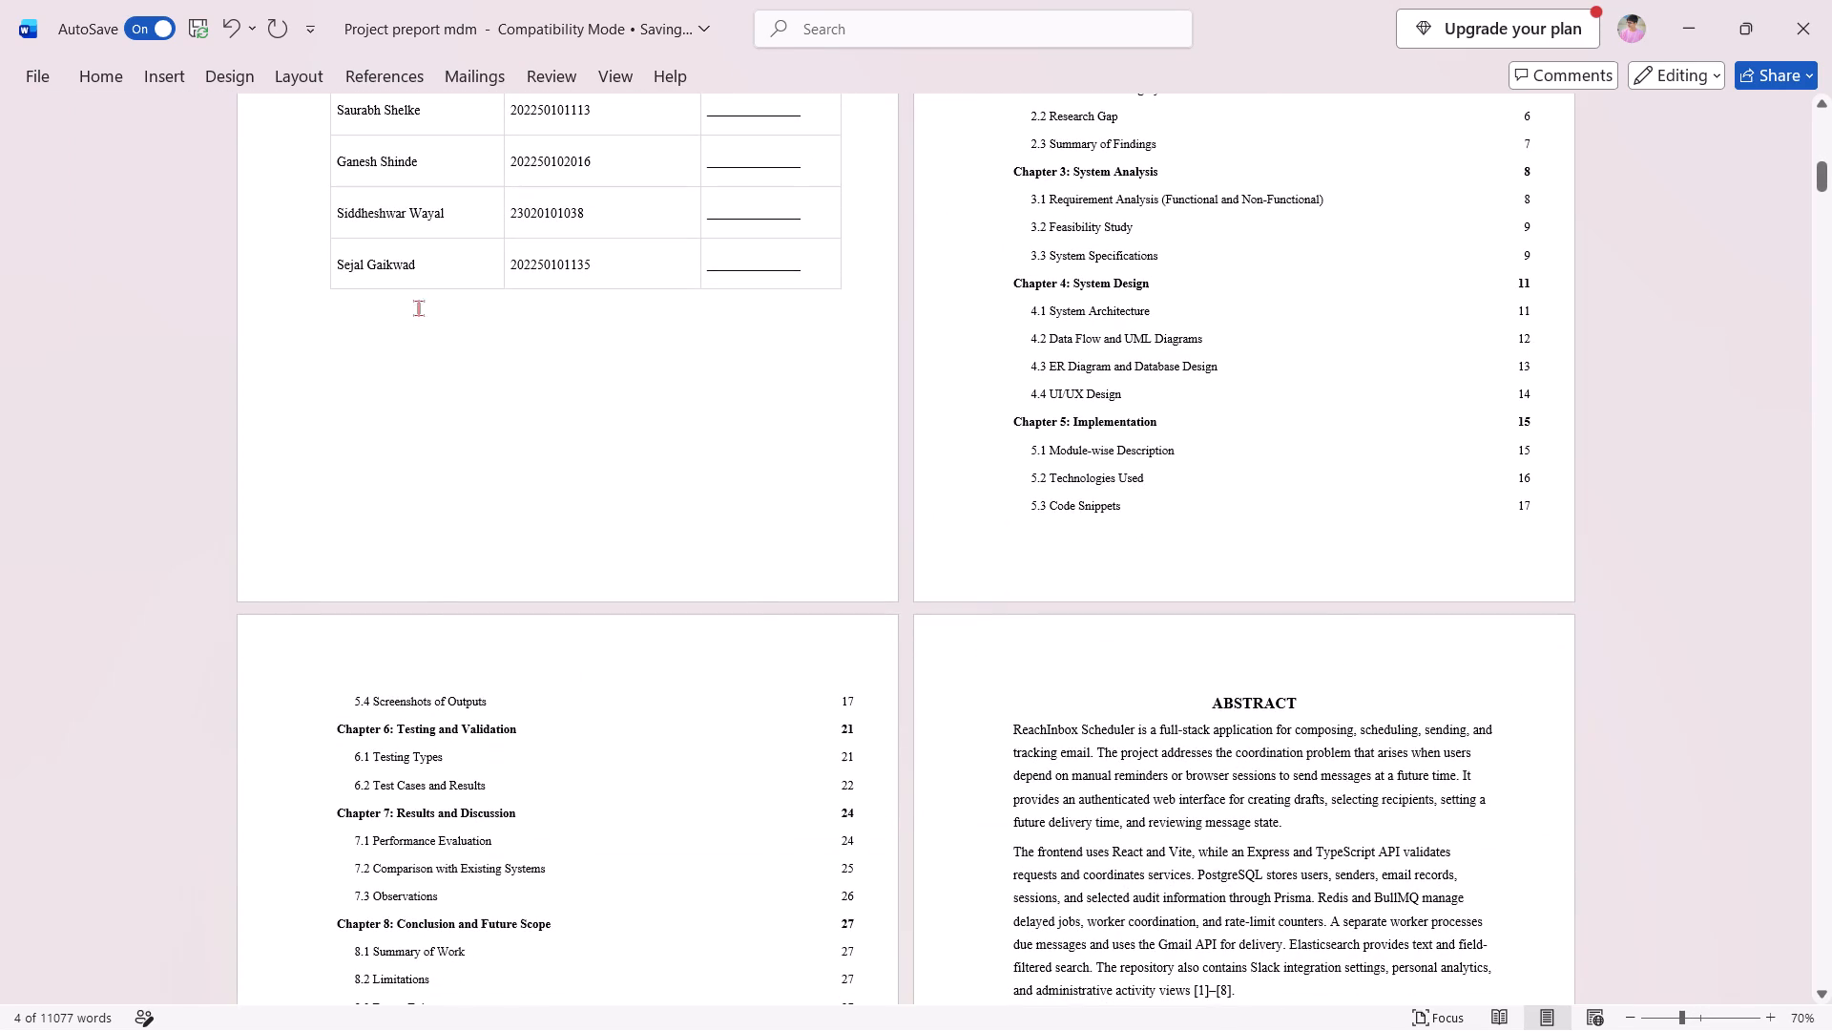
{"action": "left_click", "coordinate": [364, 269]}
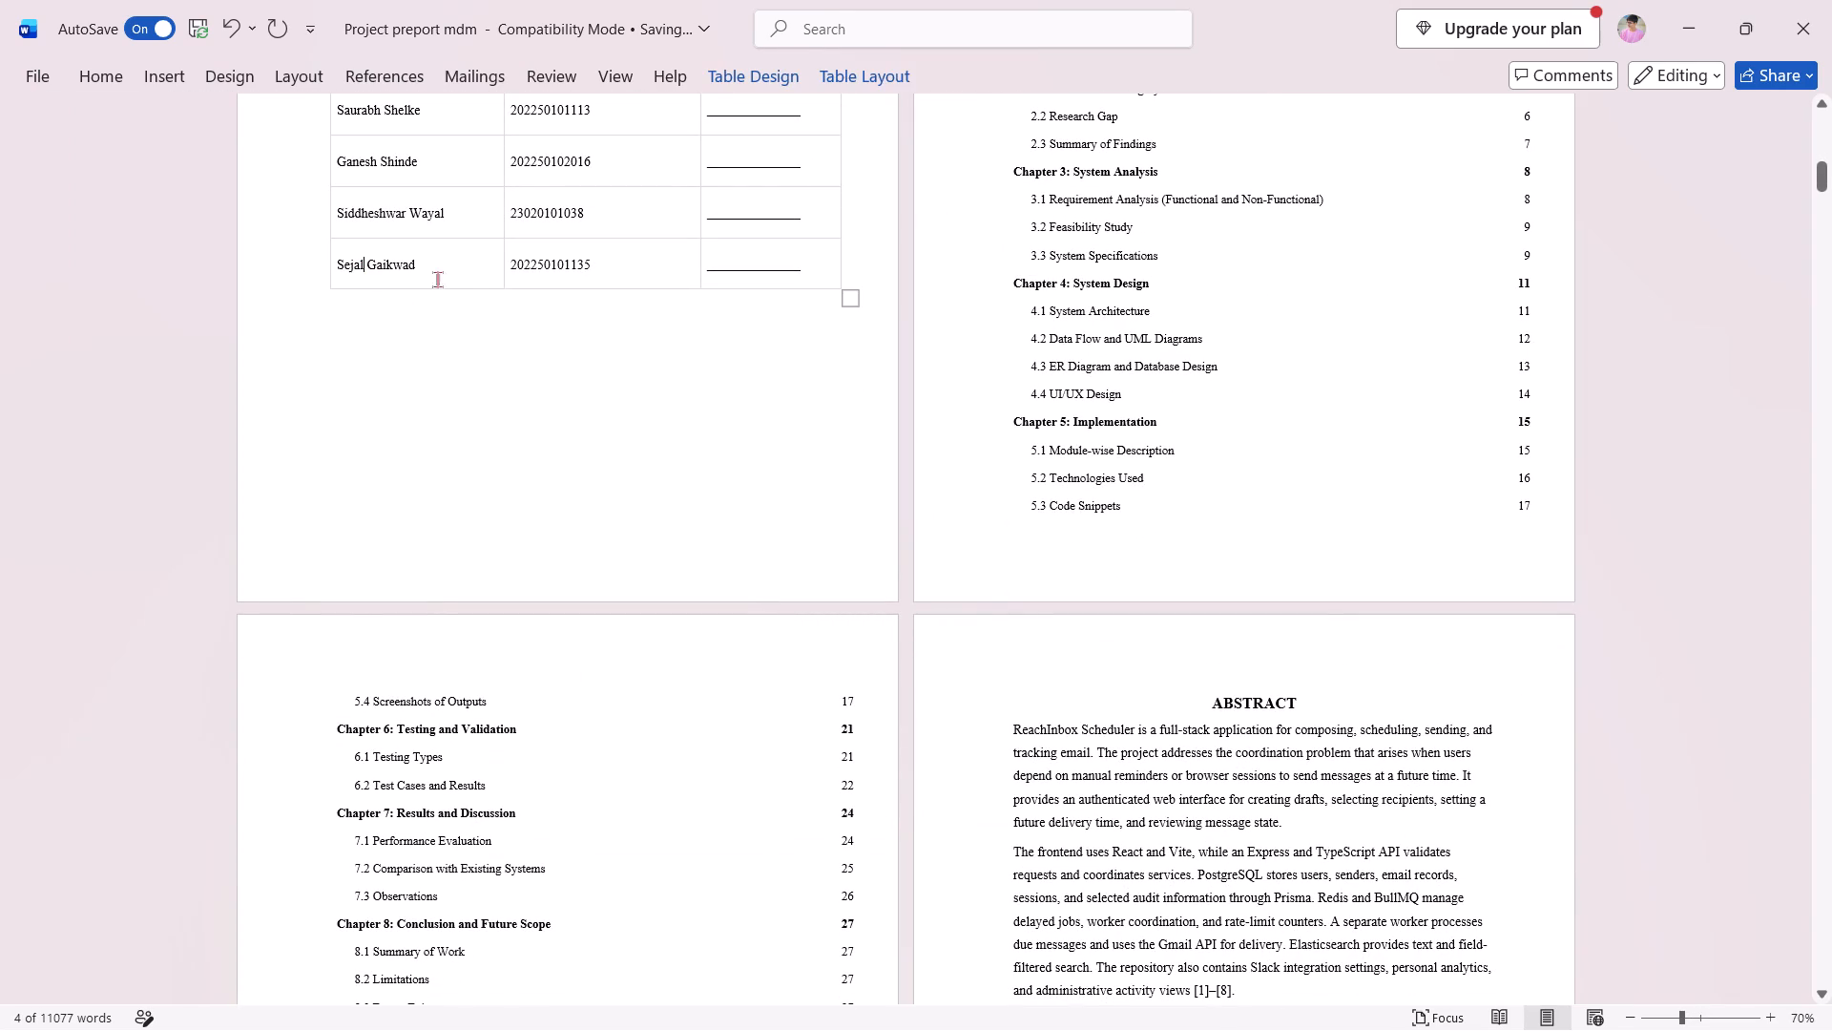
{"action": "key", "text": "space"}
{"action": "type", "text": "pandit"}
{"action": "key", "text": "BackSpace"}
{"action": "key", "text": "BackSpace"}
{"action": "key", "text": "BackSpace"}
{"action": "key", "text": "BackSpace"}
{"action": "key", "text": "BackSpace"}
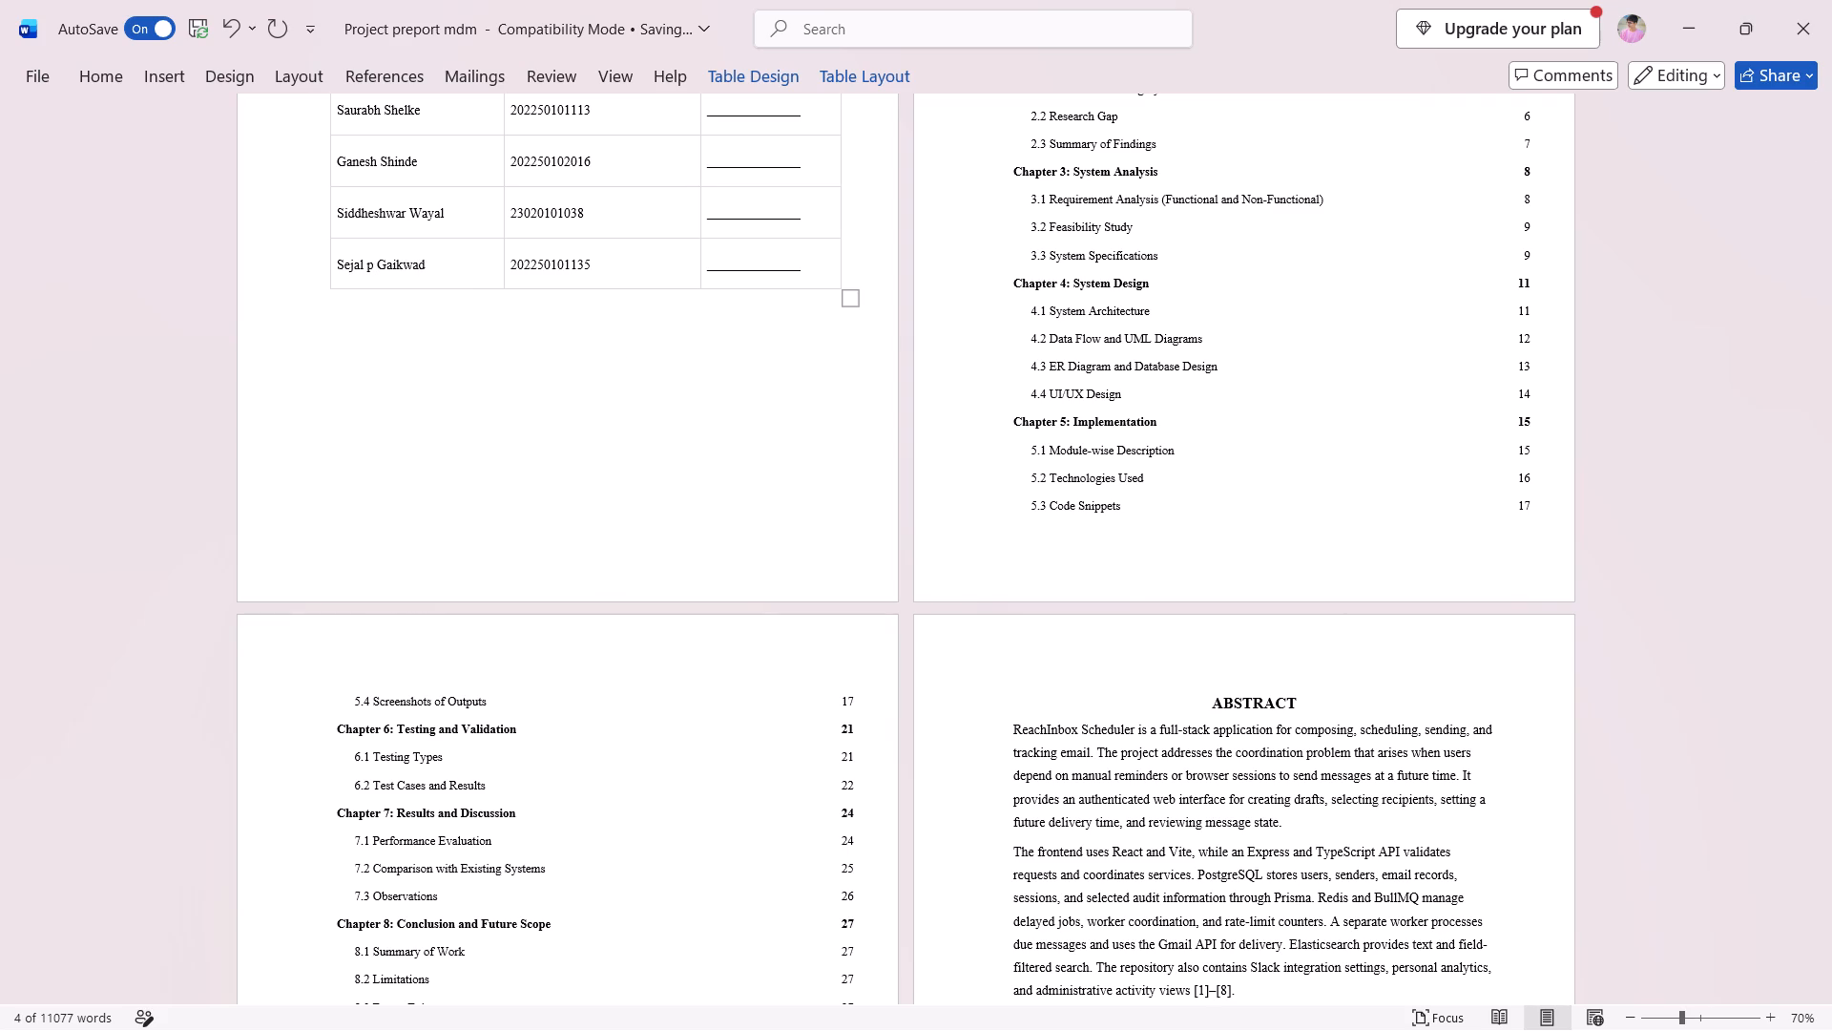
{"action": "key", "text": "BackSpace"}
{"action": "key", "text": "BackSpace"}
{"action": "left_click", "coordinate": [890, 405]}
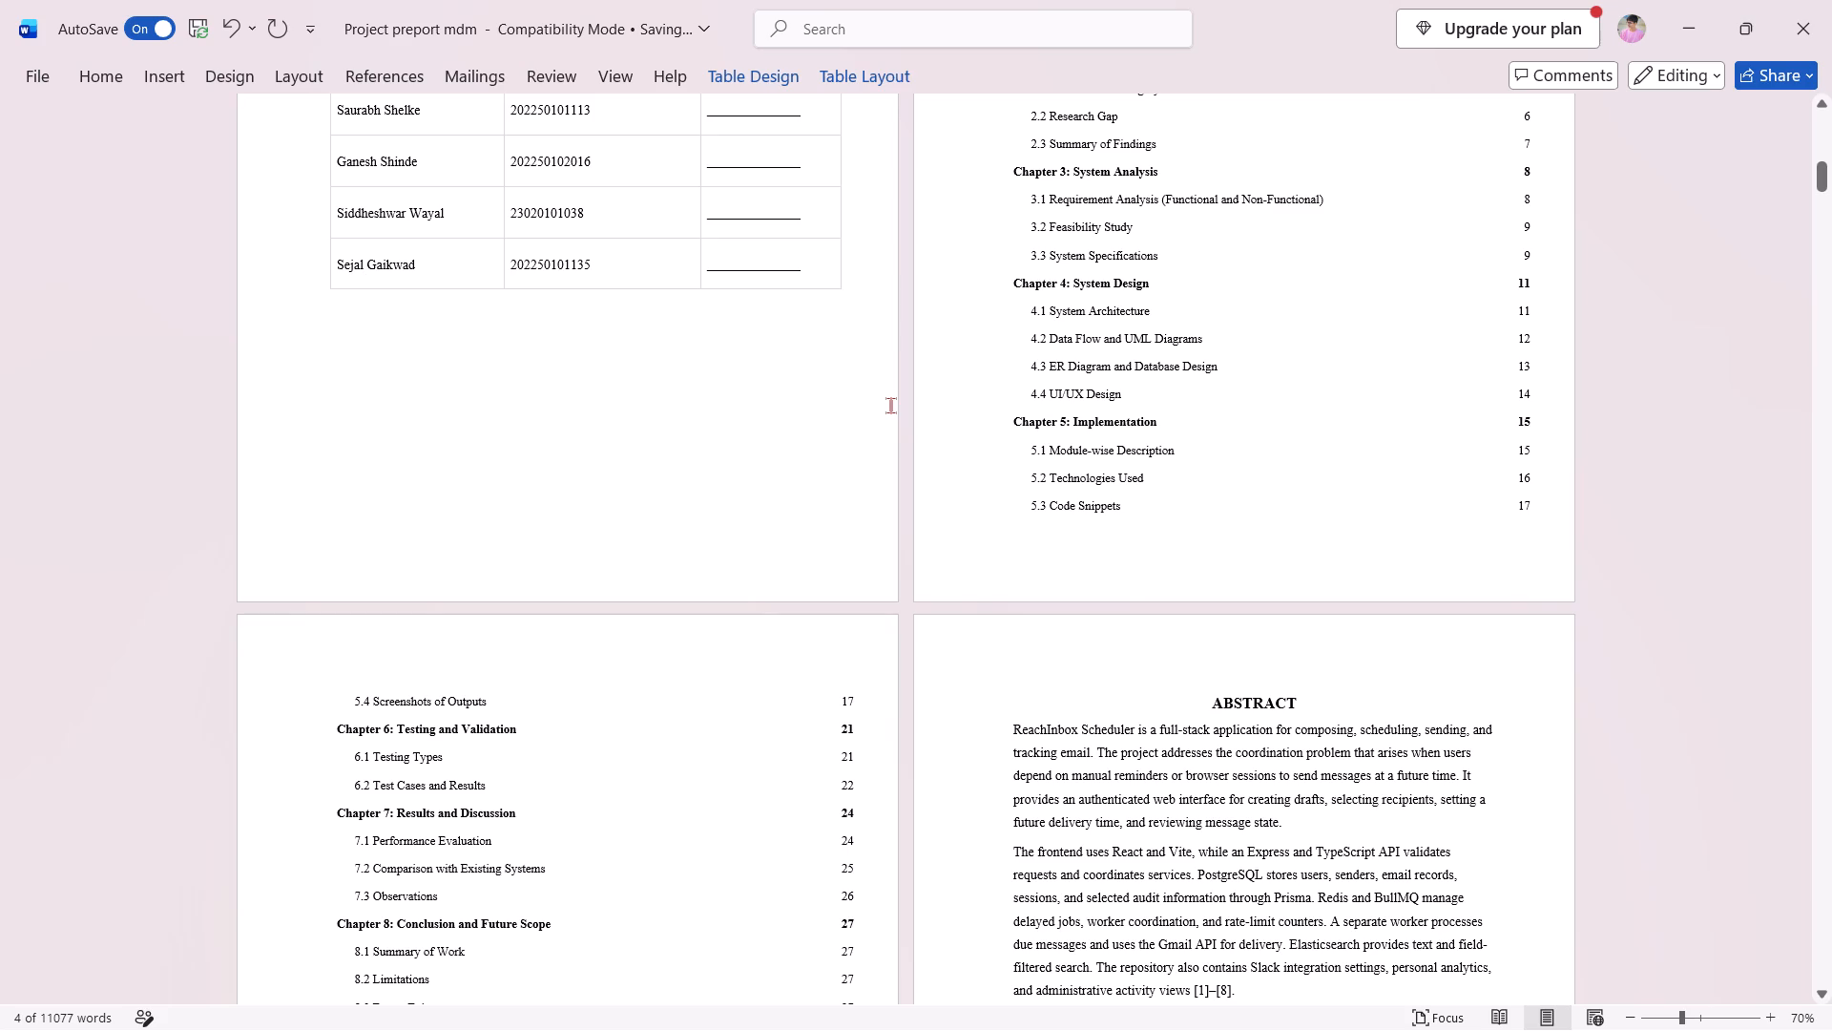
Review the report's pages from the table of contents through the chapters and appendices, returning to the cover and certificate.
{"action": "scroll", "coordinate": [903, 380], "scroll_direction": "down", "scroll_amount": 2}
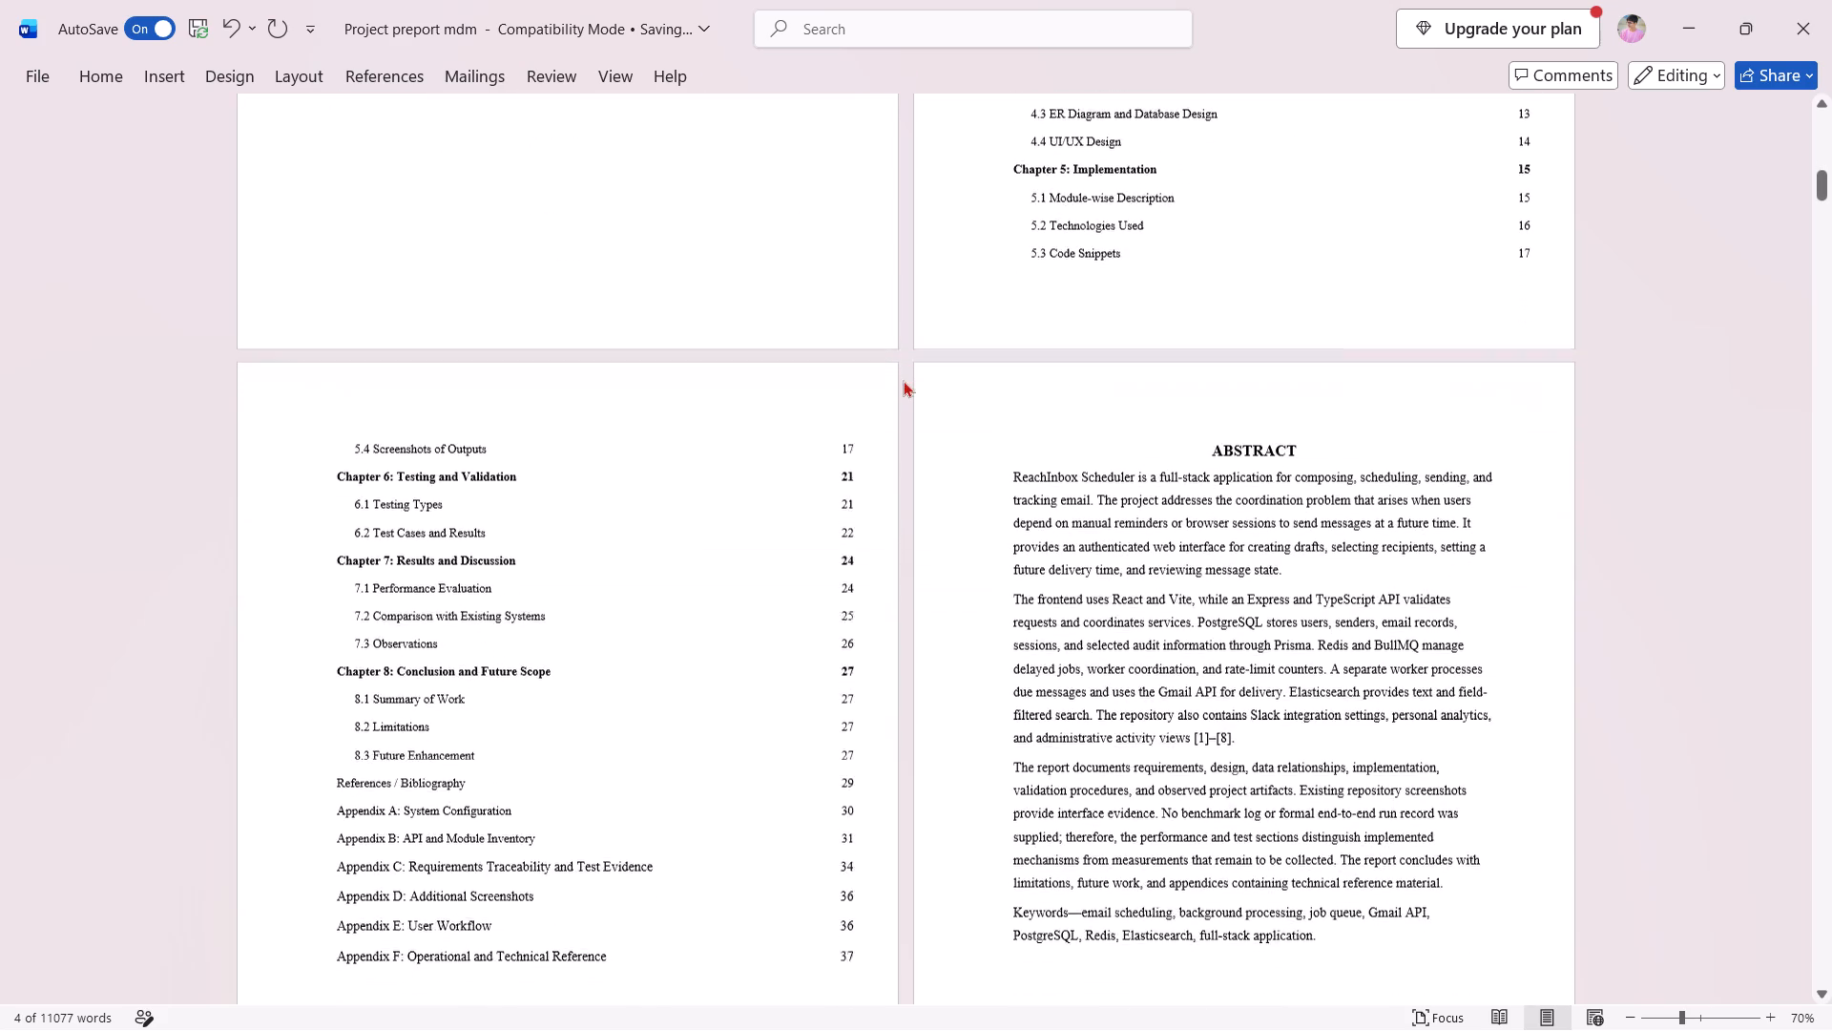
{"action": "scroll", "coordinate": [903, 380], "scroll_direction": "down", "scroll_amount": 7}
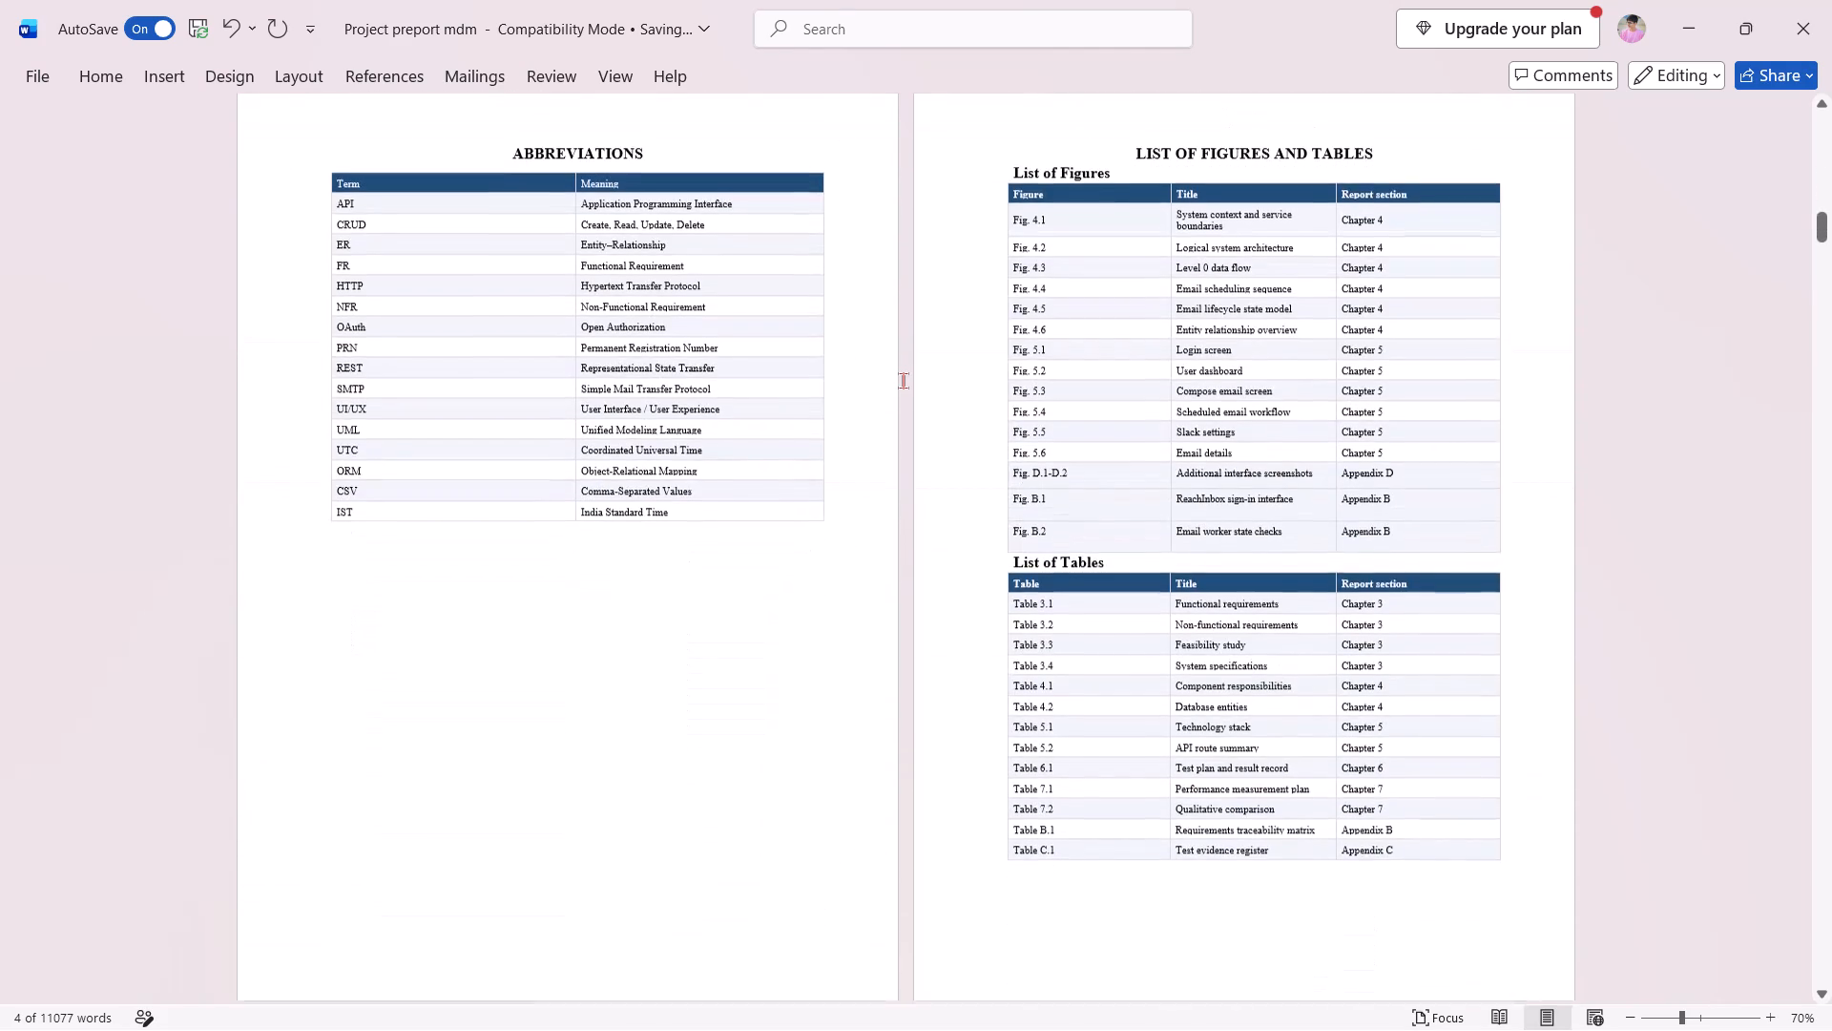
{"action": "scroll", "coordinate": [903, 380], "scroll_direction": "down", "scroll_amount": 4}
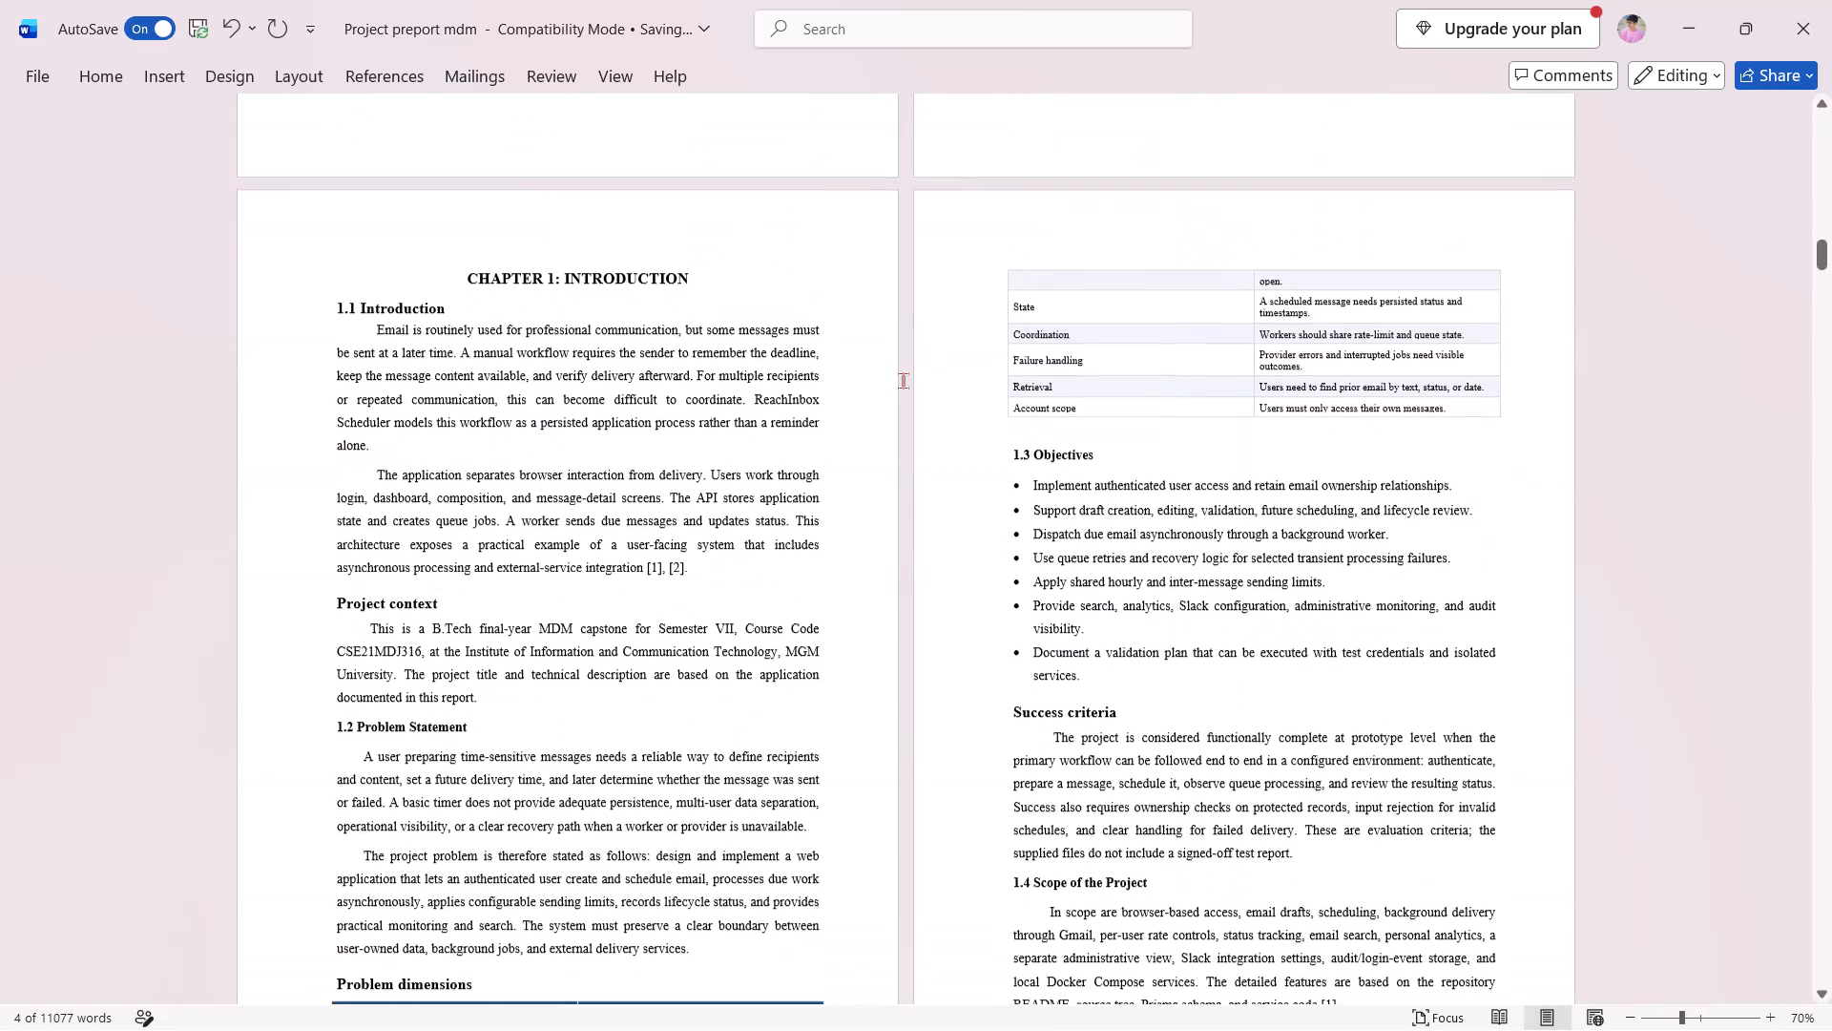
{"action": "scroll", "coordinate": [903, 380], "scroll_direction": "down", "scroll_amount": 20}
{"action": "scroll", "coordinate": [903, 380], "scroll_direction": "down", "scroll_amount": 11}
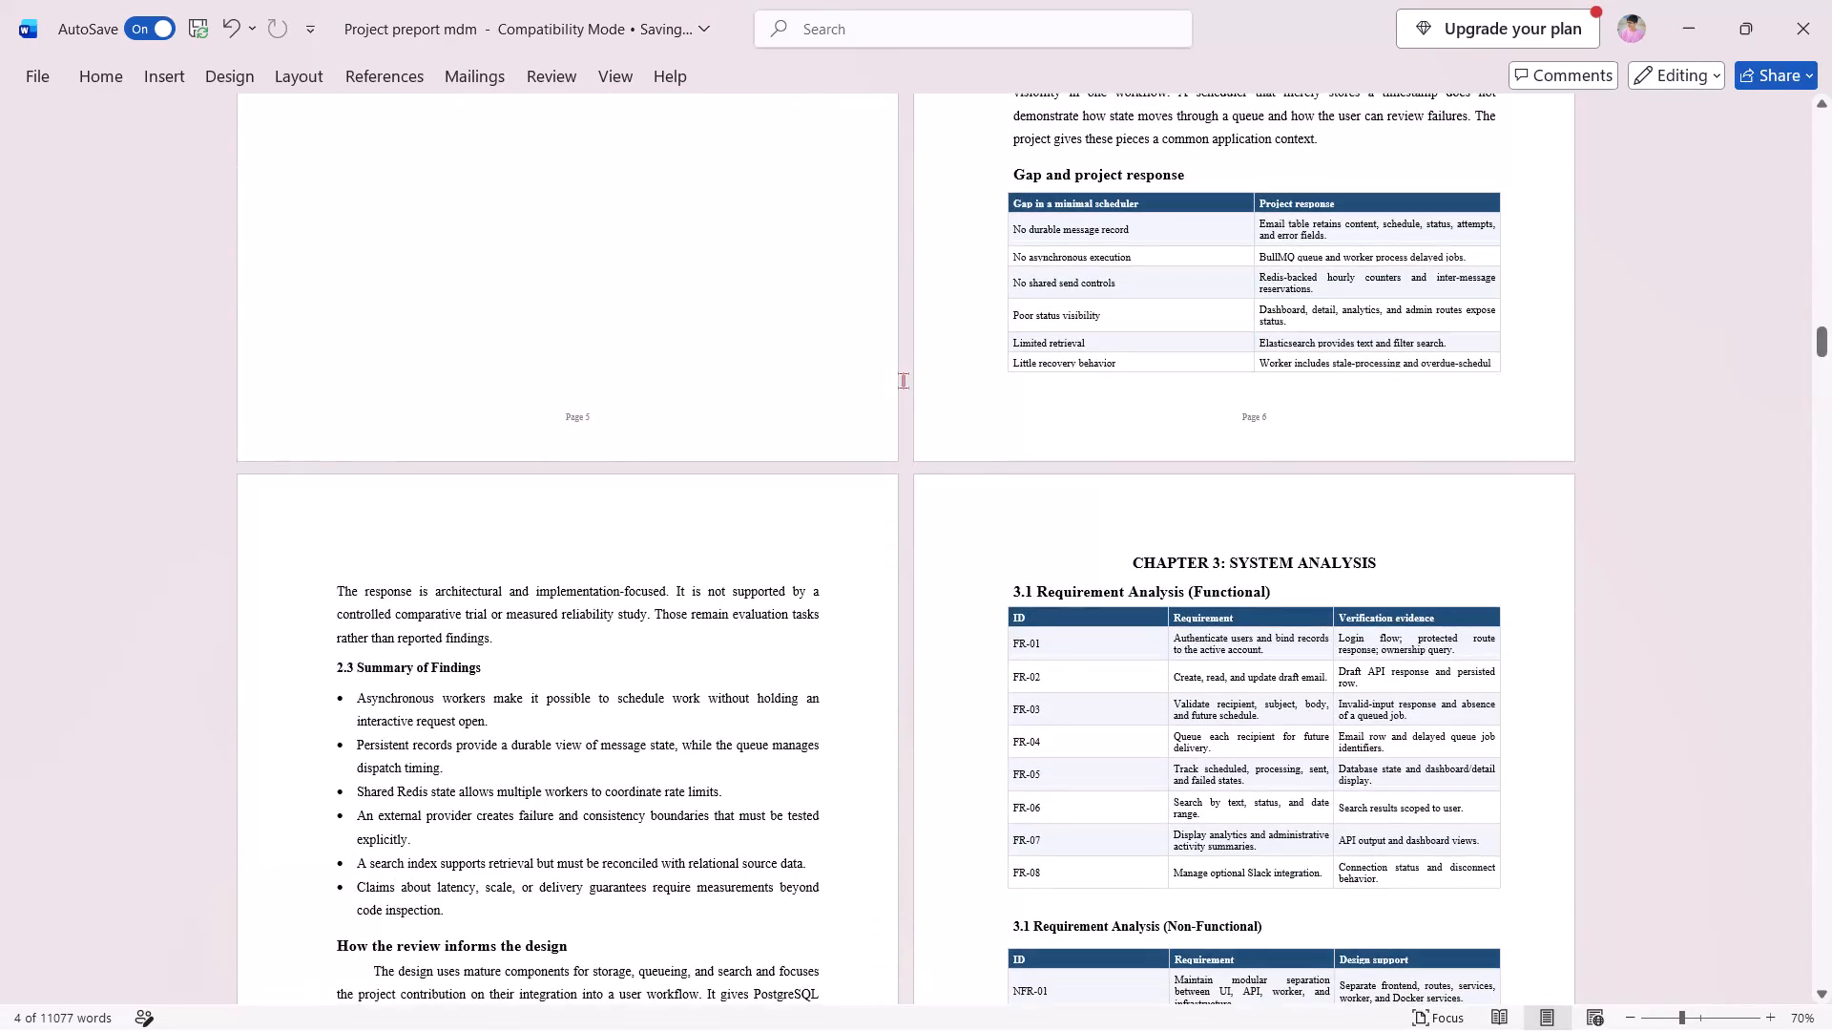
{"action": "scroll", "coordinate": [903, 380], "scroll_direction": "down", "scroll_amount": 9}
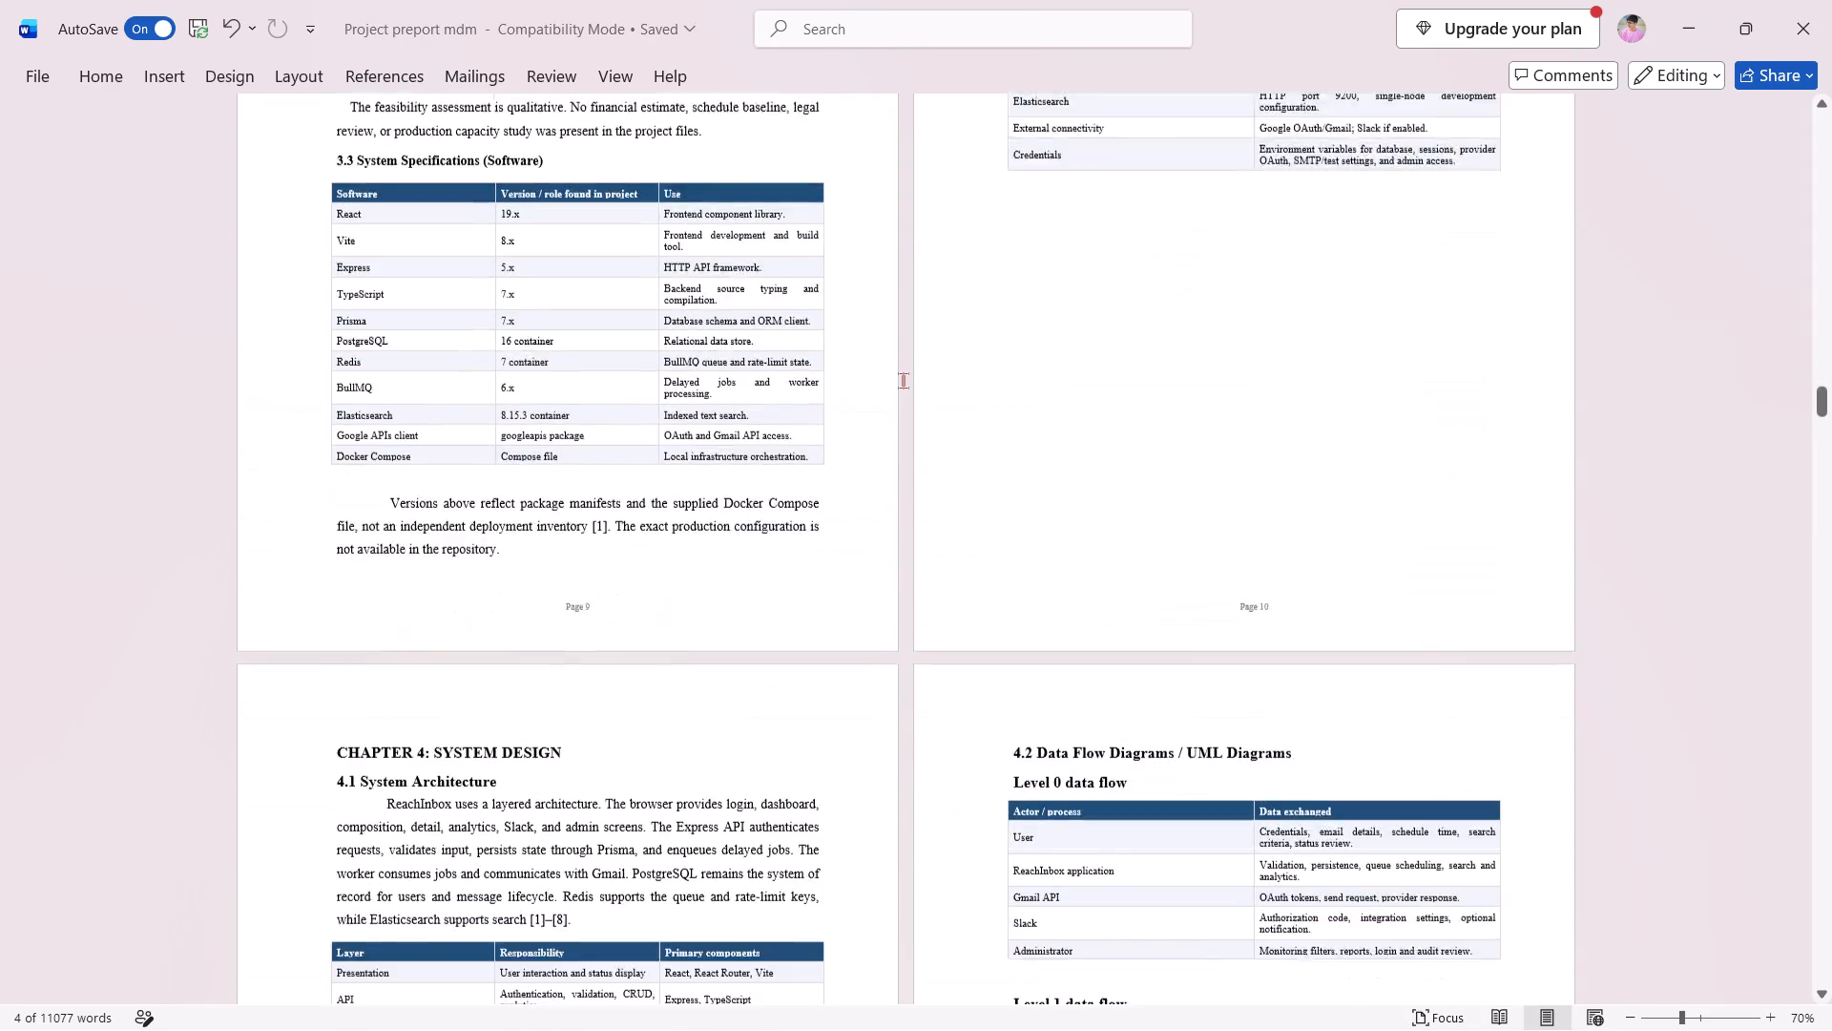
{"action": "scroll", "coordinate": [903, 380], "scroll_direction": "down", "scroll_amount": 20}
{"action": "scroll", "coordinate": [903, 380], "scroll_direction": "down", "scroll_amount": 20}
{"action": "scroll", "coordinate": [903, 380], "scroll_direction": "down", "scroll_amount": 20}
{"action": "scroll", "coordinate": [903, 380], "scroll_direction": "up", "scroll_amount": 20}
{"action": "scroll", "coordinate": [903, 380], "scroll_direction": "up", "scroll_amount": 18}
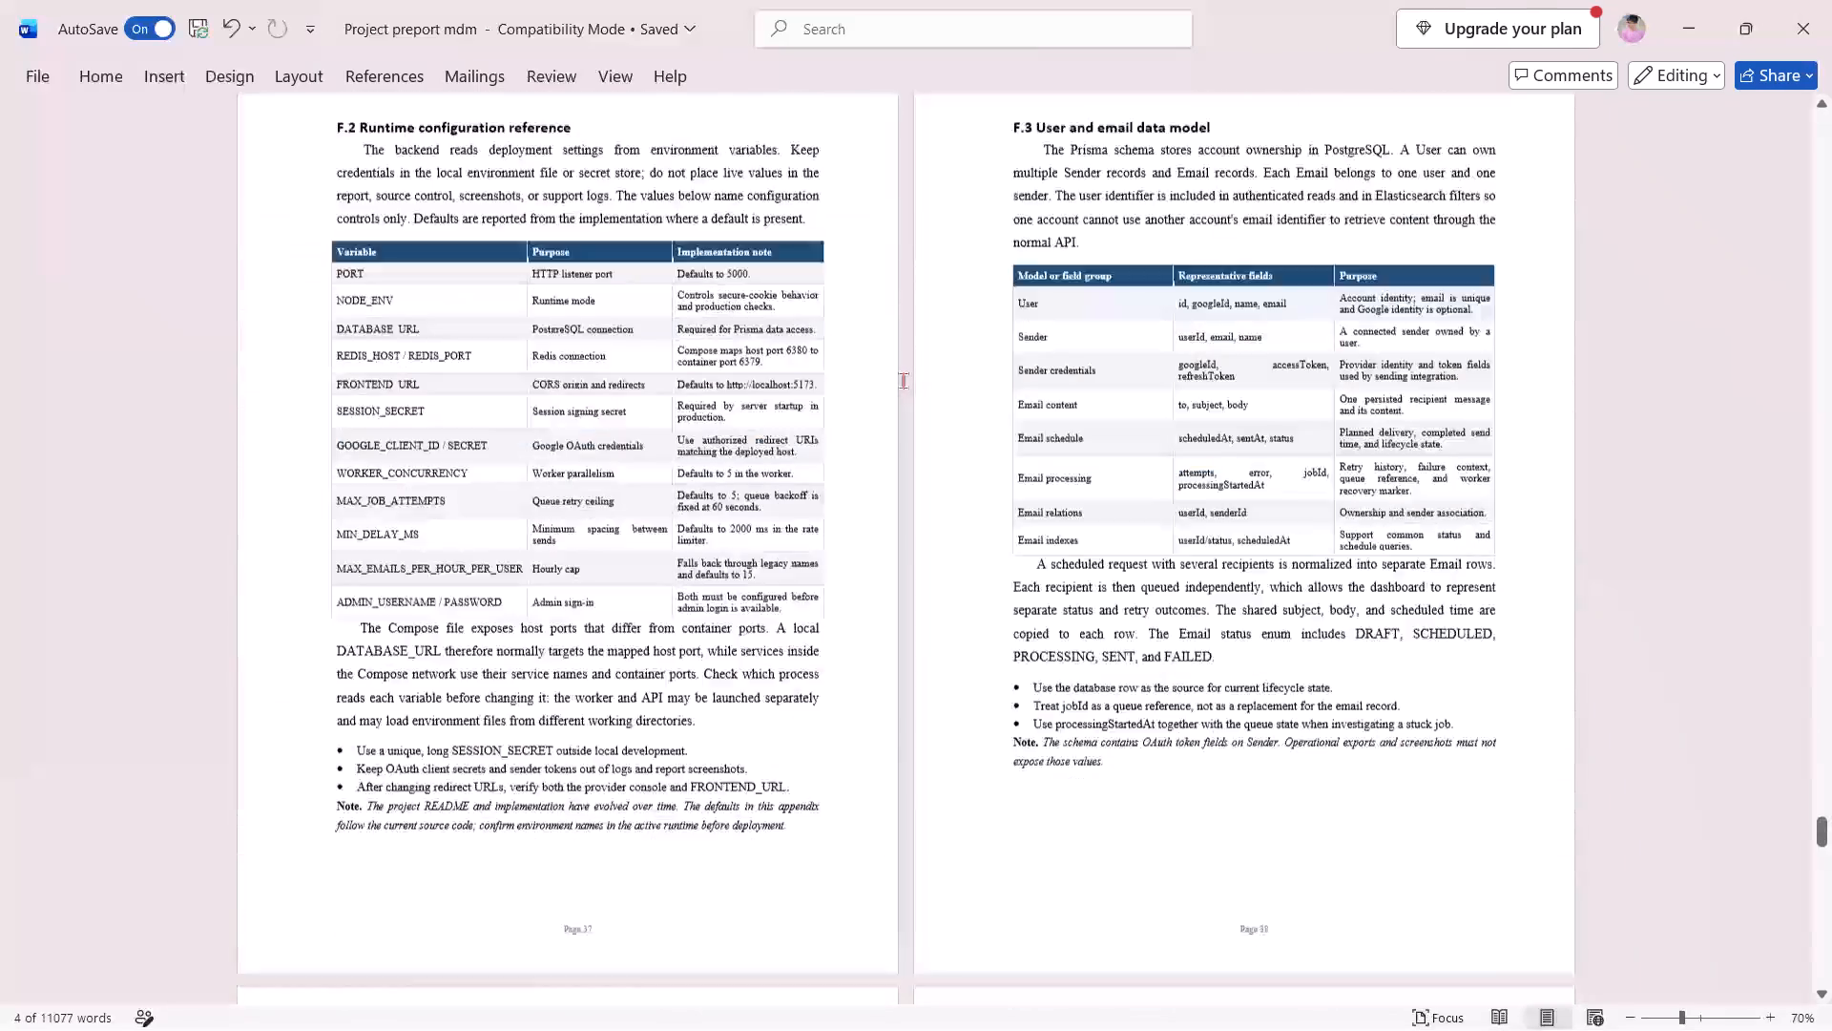
{"action": "scroll", "coordinate": [903, 380], "scroll_direction": "up", "scroll_amount": 20}
{"action": "scroll", "coordinate": [903, 380], "scroll_direction": "up", "scroll_amount": 20}
{"action": "scroll", "coordinate": [903, 380], "scroll_direction": "up", "scroll_amount": 20}
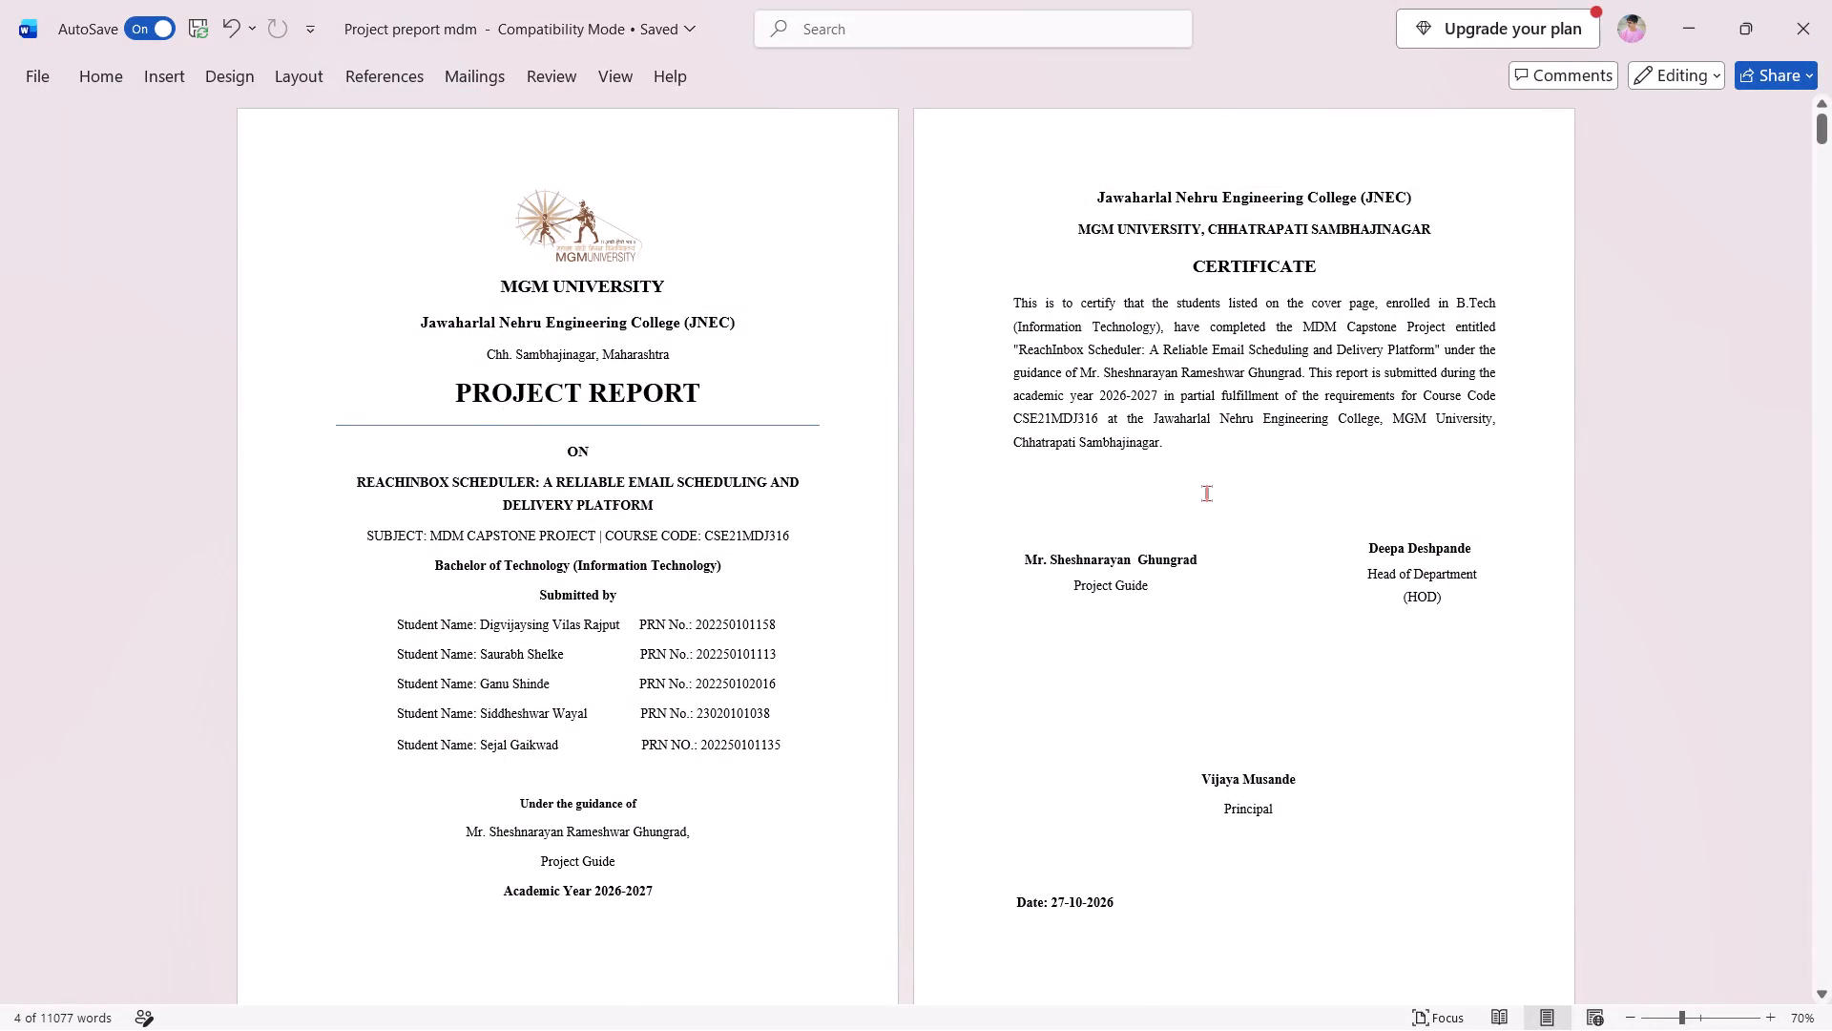
Check how the certificate's signatory block is formatted in the Smart Retail project report against the one in this report.
{"action": "scroll", "coordinate": [1206, 493], "scroll_direction": "up", "scroll_amount": 1, "text": "ctrl"}
{"action": "scroll", "coordinate": [1237, 707], "scroll_direction": "down", "scroll_amount": 1}
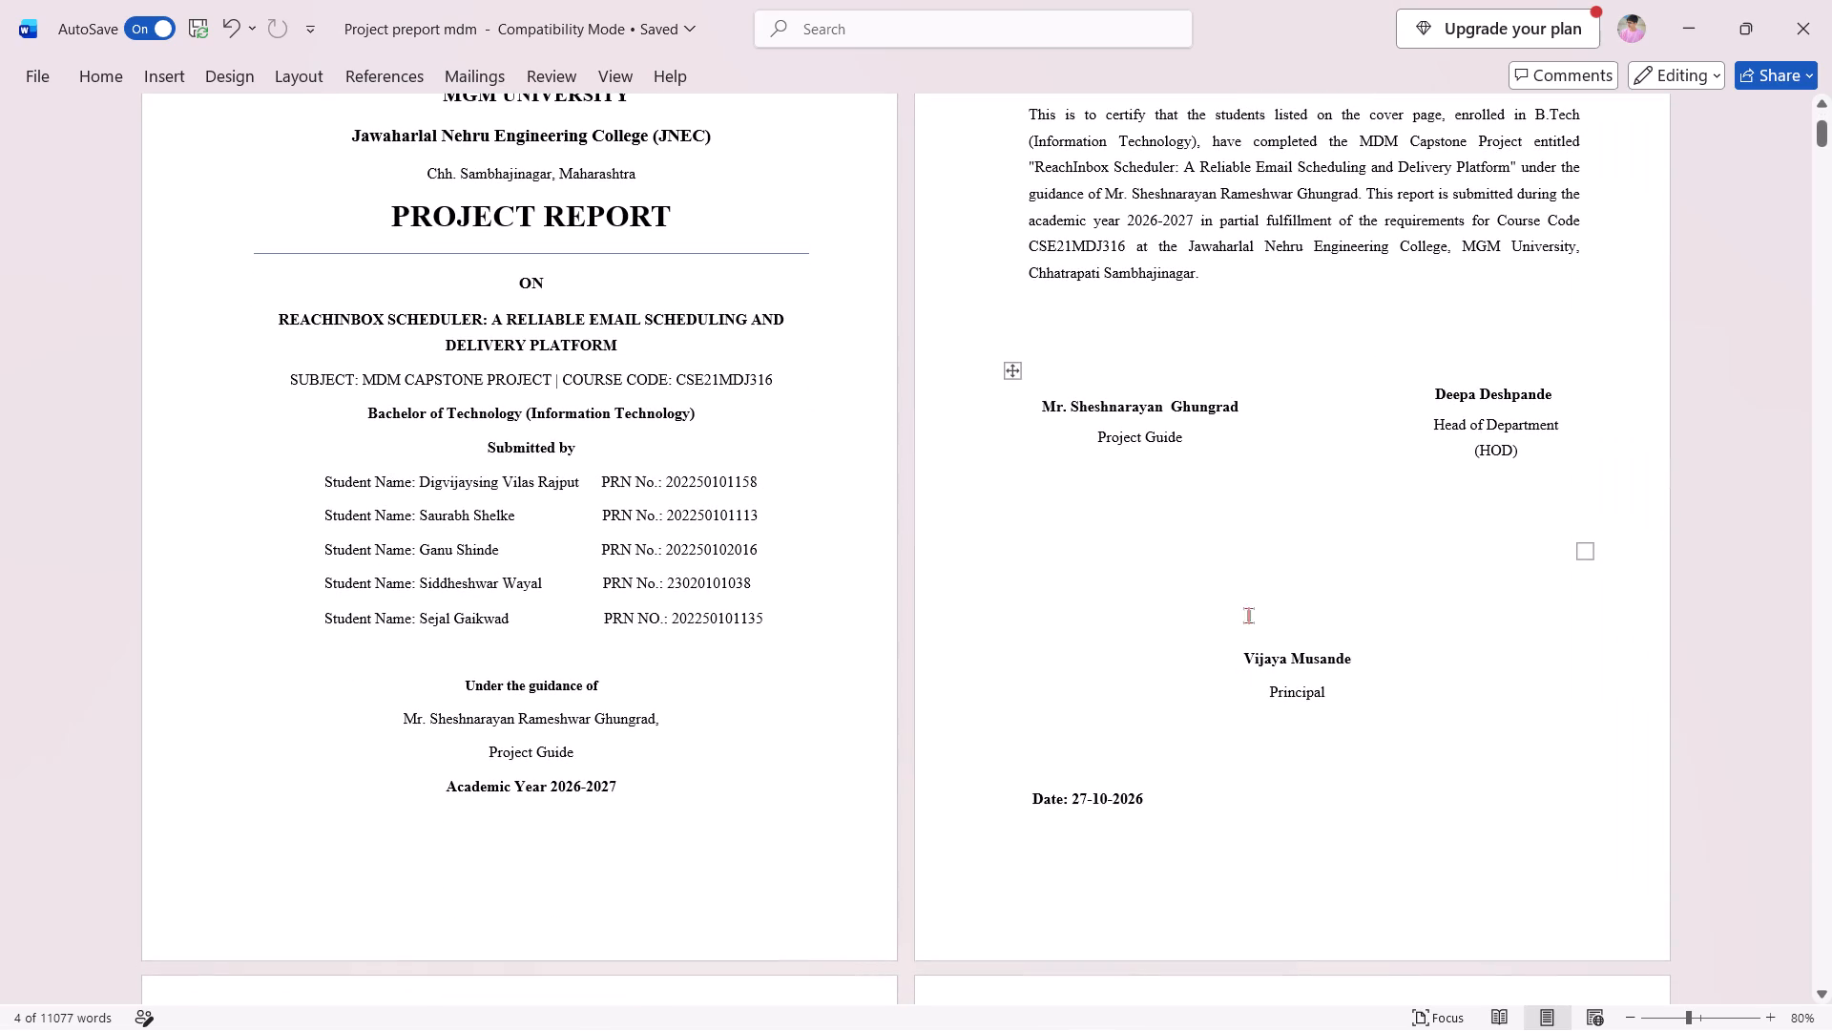
{"action": "left_click_drag", "start_coordinate": [1535, 452], "coordinate": [1434, 402]}
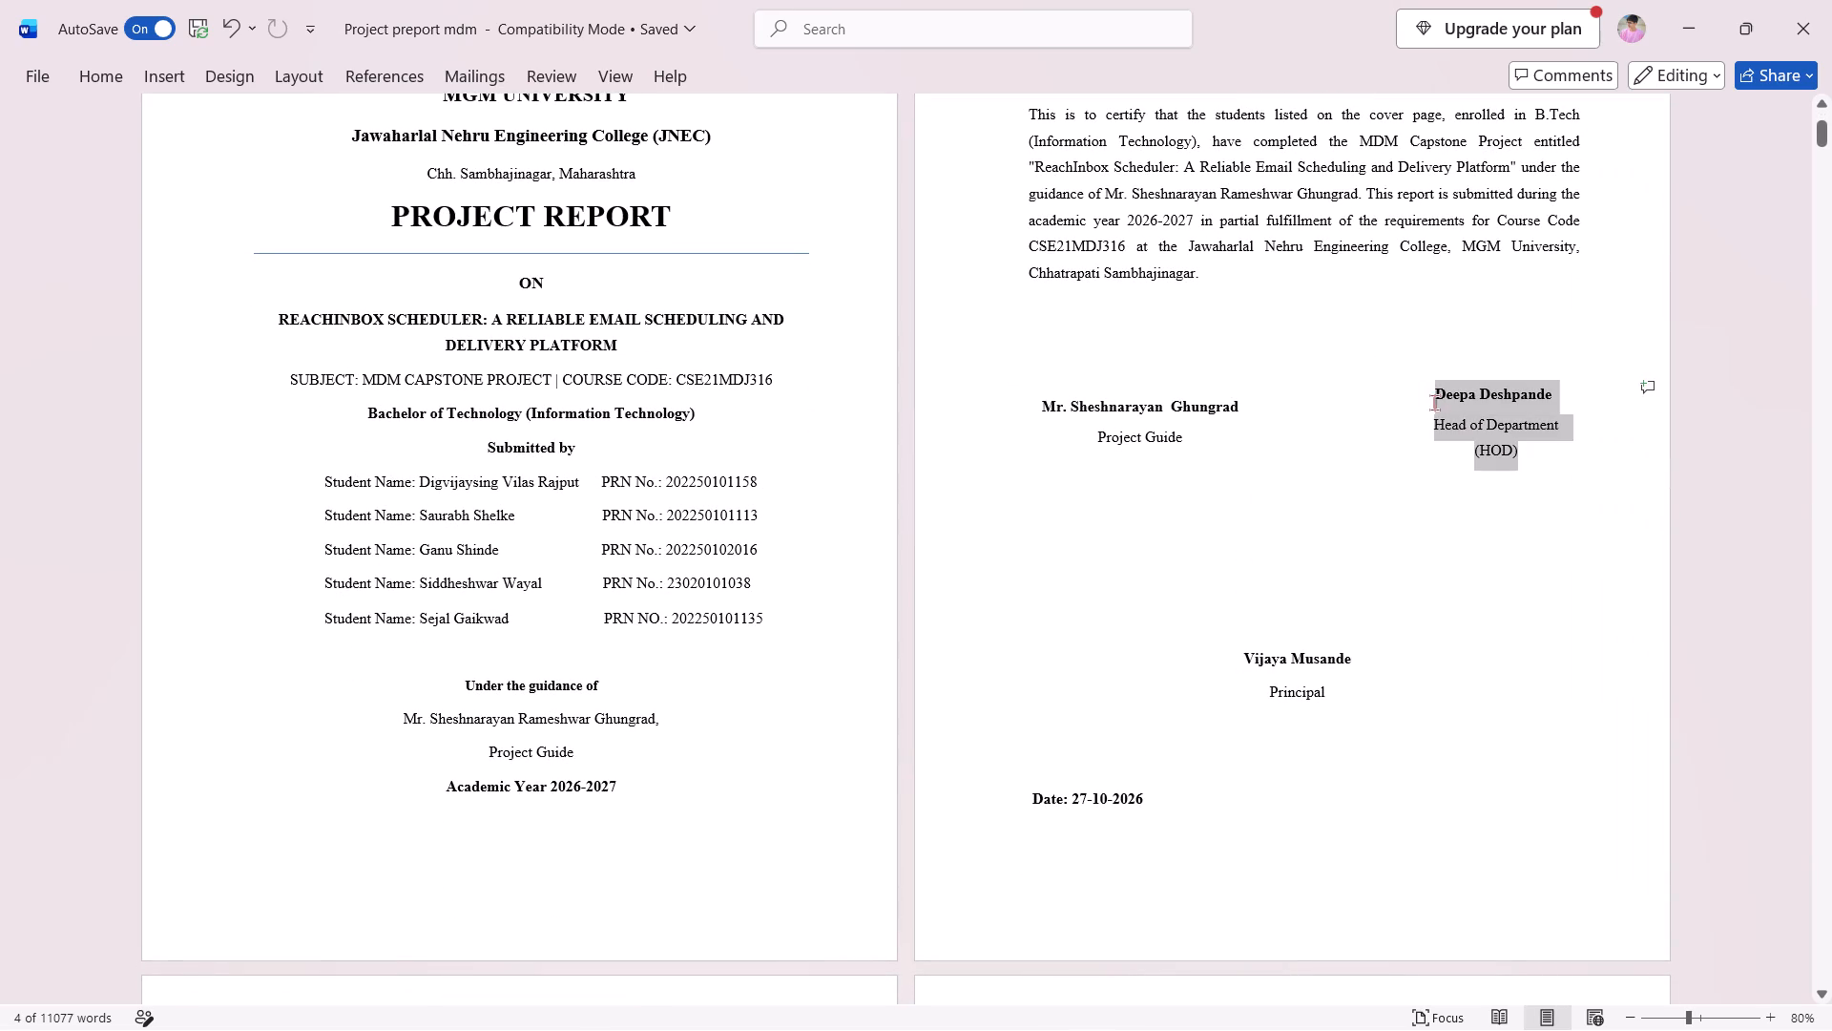
{"action": "left_click_drag", "start_coordinate": [1434, 402], "coordinate": [1424, 392]}
{"action": "key", "text": "alt+Tab"}
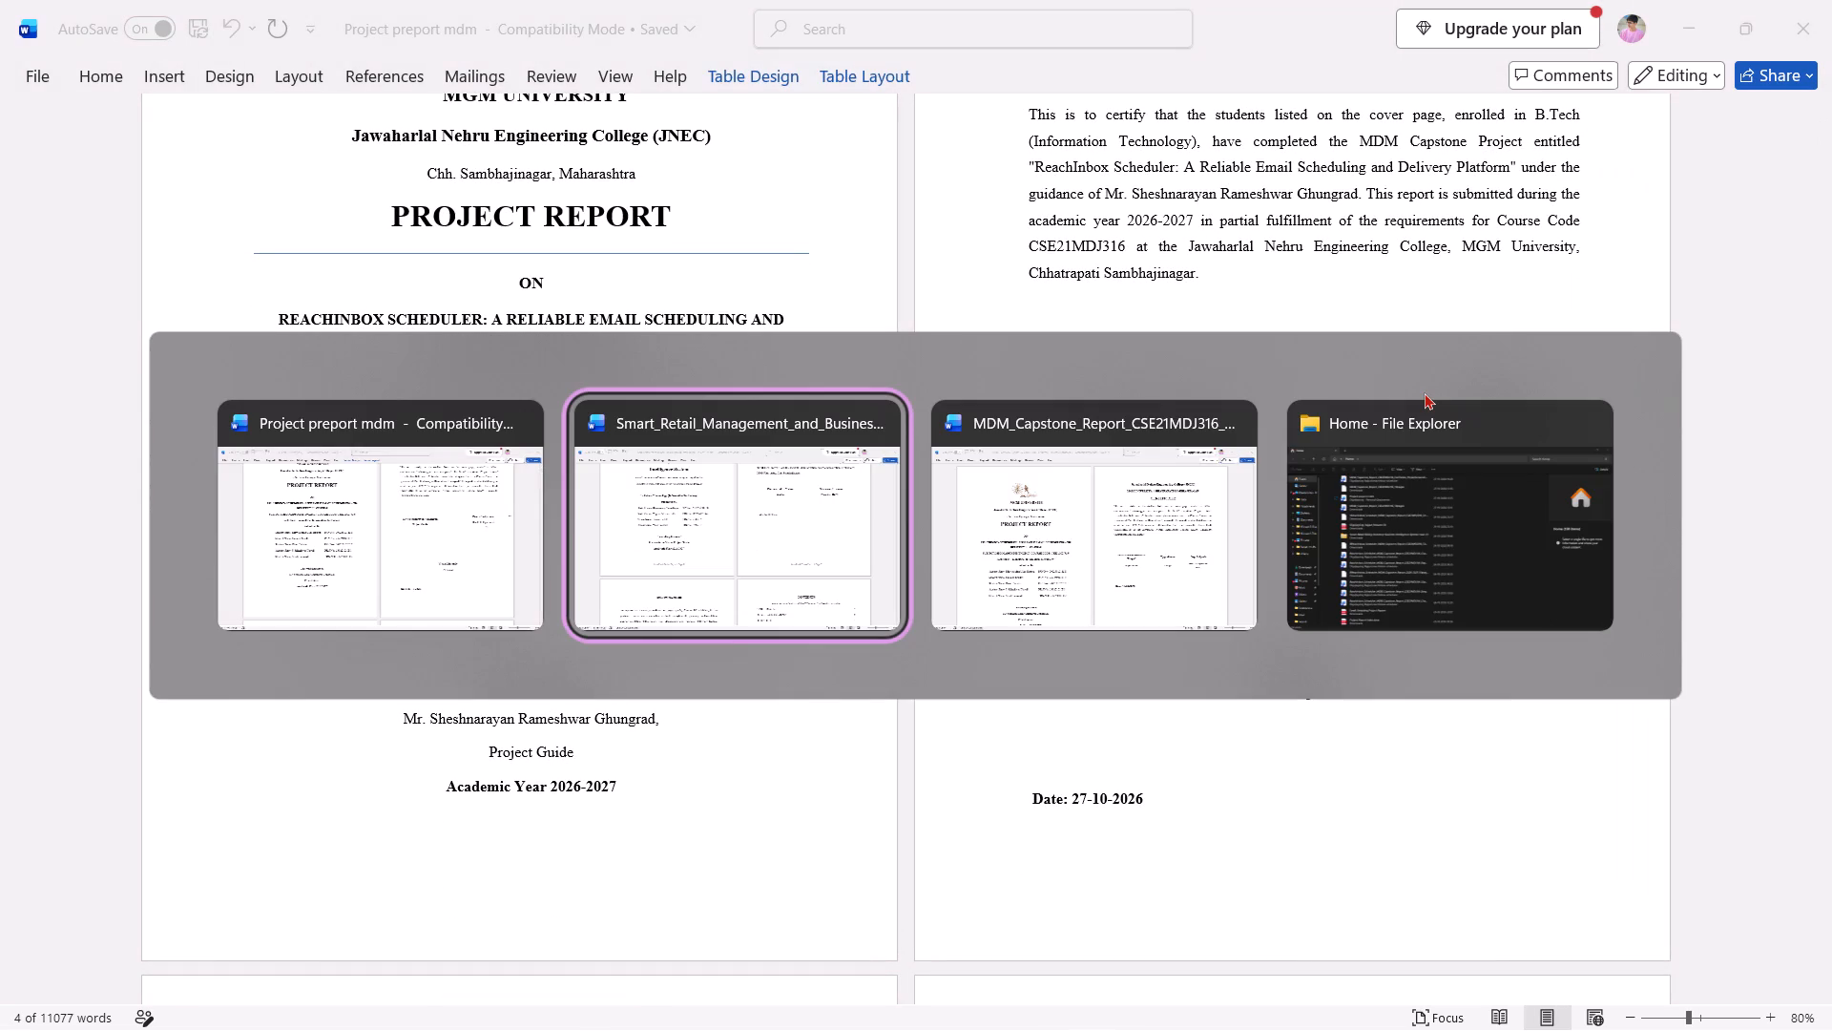
{"action": "key", "text": "alt+Right"}
{"action": "key", "text": "alt+Left"}
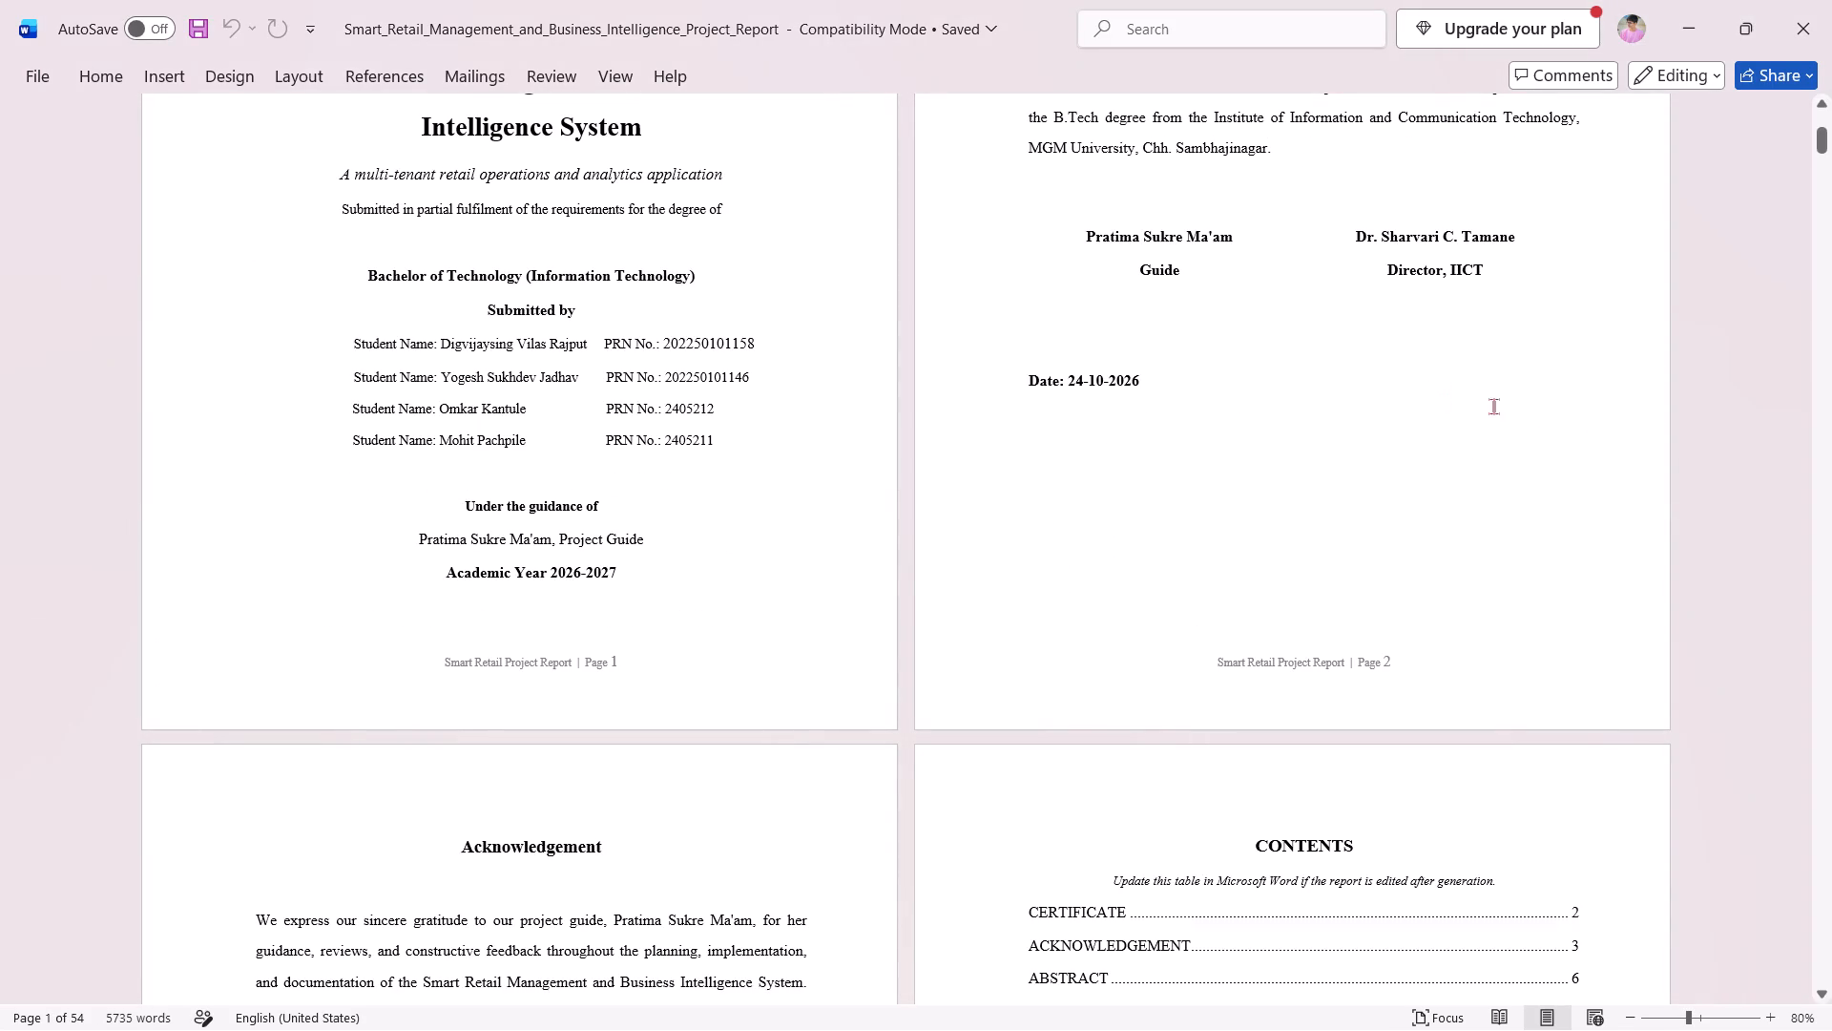
{"action": "left_click_drag", "start_coordinate": [1210, 277], "coordinate": [1101, 243]}
{"action": "left_click_drag", "start_coordinate": [1101, 243], "coordinate": [1086, 240]}
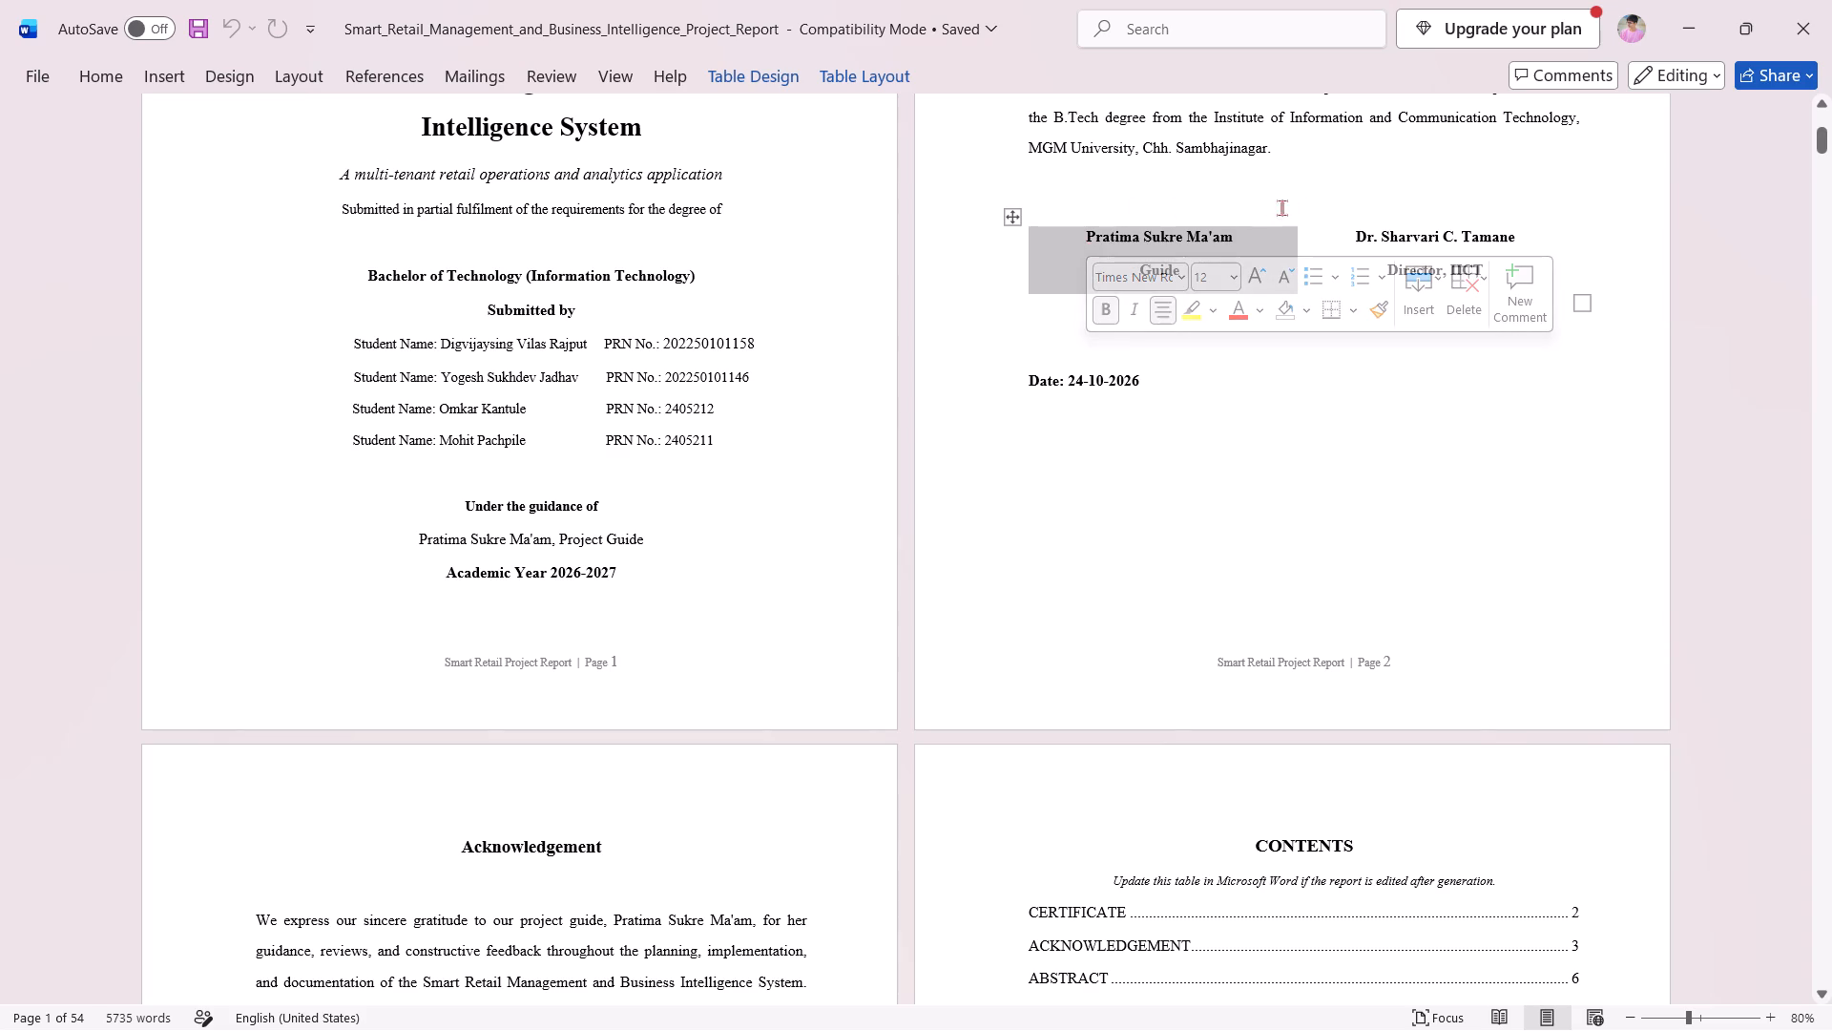
{"action": "left_click", "coordinate": [1304, 212]}
{"action": "key", "text": "alt+Tab"}
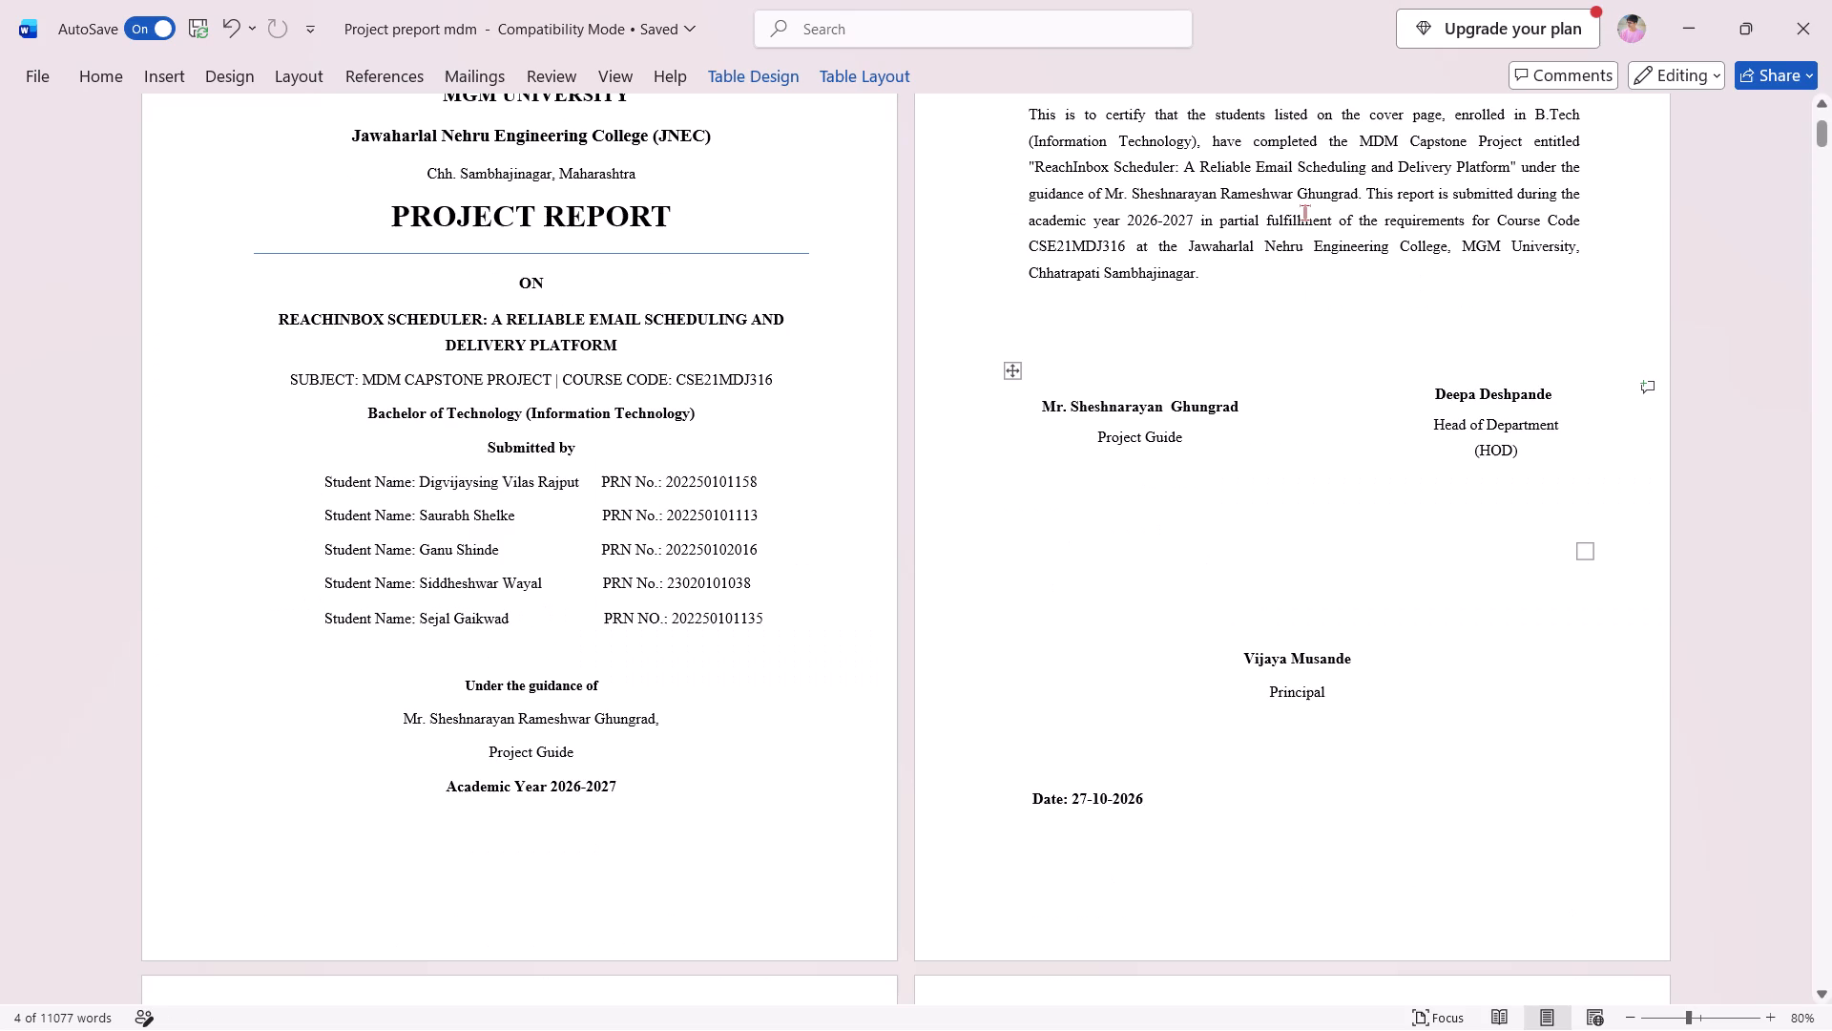
Make the certificate's whole signatory block bold, including the Project Guide, Head of Department (HOD) and Principal titles.
{"action": "left_click_drag", "start_coordinate": [1038, 404], "coordinate": [1039, 404]}
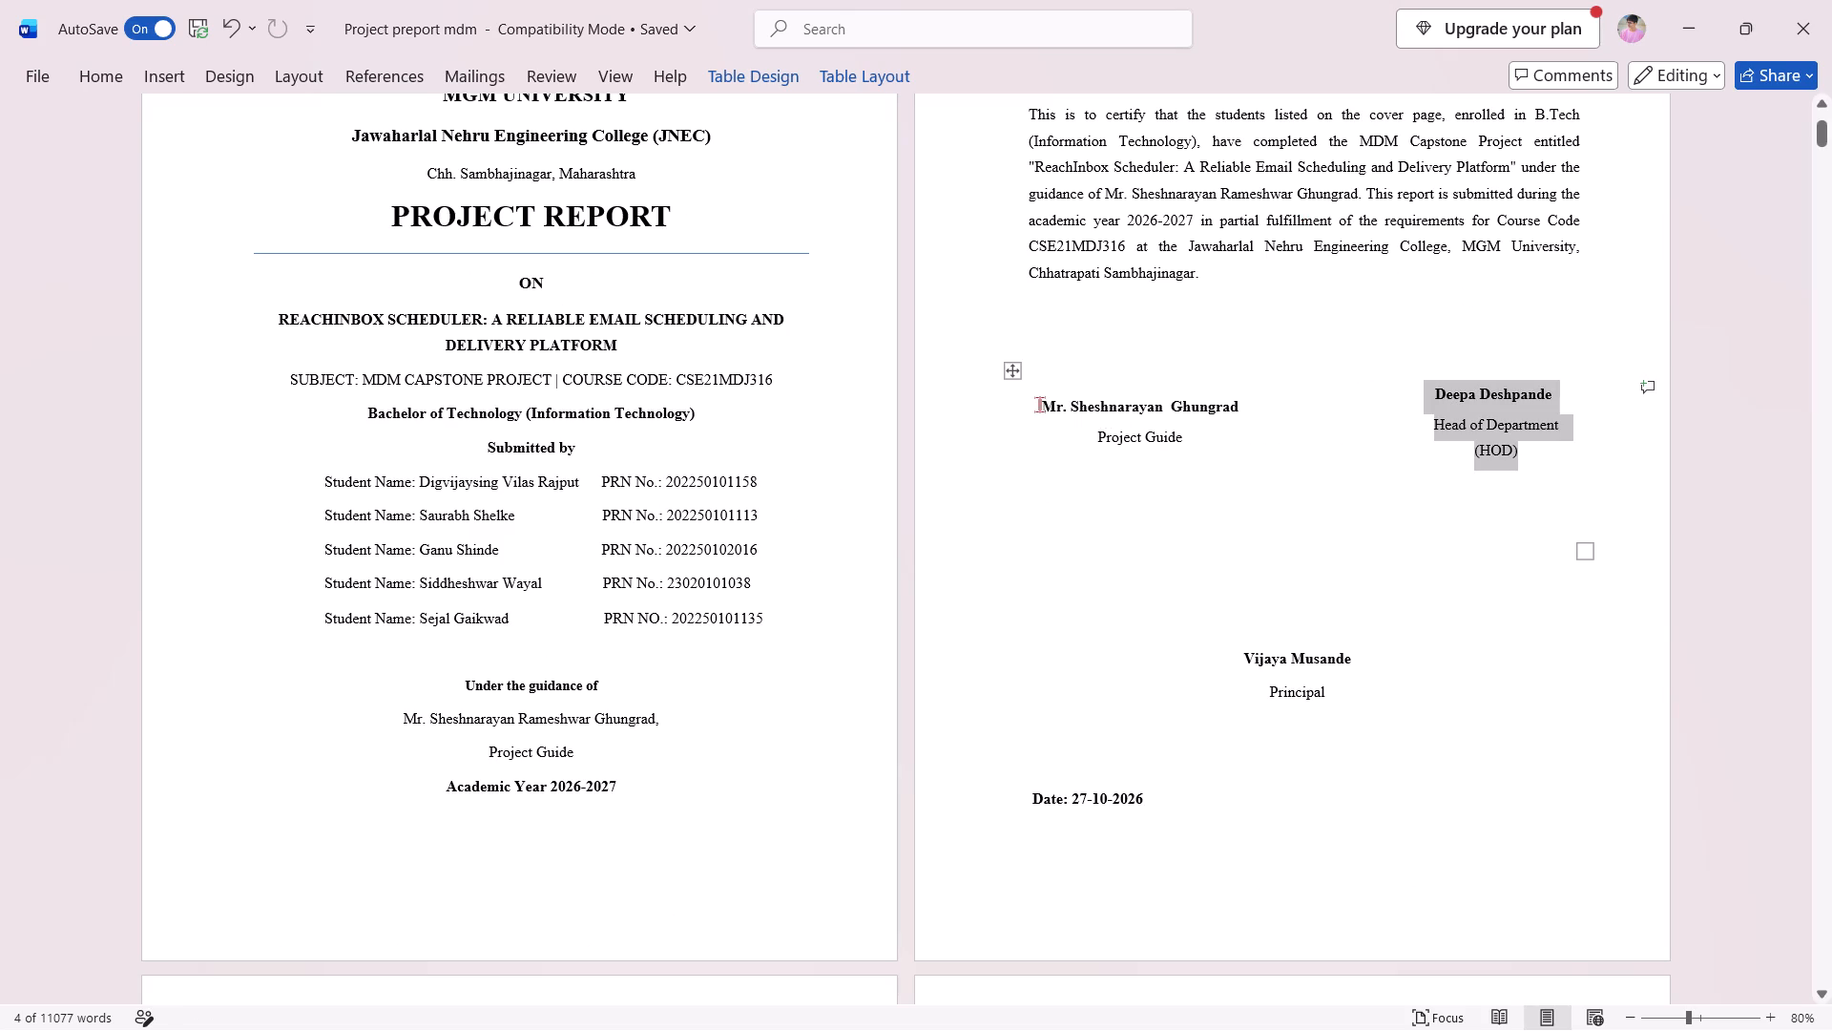
{"action": "left_click_drag", "start_coordinate": [1039, 404], "coordinate": [1347, 708]}
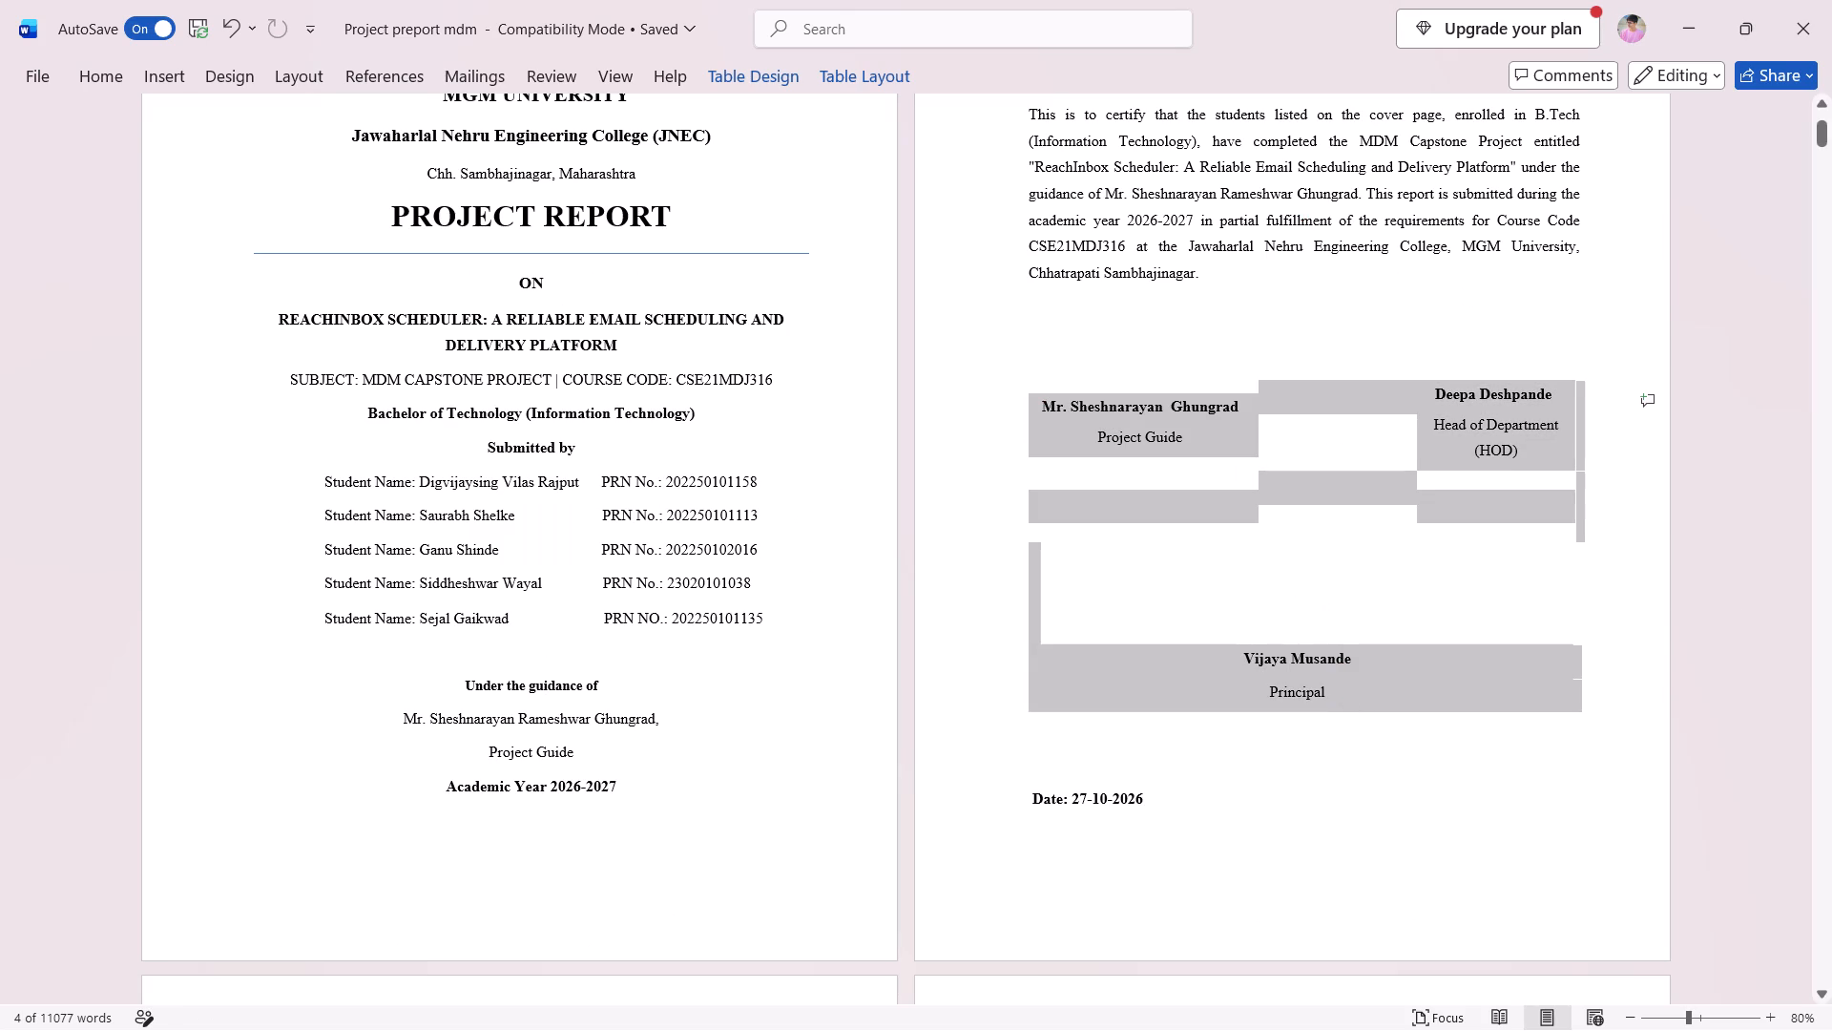
{"action": "left_click", "coordinate": [1367, 657]}
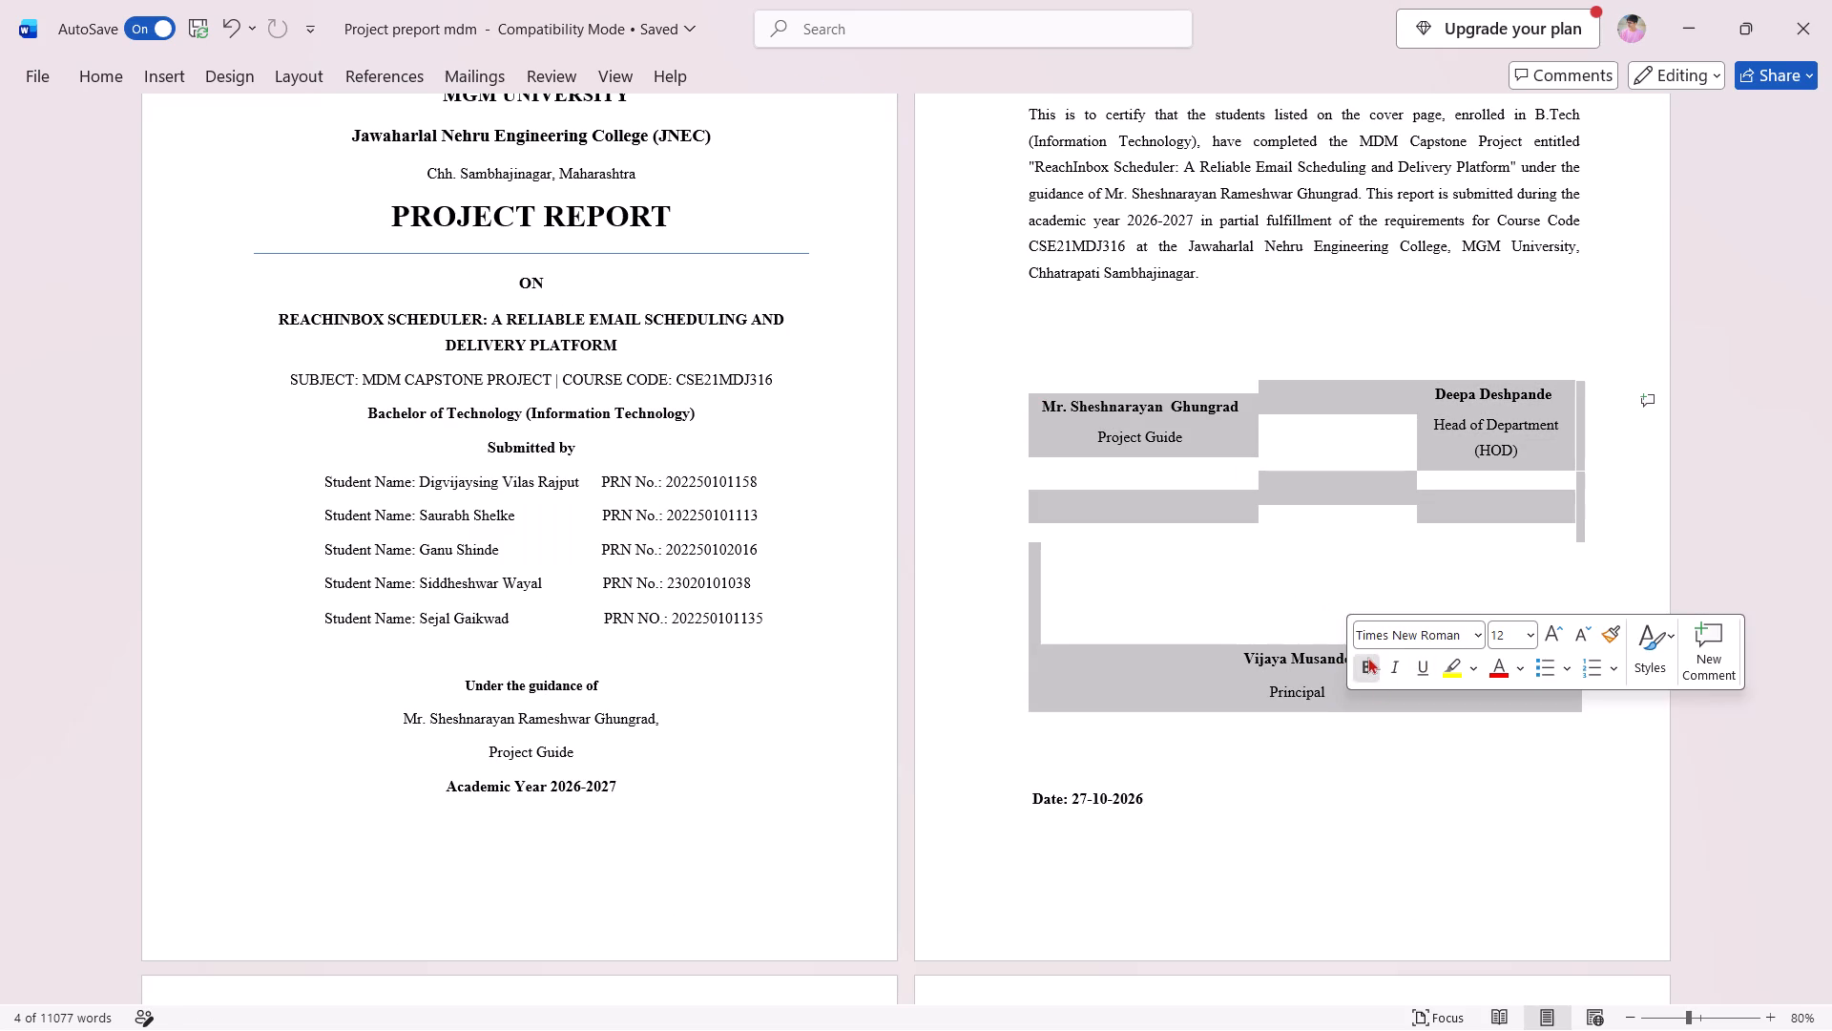
{"action": "left_click", "coordinate": [1367, 657]}
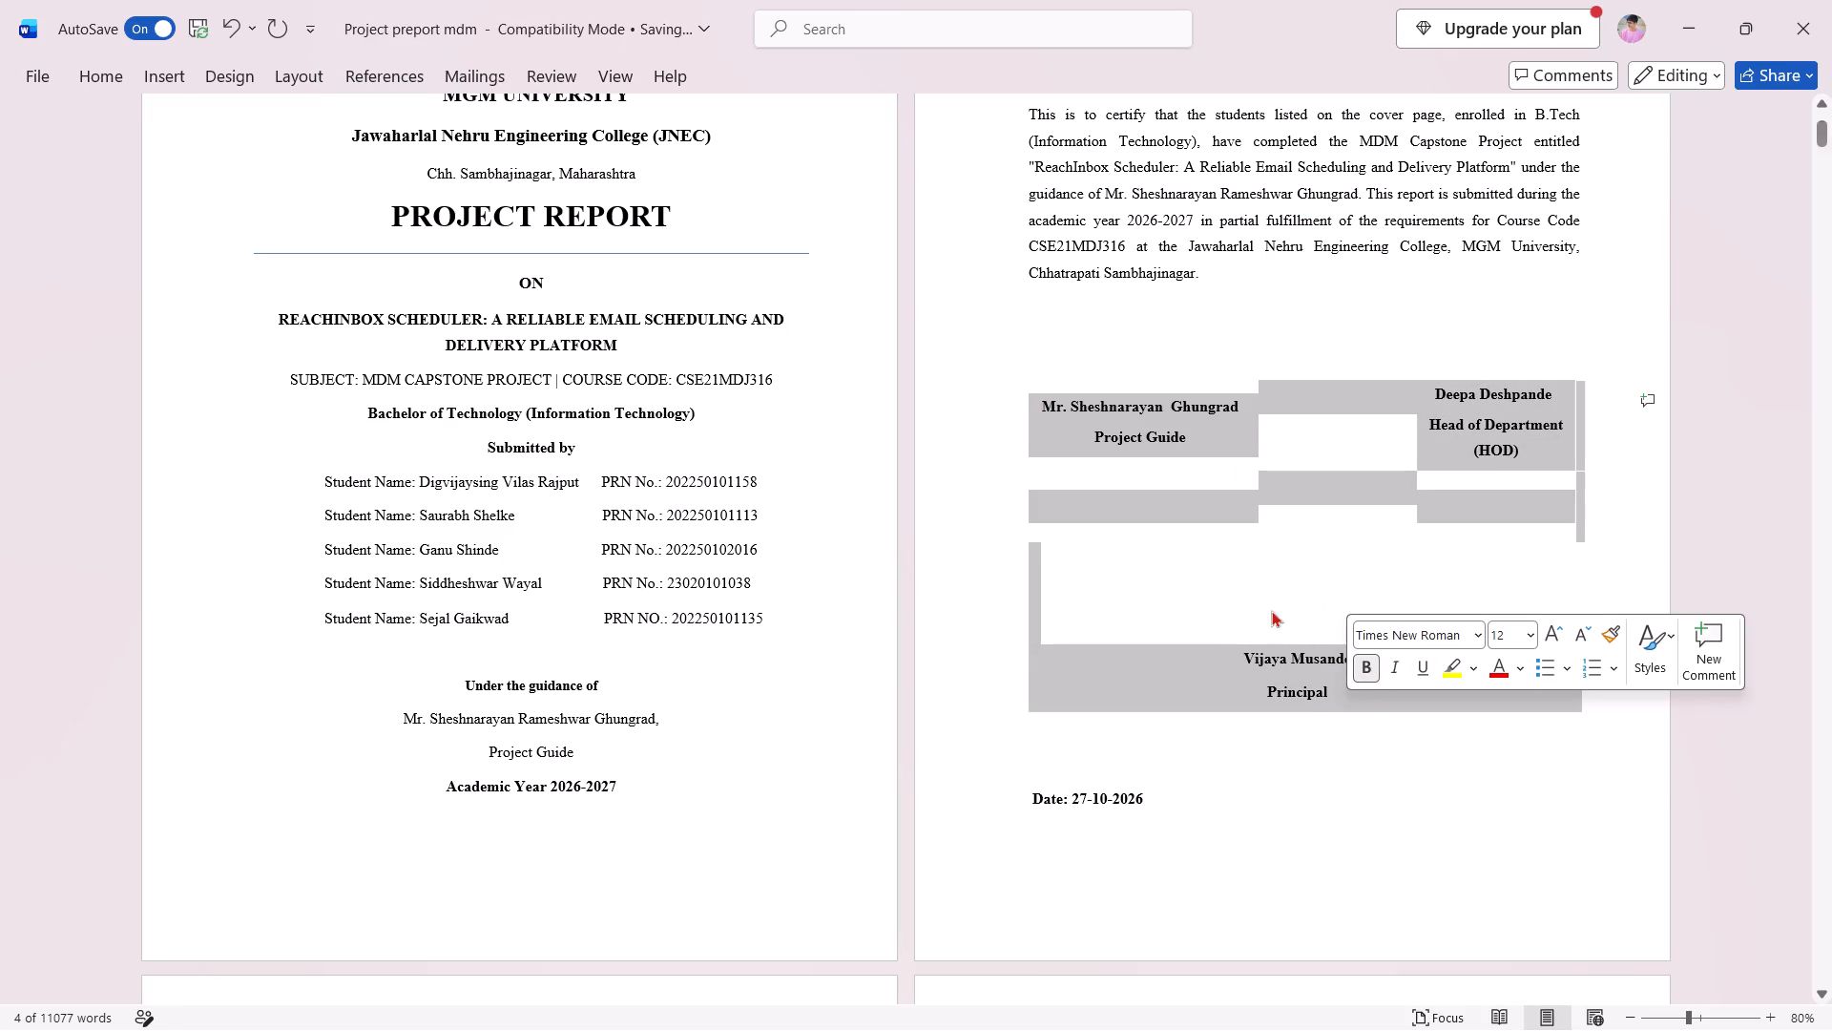
{"action": "left_click", "coordinate": [1161, 569]}
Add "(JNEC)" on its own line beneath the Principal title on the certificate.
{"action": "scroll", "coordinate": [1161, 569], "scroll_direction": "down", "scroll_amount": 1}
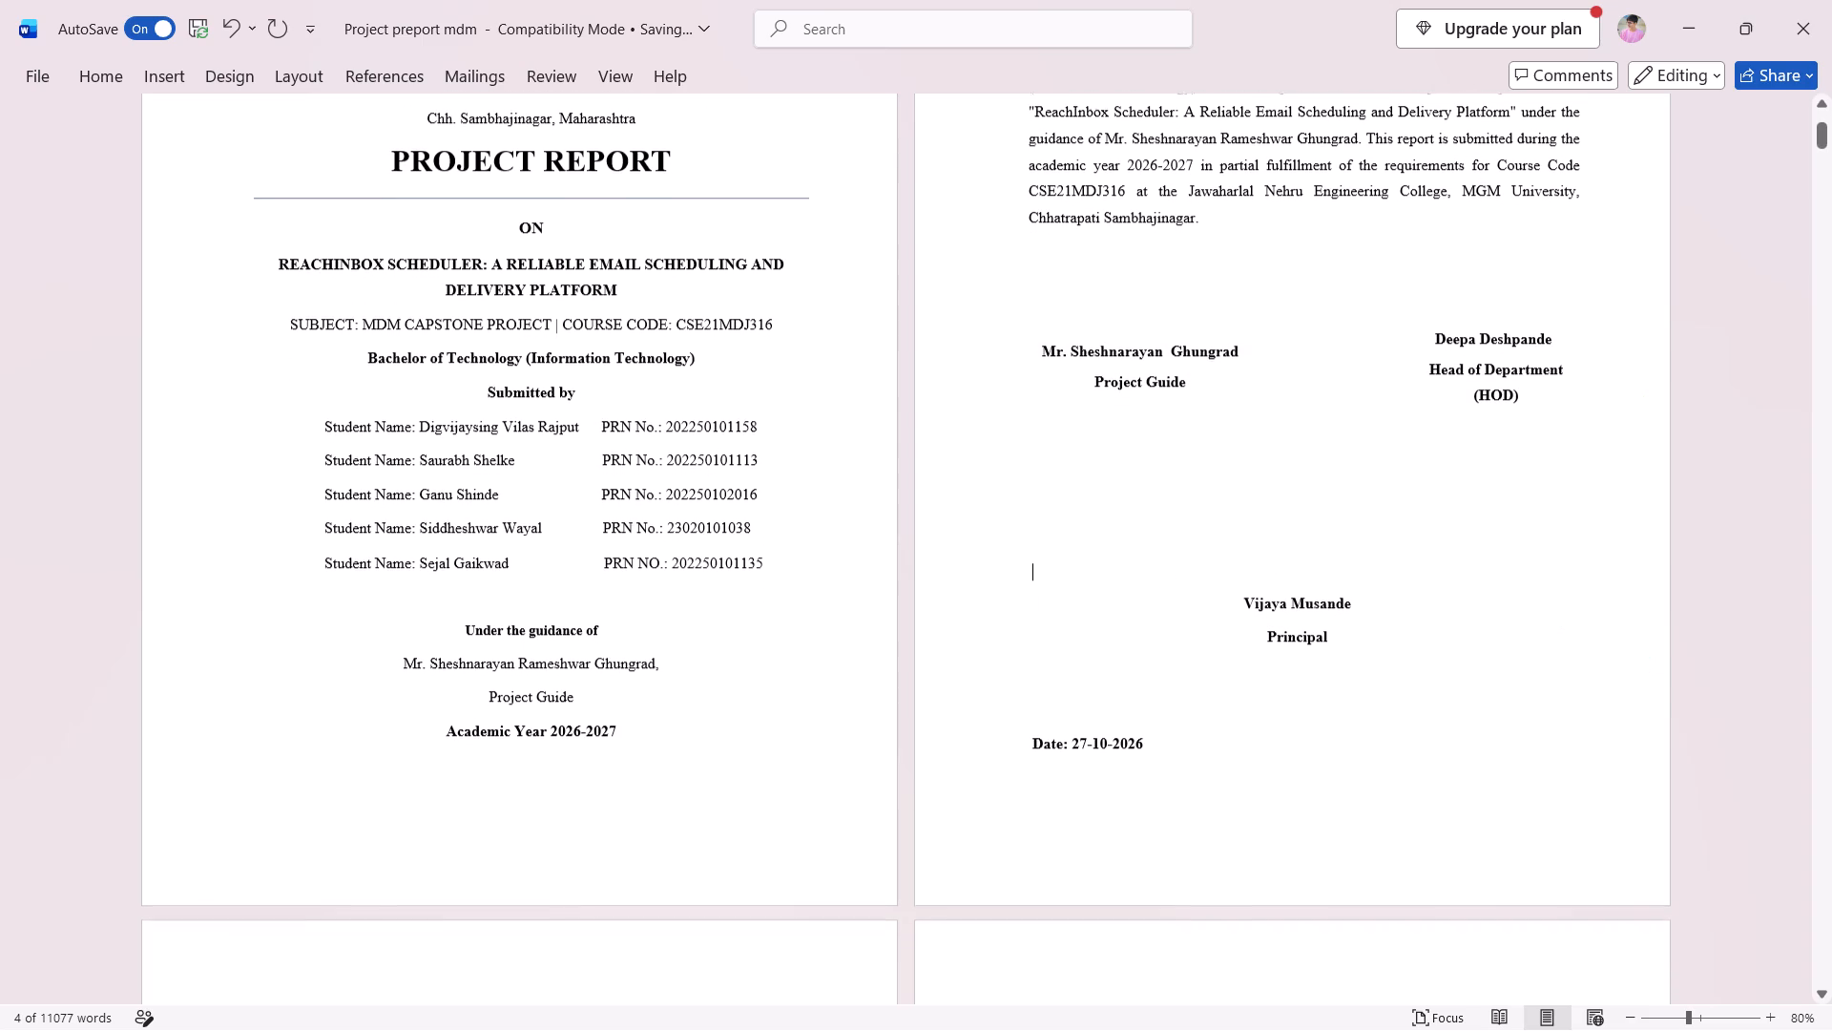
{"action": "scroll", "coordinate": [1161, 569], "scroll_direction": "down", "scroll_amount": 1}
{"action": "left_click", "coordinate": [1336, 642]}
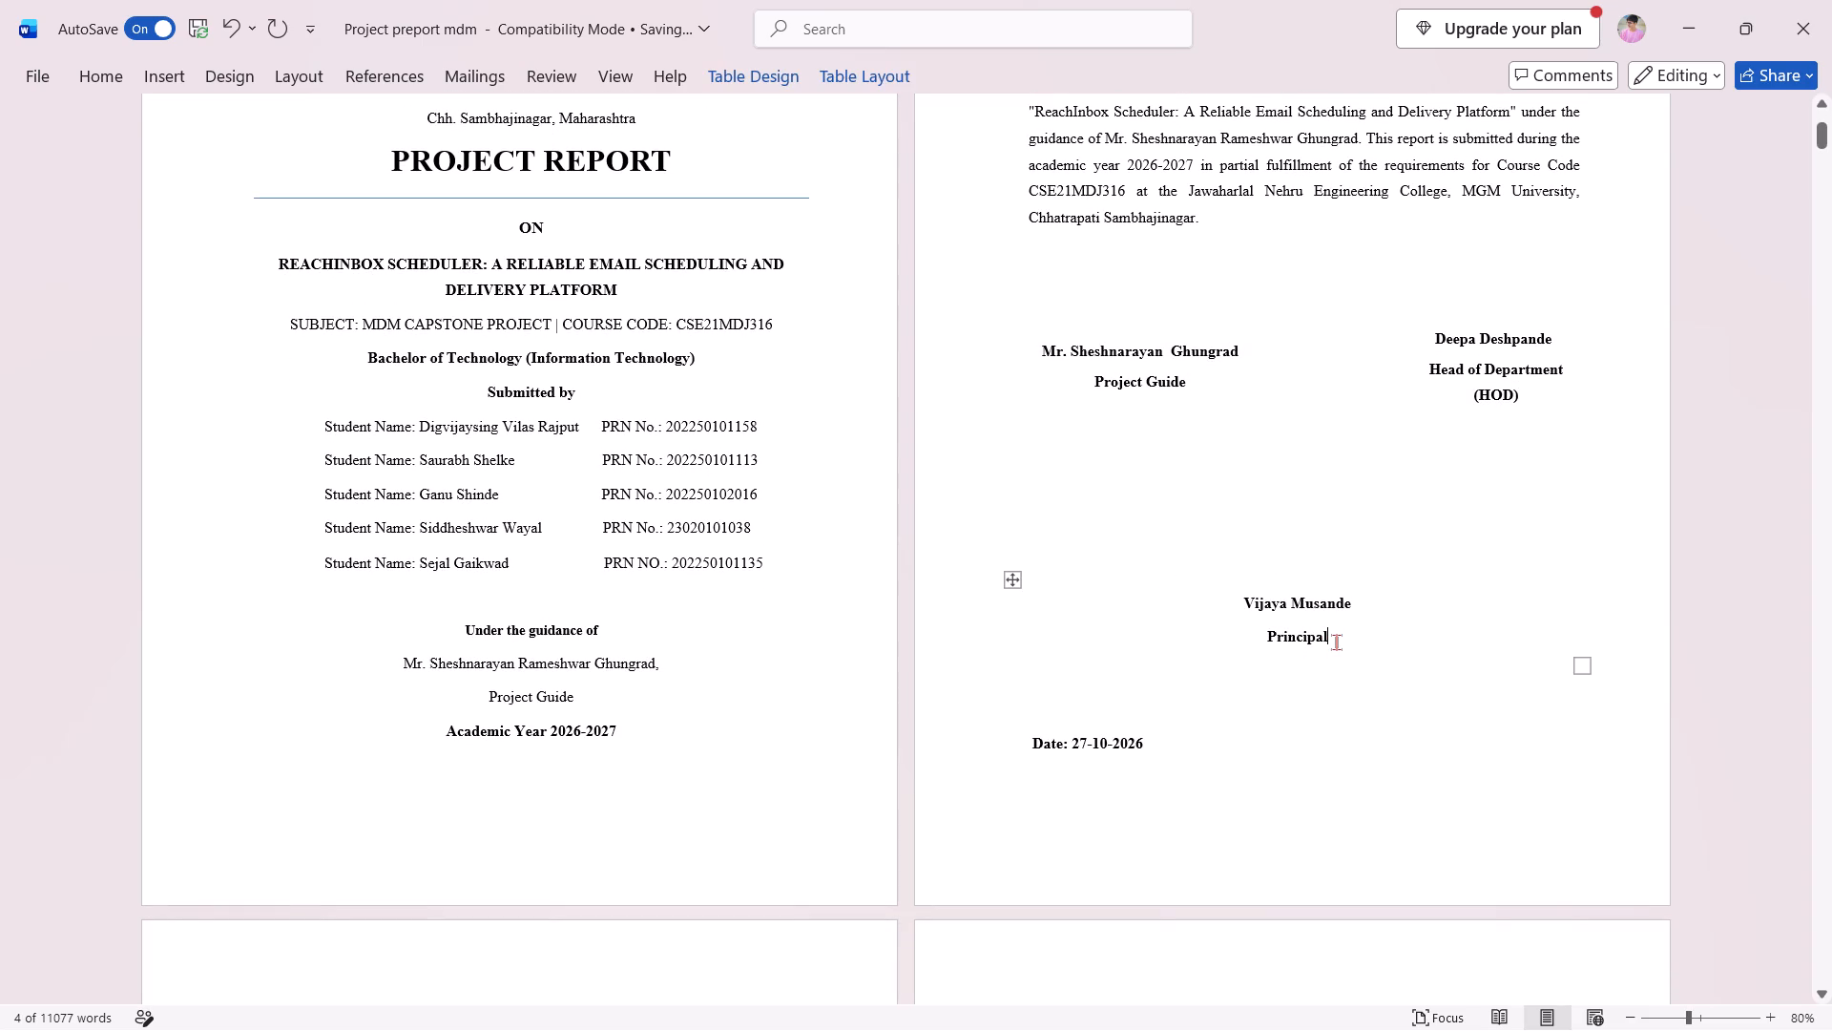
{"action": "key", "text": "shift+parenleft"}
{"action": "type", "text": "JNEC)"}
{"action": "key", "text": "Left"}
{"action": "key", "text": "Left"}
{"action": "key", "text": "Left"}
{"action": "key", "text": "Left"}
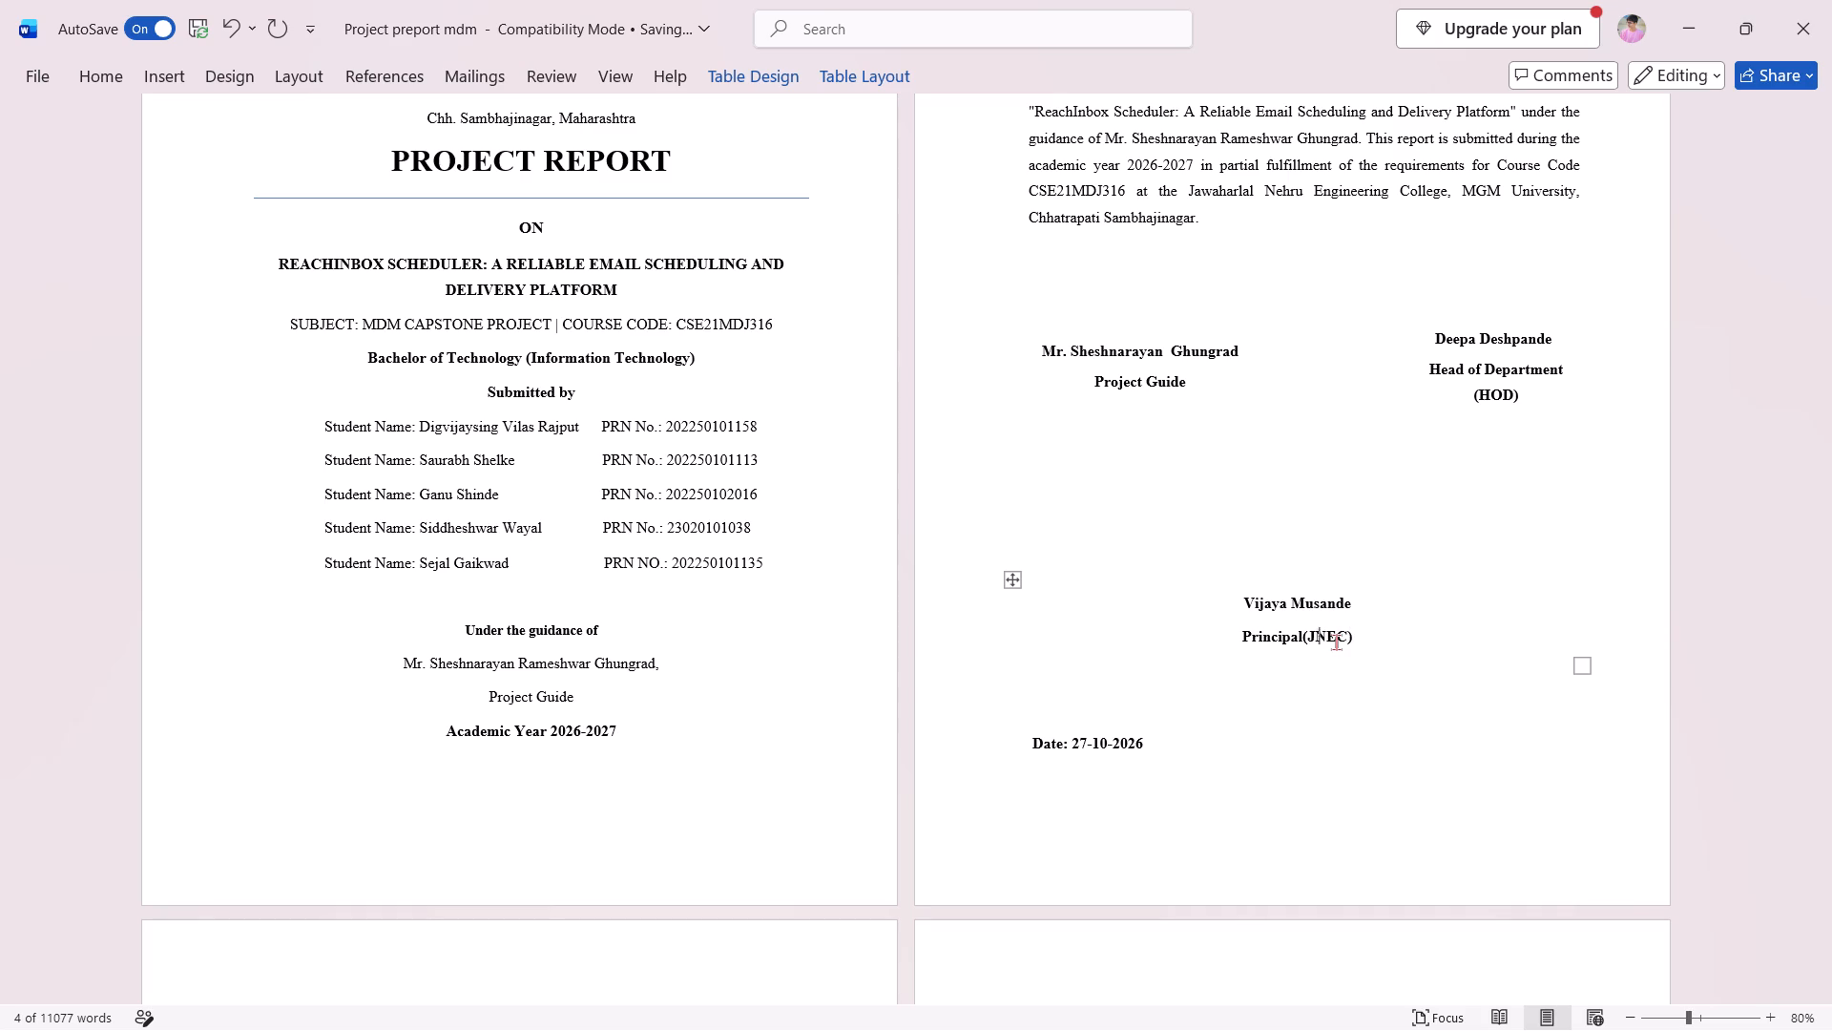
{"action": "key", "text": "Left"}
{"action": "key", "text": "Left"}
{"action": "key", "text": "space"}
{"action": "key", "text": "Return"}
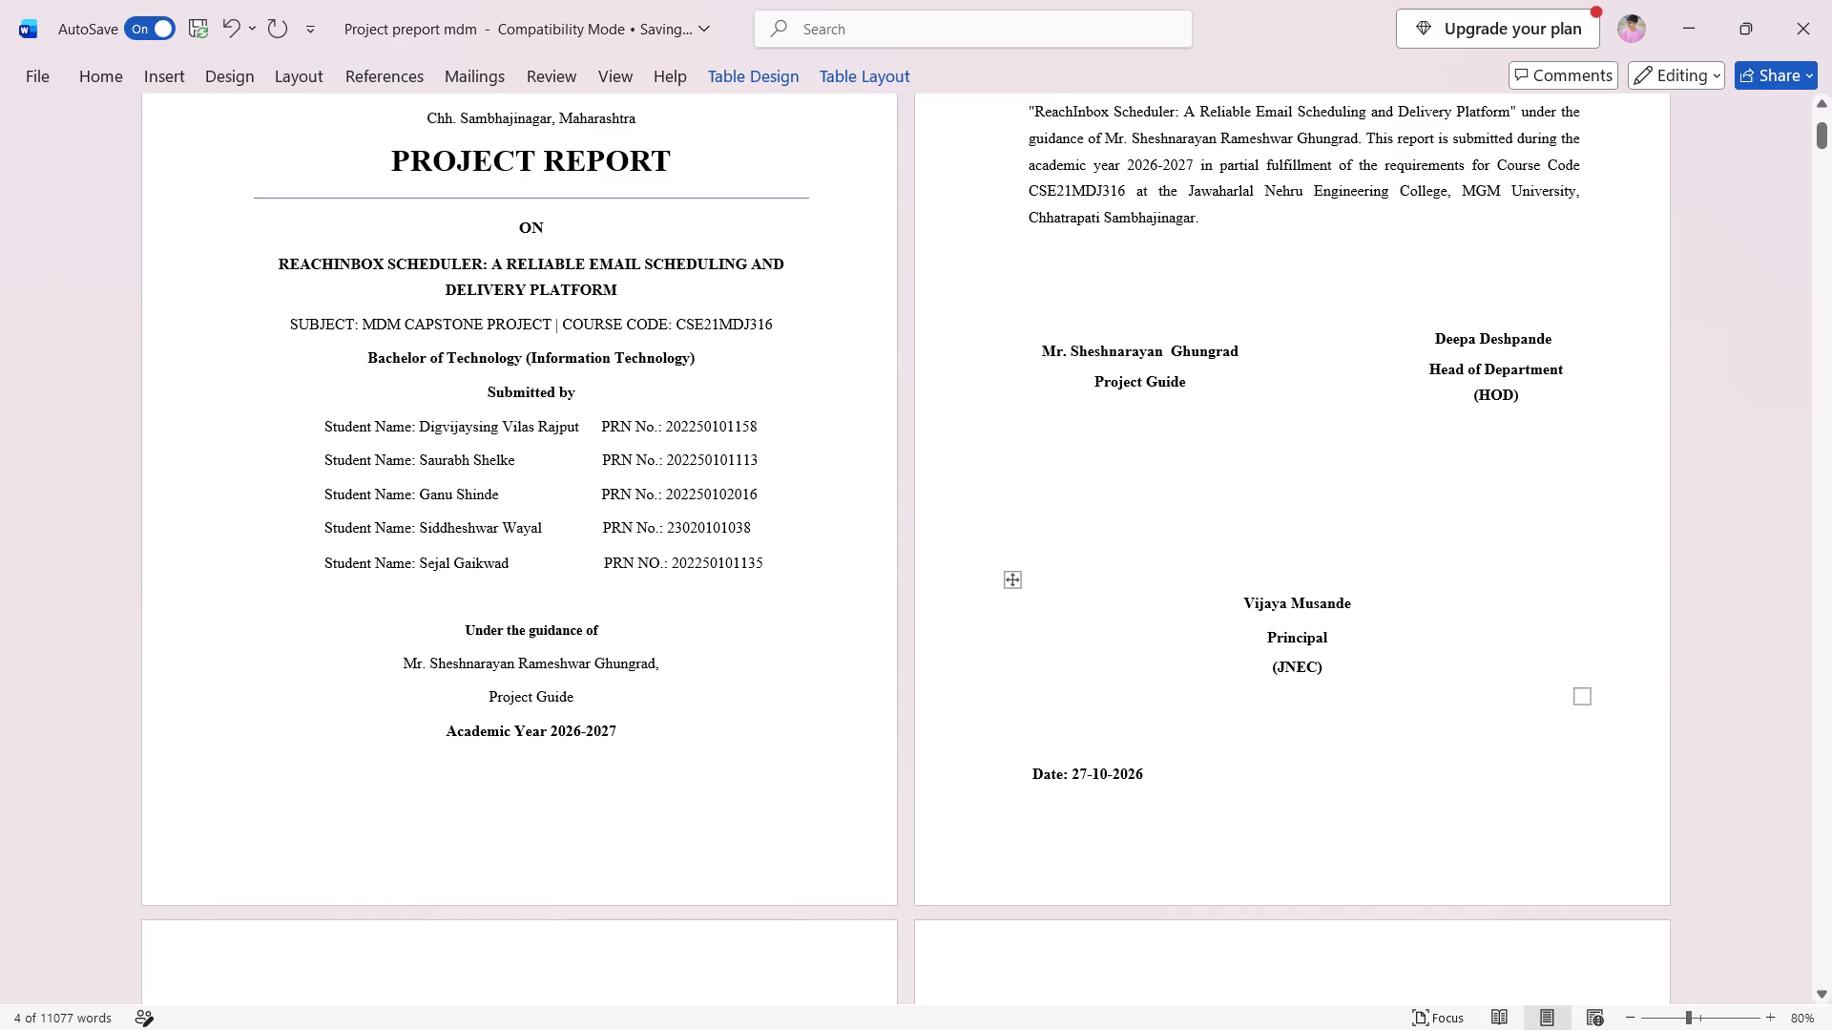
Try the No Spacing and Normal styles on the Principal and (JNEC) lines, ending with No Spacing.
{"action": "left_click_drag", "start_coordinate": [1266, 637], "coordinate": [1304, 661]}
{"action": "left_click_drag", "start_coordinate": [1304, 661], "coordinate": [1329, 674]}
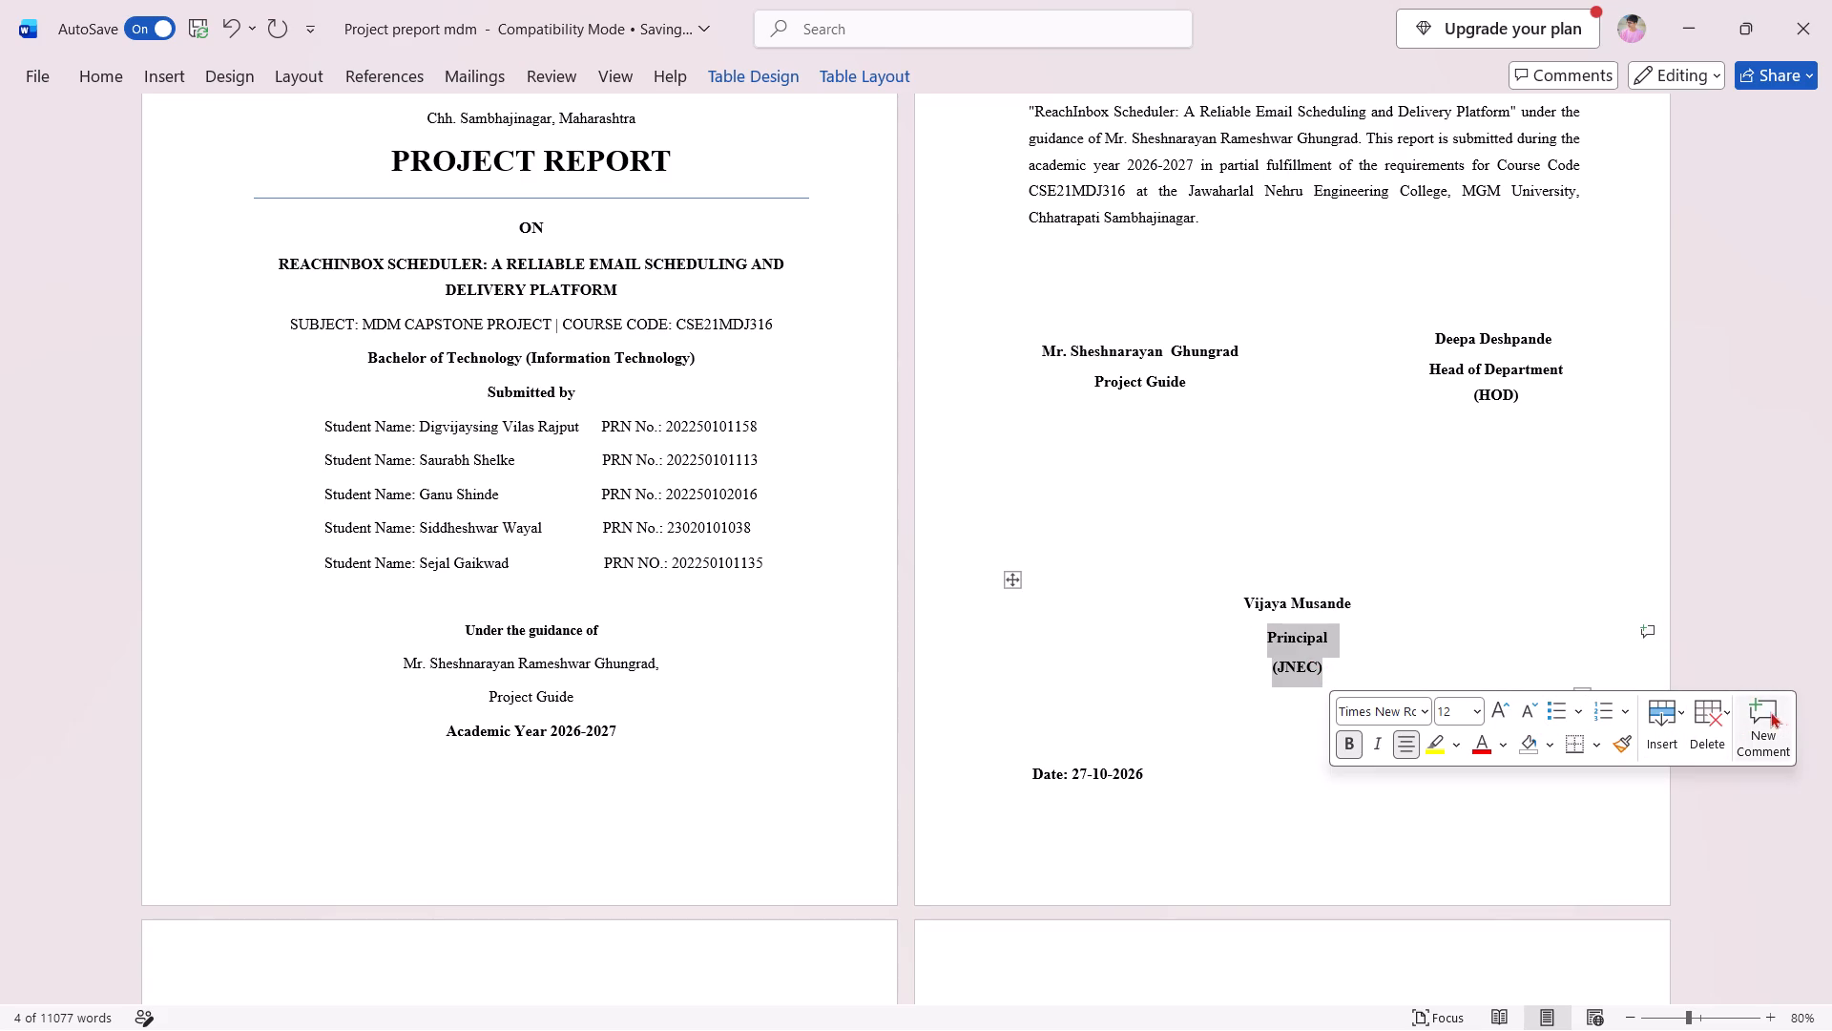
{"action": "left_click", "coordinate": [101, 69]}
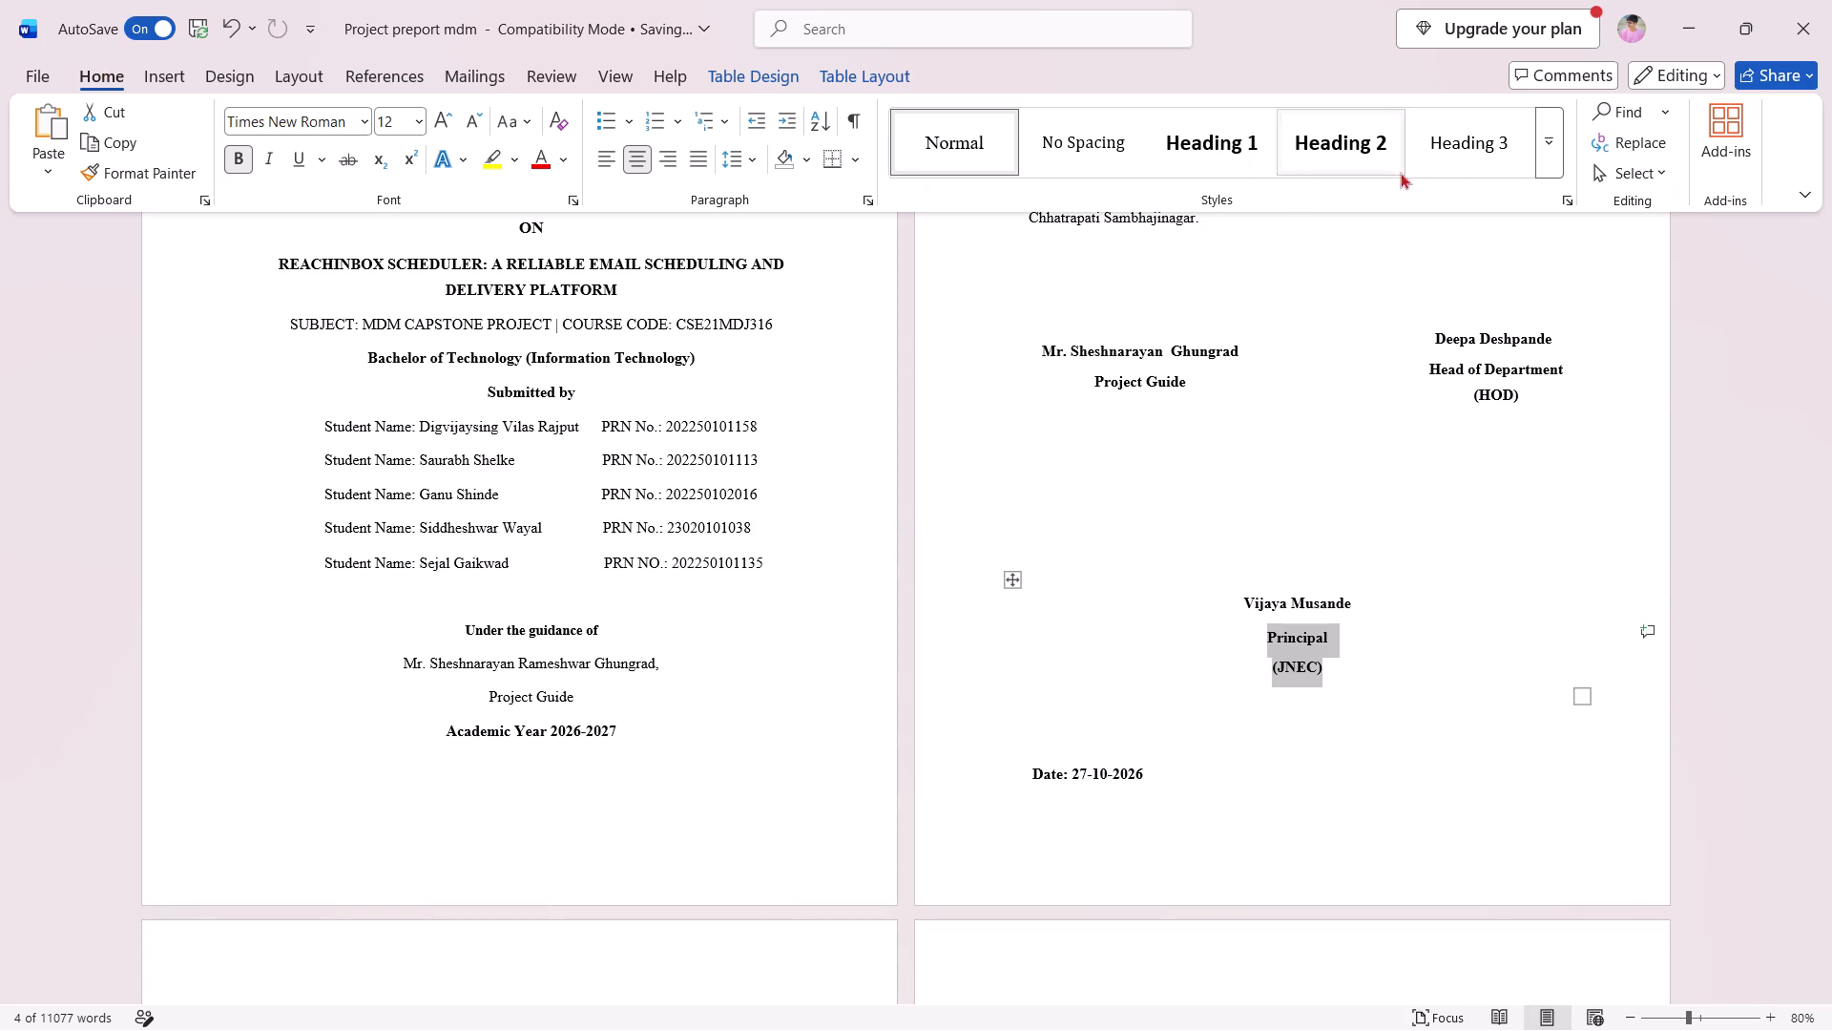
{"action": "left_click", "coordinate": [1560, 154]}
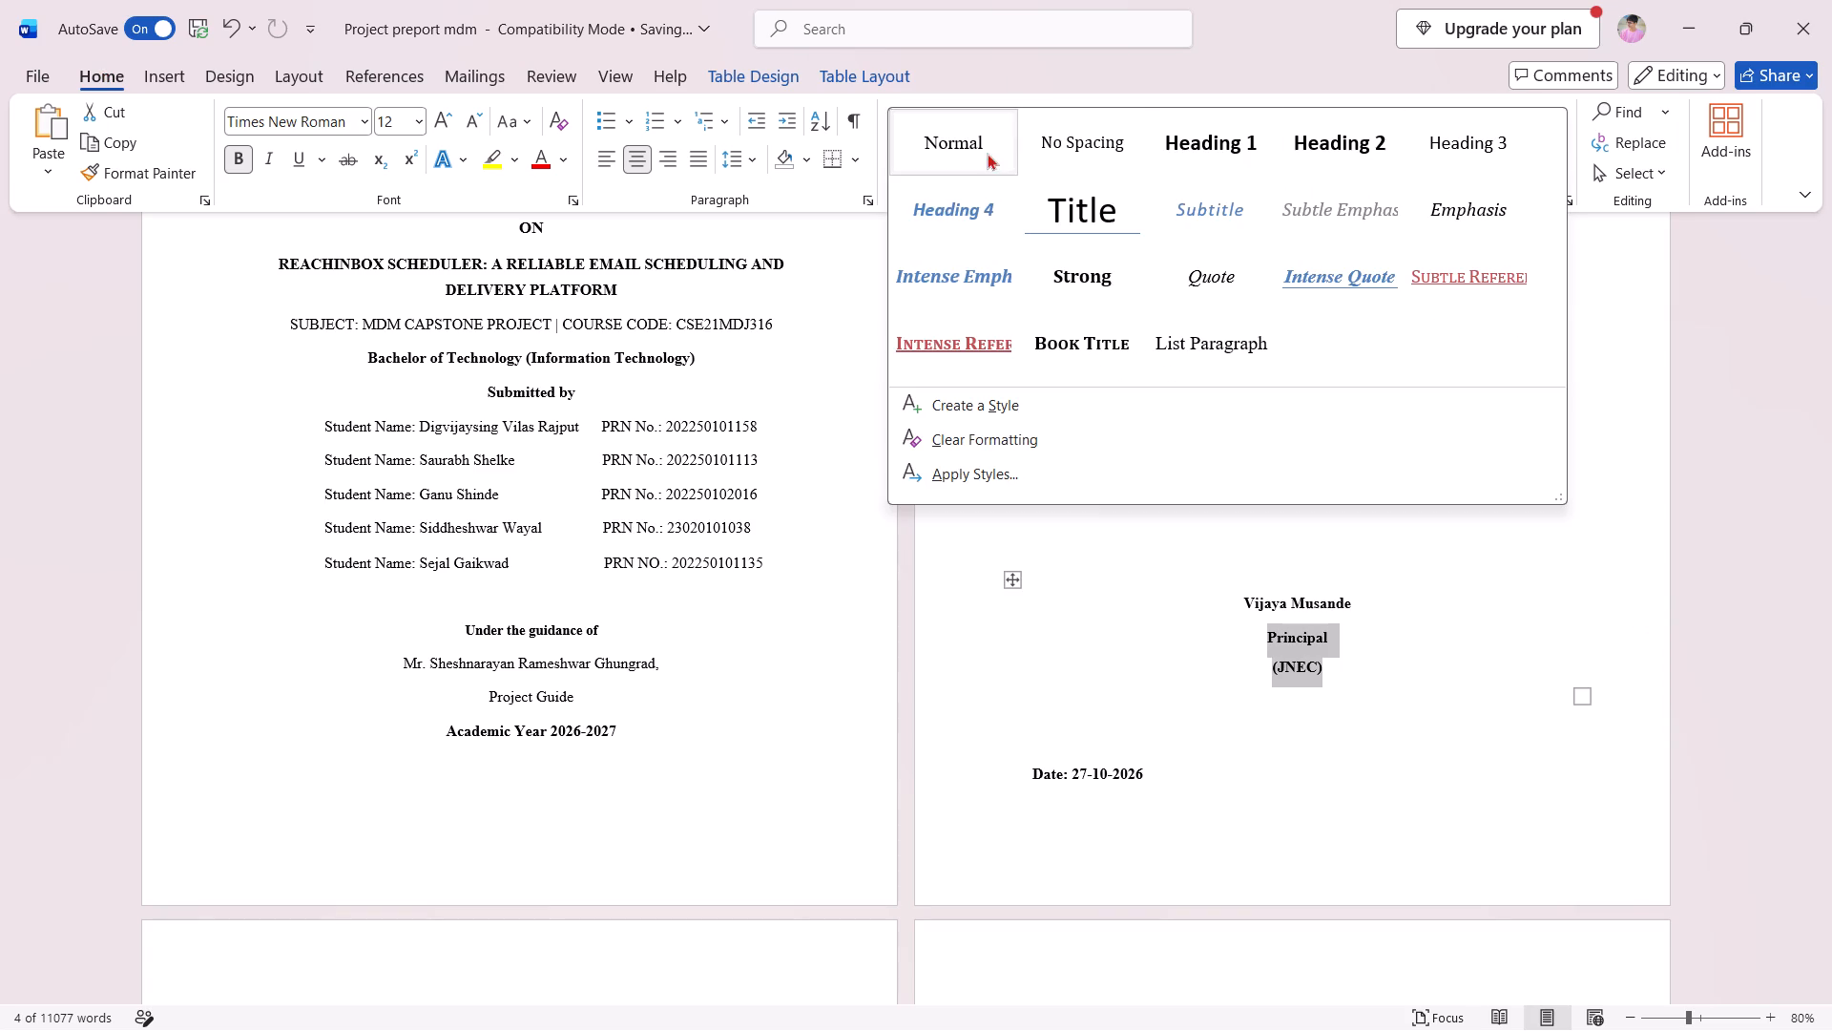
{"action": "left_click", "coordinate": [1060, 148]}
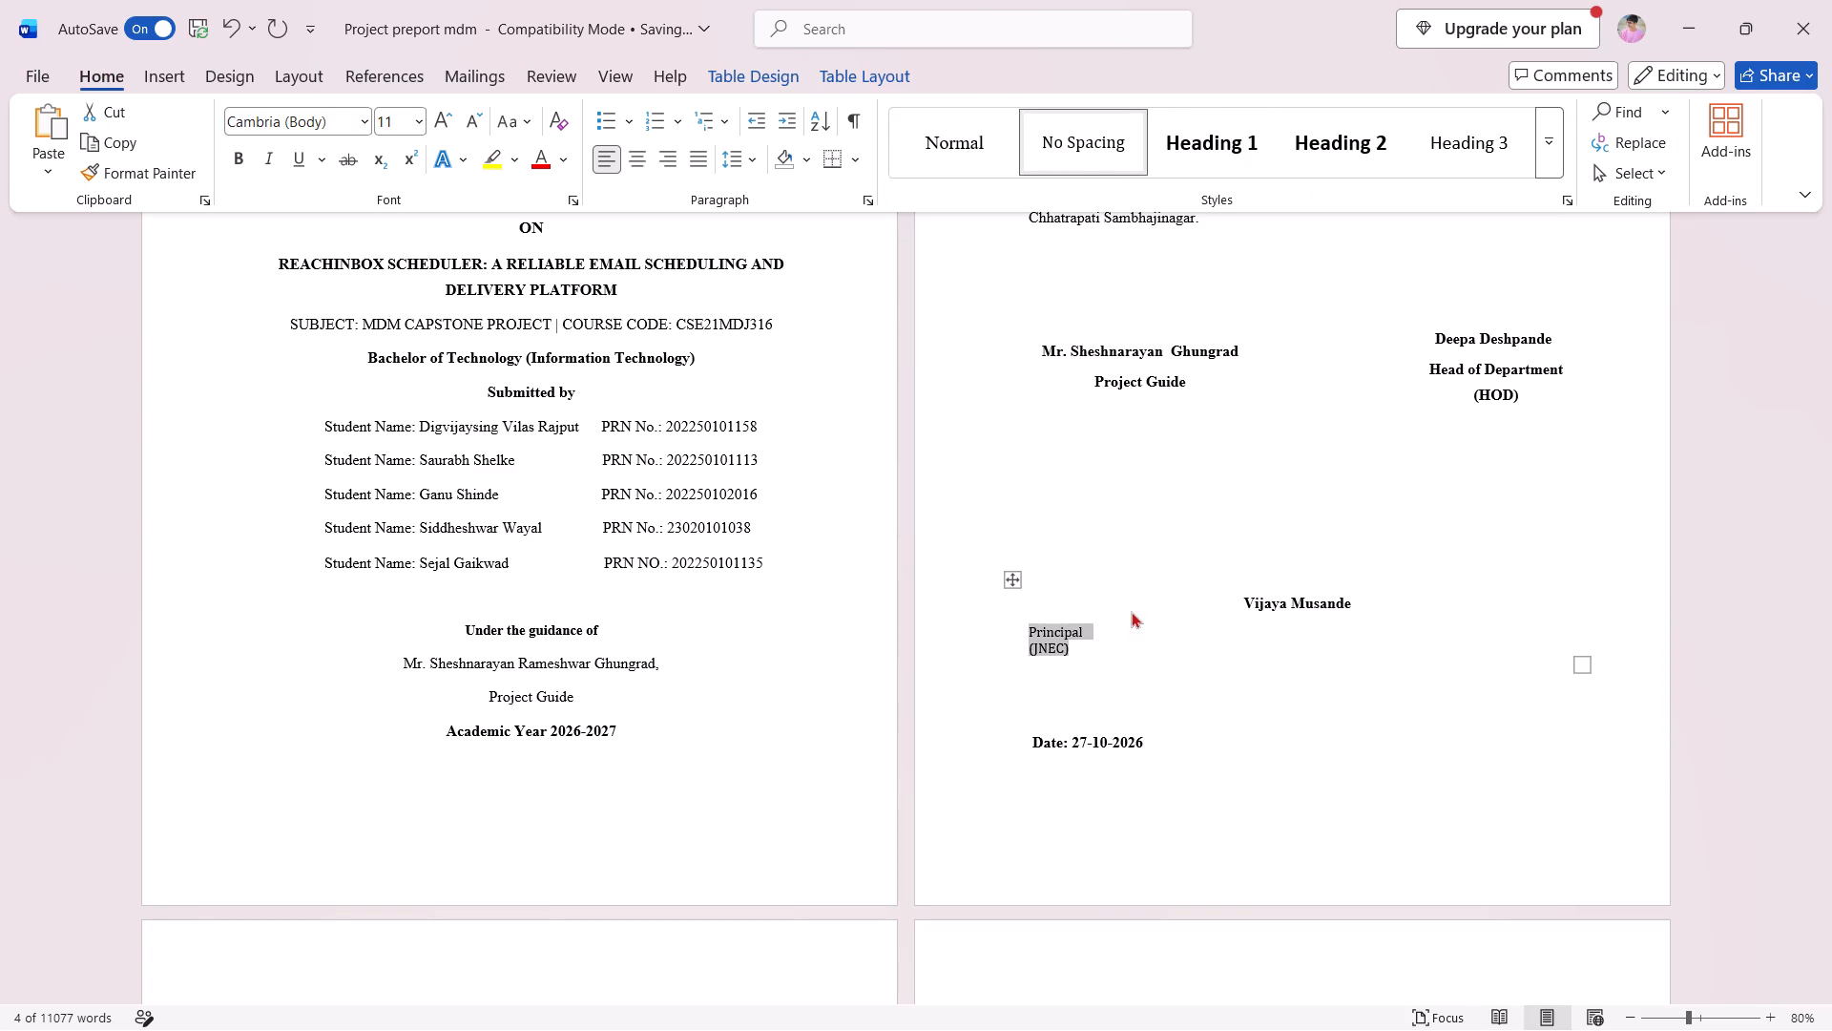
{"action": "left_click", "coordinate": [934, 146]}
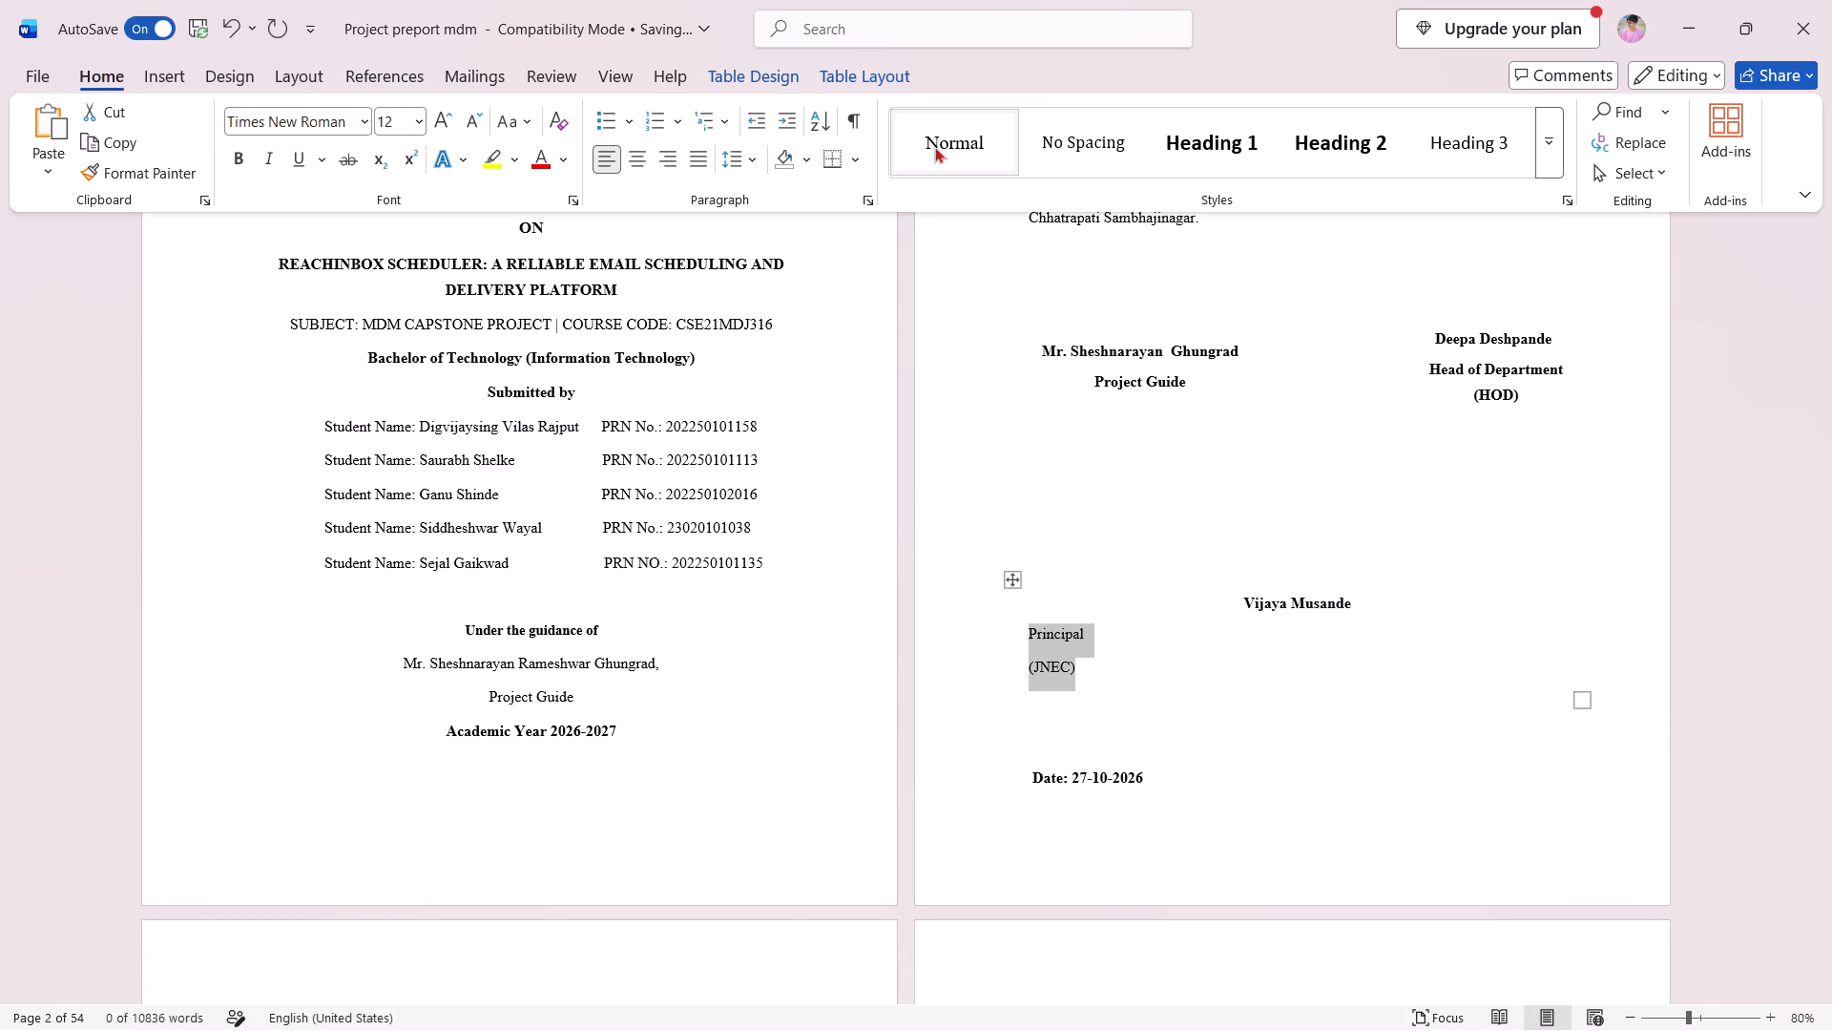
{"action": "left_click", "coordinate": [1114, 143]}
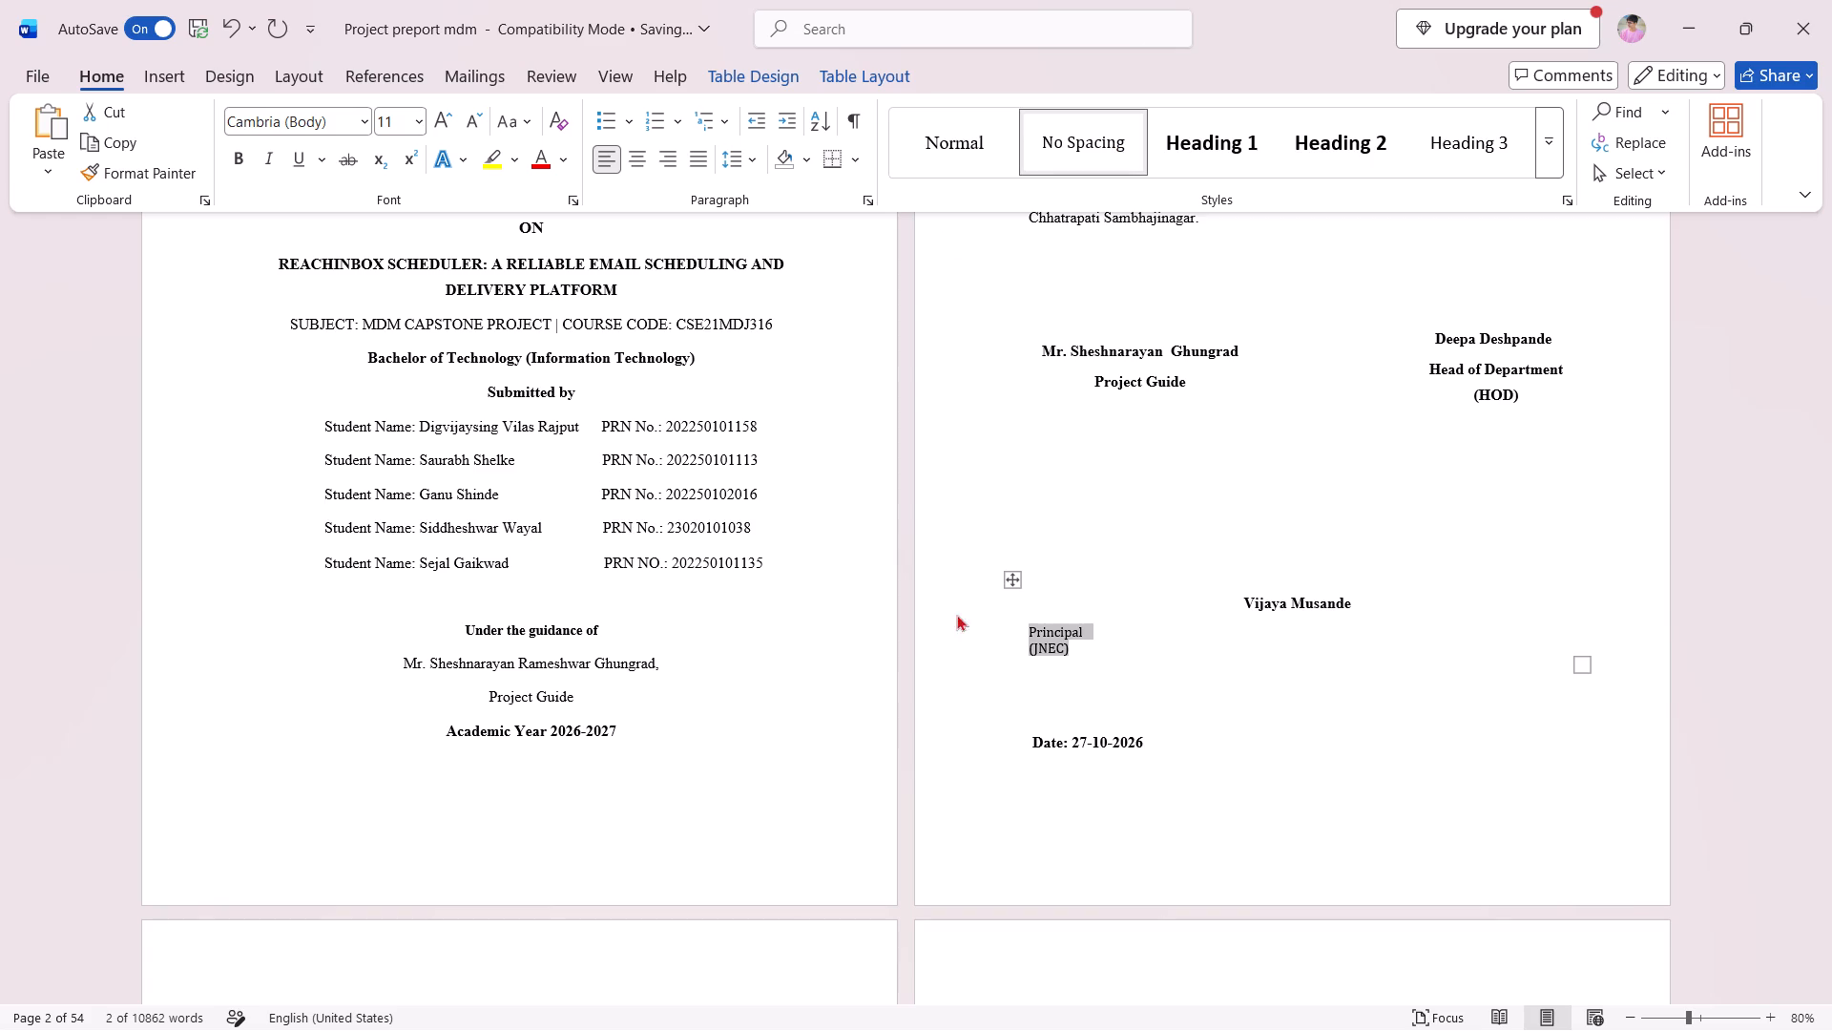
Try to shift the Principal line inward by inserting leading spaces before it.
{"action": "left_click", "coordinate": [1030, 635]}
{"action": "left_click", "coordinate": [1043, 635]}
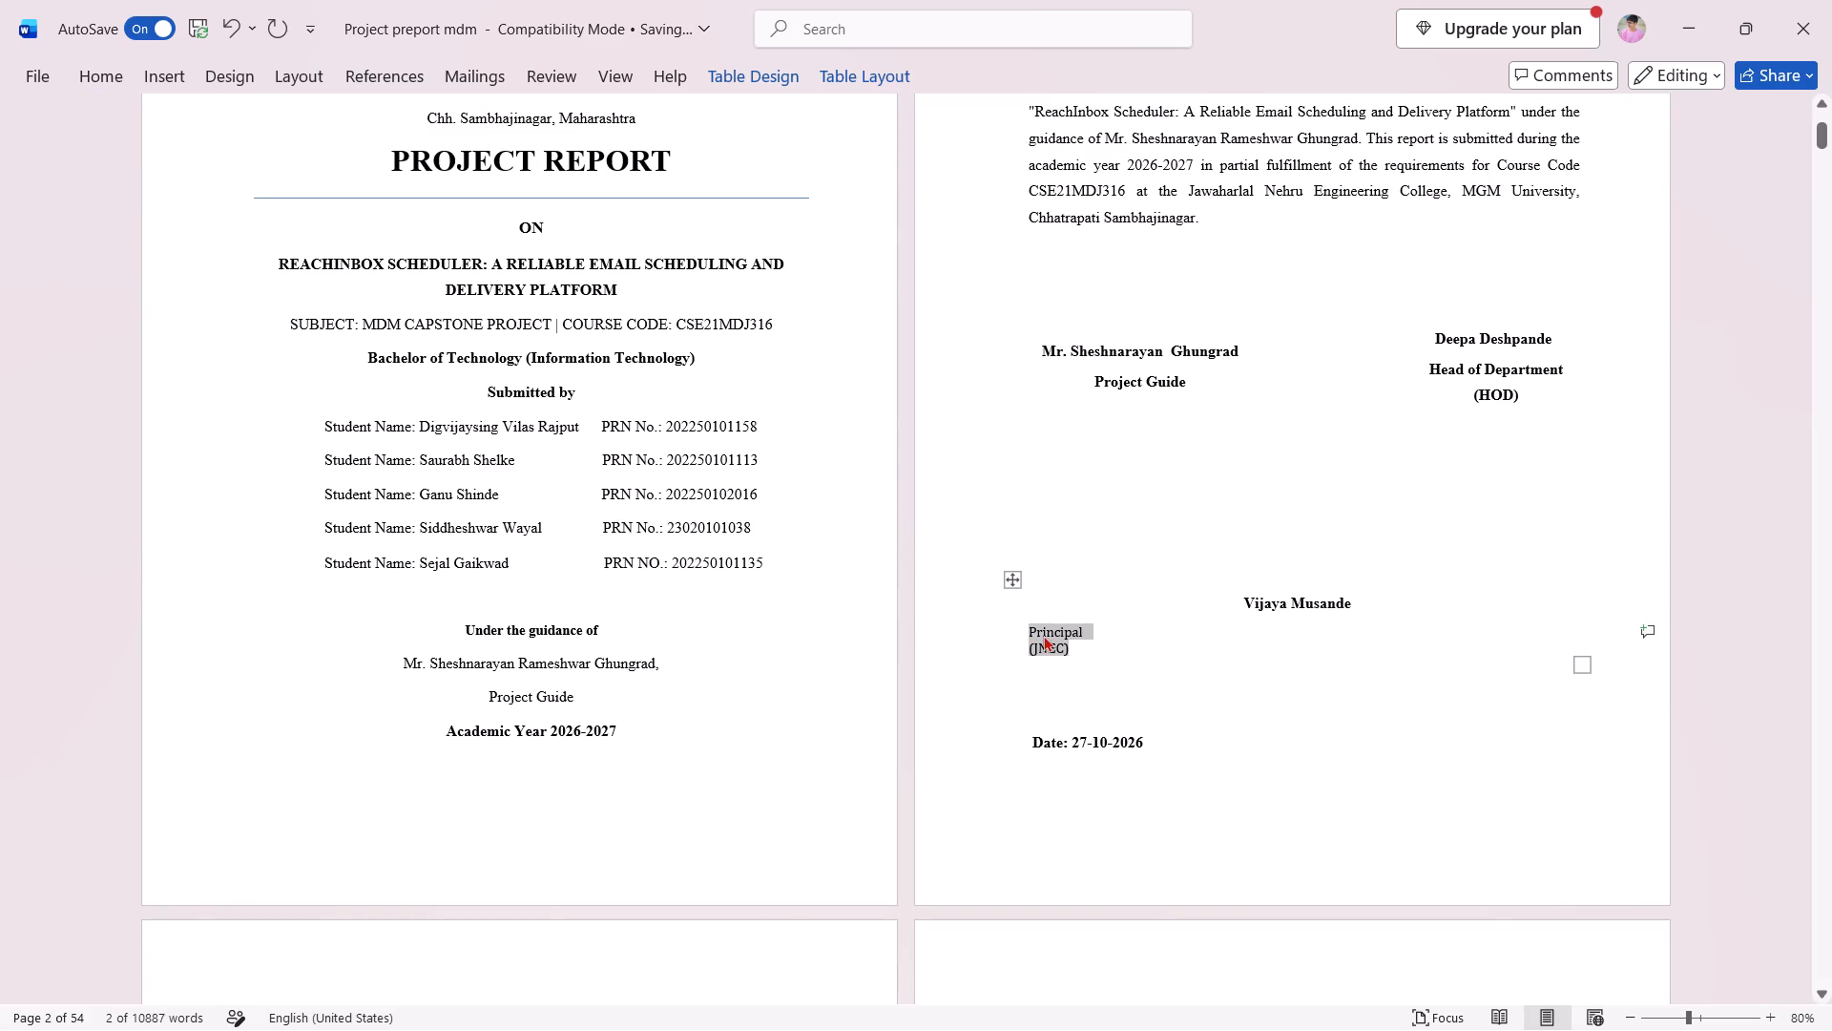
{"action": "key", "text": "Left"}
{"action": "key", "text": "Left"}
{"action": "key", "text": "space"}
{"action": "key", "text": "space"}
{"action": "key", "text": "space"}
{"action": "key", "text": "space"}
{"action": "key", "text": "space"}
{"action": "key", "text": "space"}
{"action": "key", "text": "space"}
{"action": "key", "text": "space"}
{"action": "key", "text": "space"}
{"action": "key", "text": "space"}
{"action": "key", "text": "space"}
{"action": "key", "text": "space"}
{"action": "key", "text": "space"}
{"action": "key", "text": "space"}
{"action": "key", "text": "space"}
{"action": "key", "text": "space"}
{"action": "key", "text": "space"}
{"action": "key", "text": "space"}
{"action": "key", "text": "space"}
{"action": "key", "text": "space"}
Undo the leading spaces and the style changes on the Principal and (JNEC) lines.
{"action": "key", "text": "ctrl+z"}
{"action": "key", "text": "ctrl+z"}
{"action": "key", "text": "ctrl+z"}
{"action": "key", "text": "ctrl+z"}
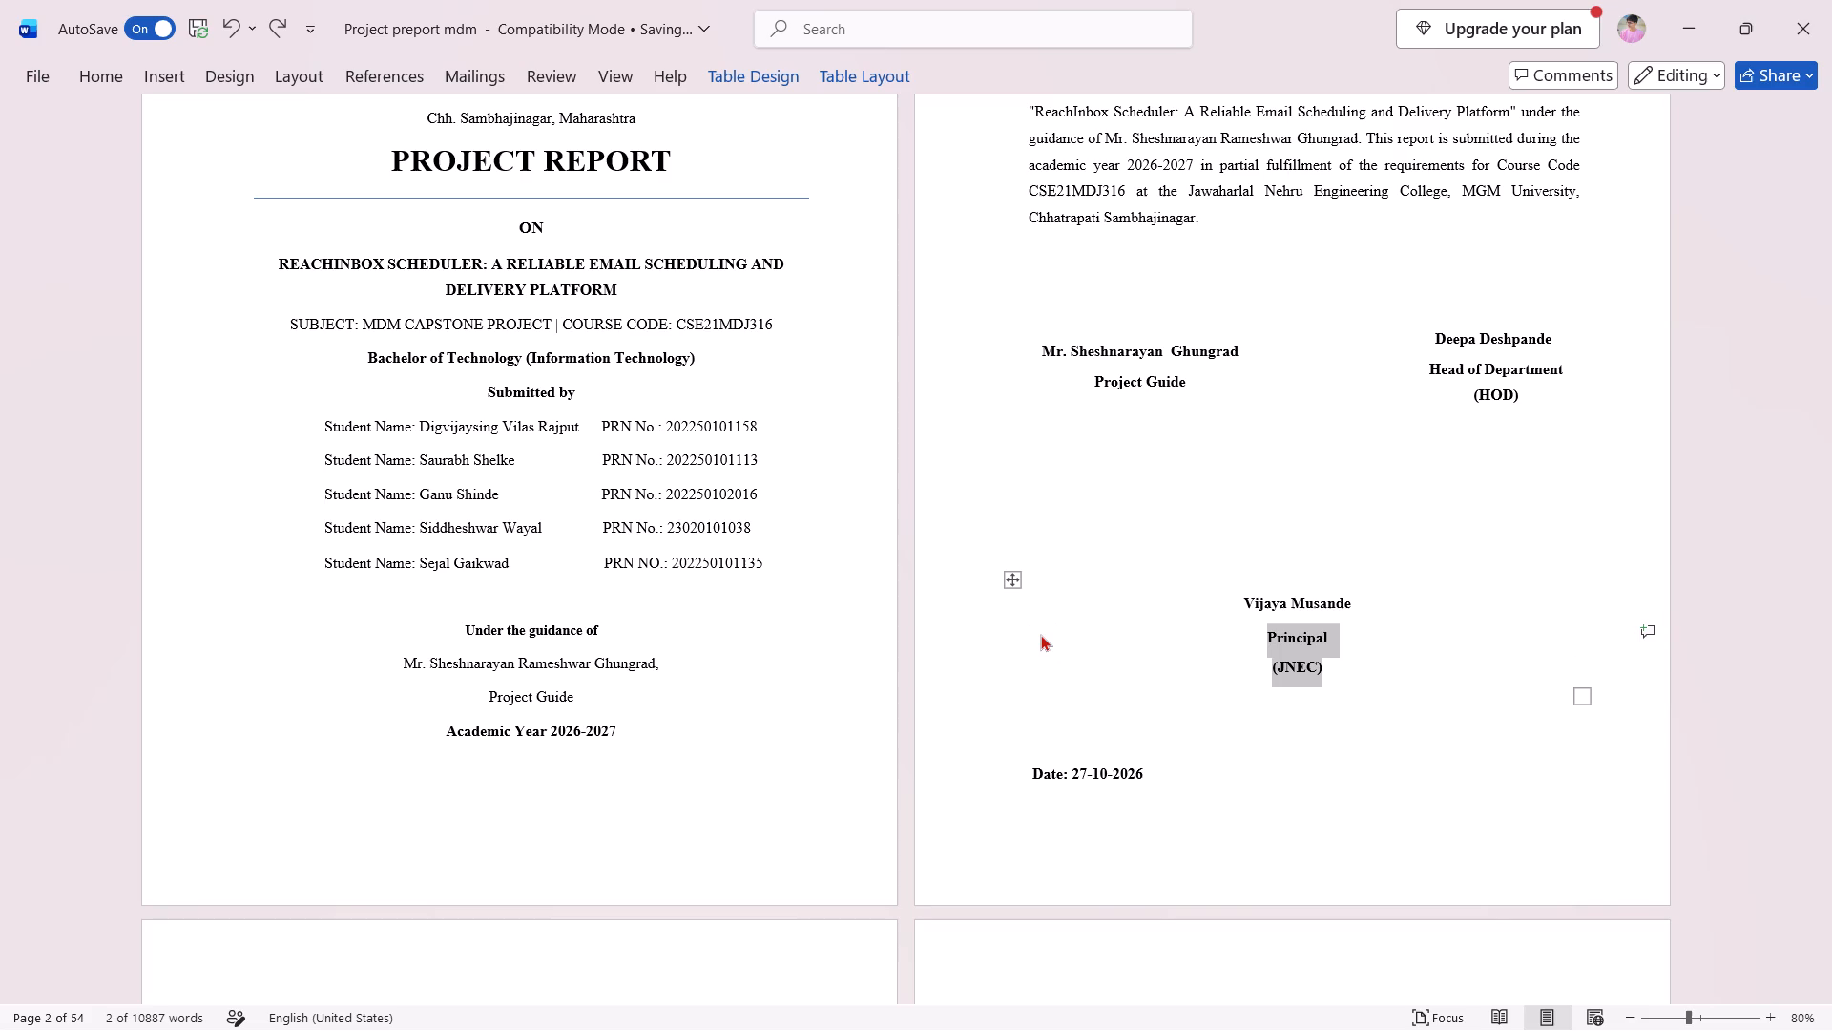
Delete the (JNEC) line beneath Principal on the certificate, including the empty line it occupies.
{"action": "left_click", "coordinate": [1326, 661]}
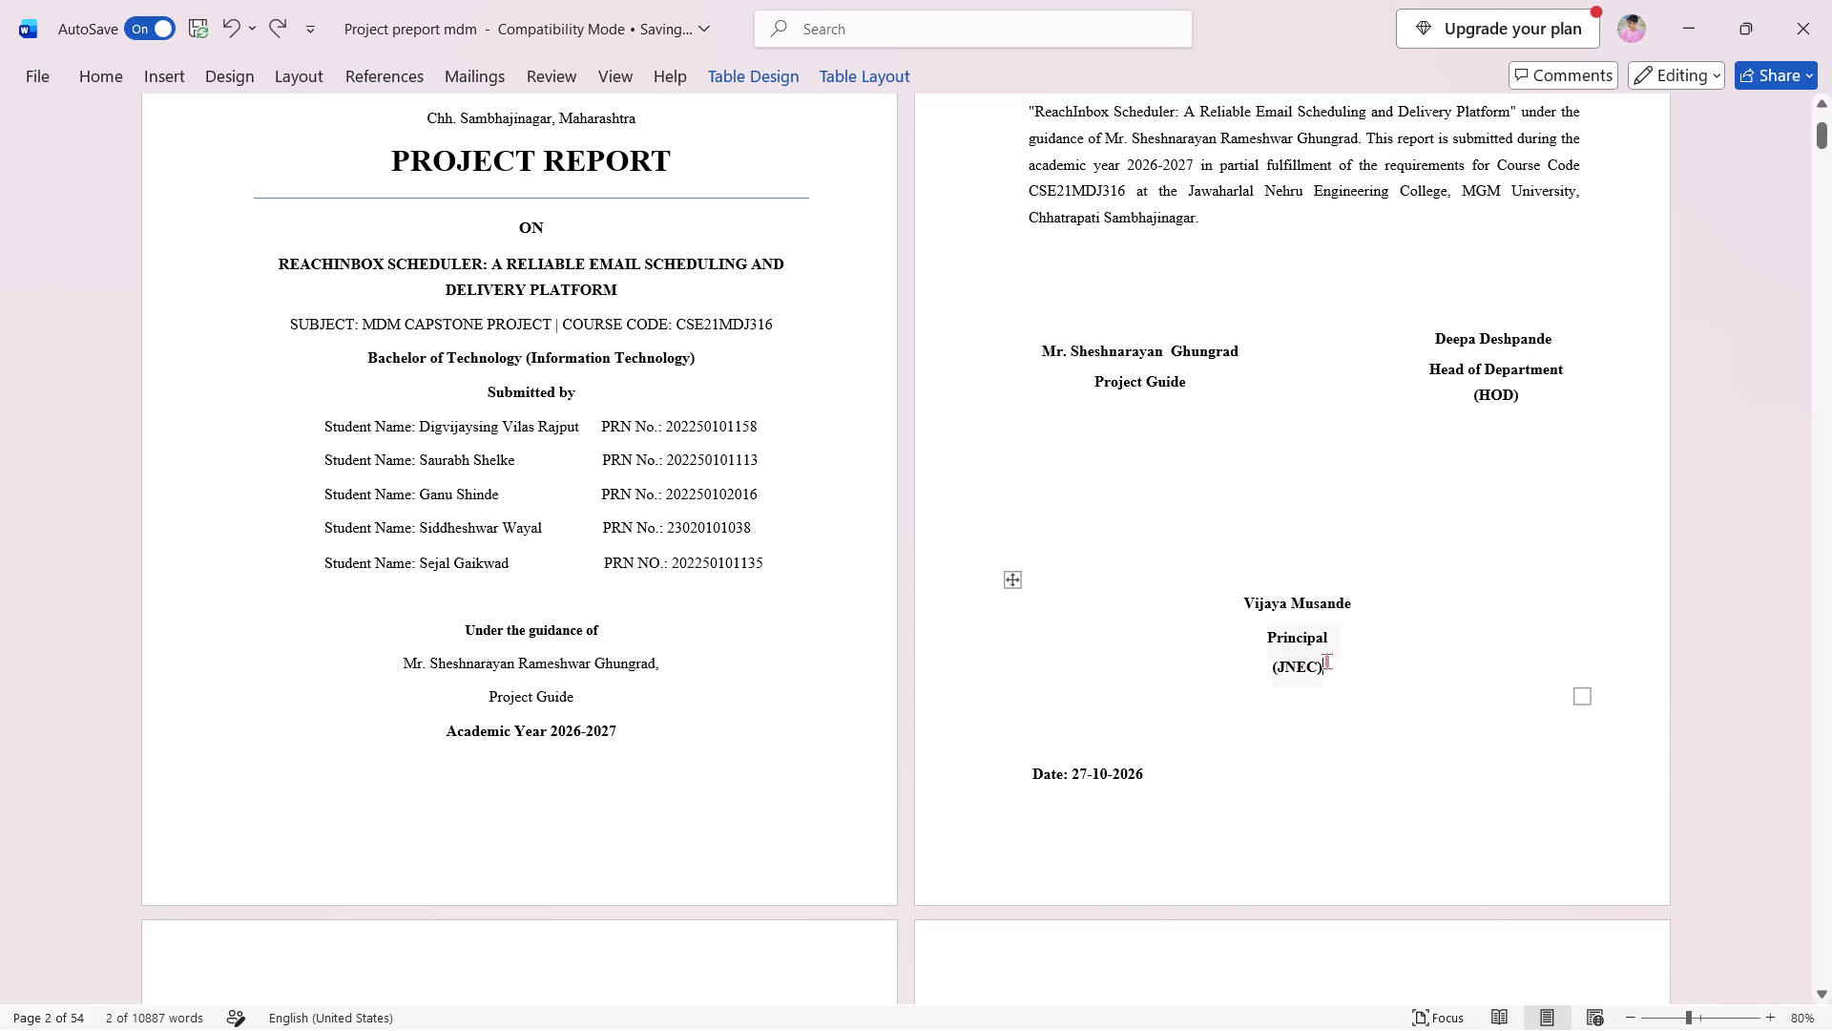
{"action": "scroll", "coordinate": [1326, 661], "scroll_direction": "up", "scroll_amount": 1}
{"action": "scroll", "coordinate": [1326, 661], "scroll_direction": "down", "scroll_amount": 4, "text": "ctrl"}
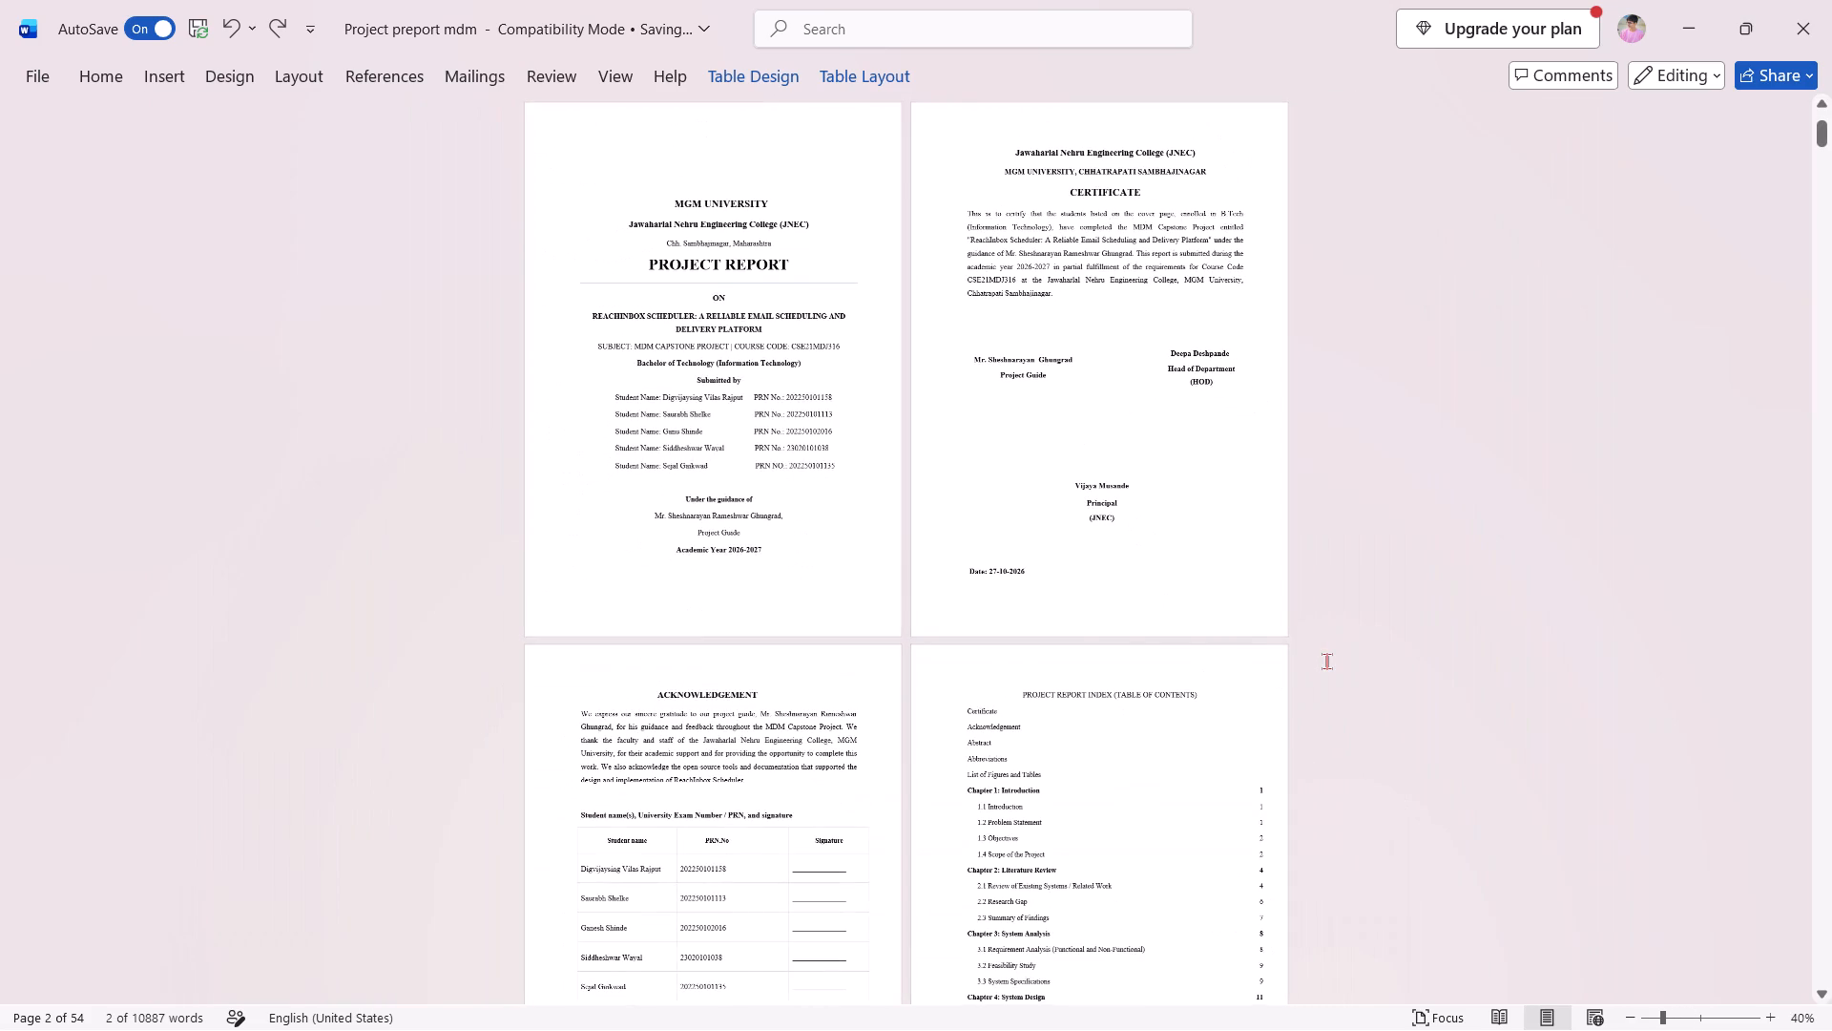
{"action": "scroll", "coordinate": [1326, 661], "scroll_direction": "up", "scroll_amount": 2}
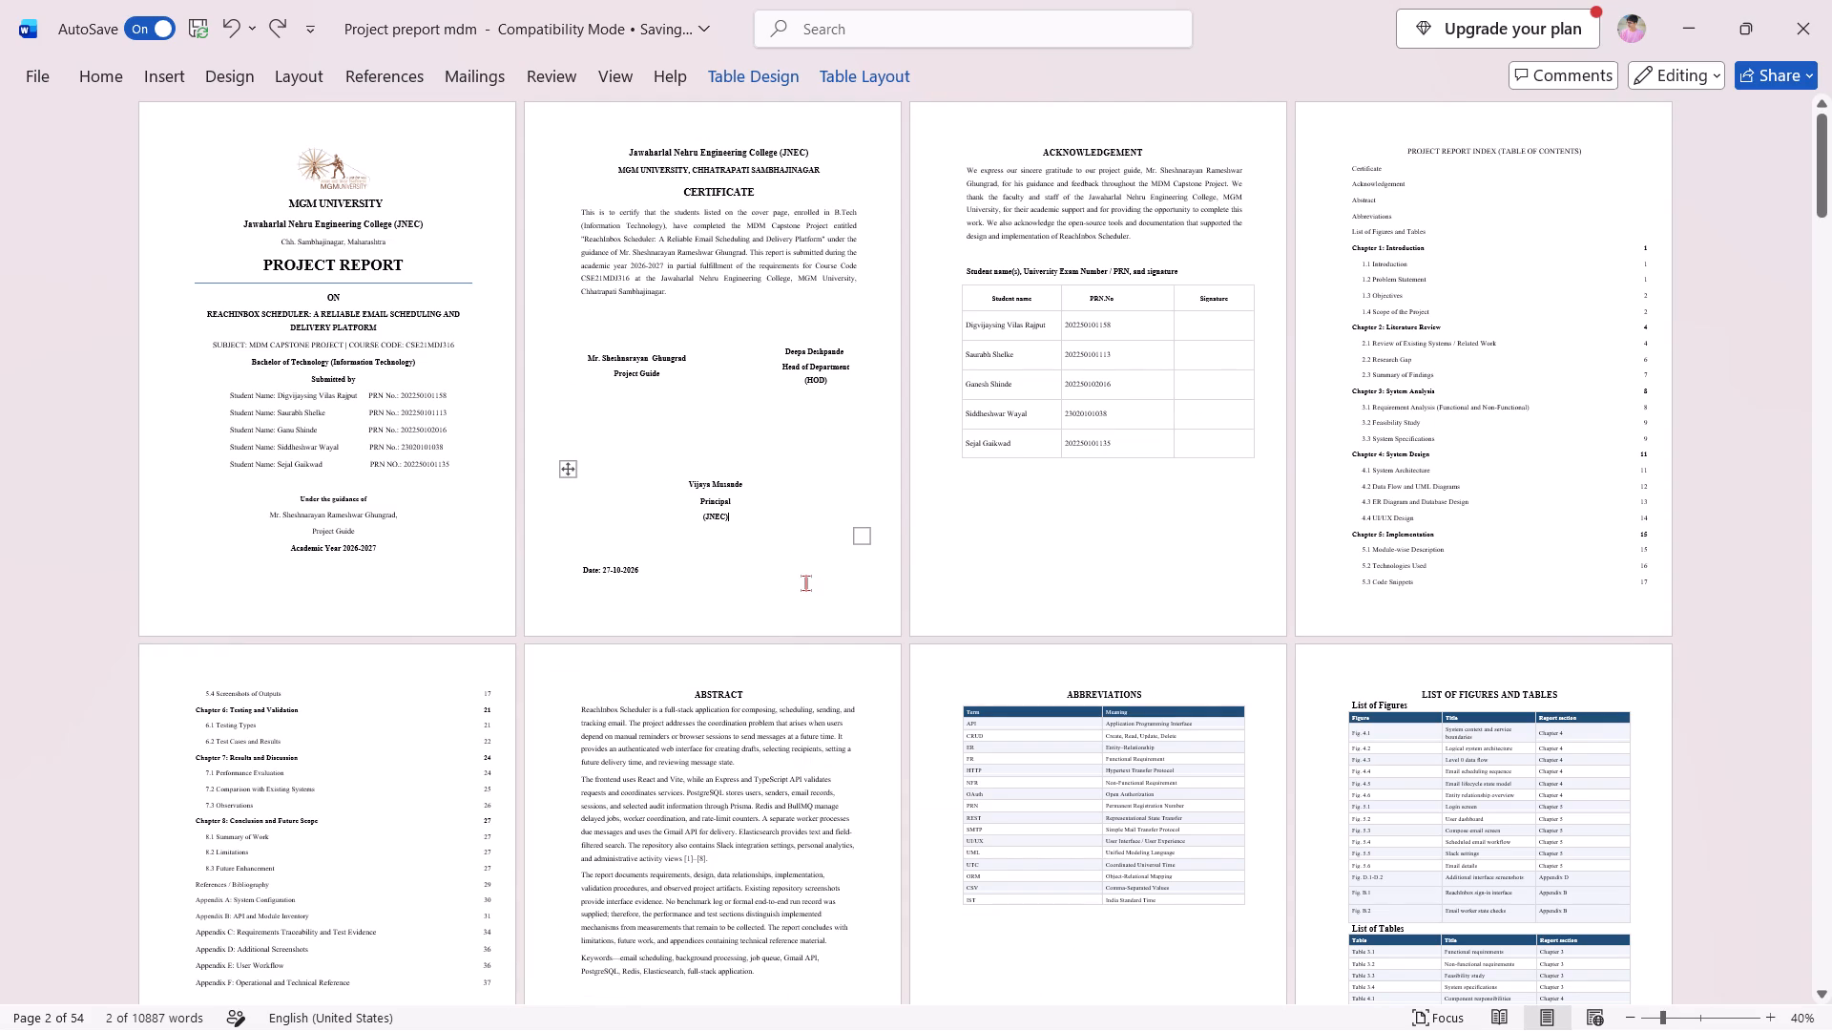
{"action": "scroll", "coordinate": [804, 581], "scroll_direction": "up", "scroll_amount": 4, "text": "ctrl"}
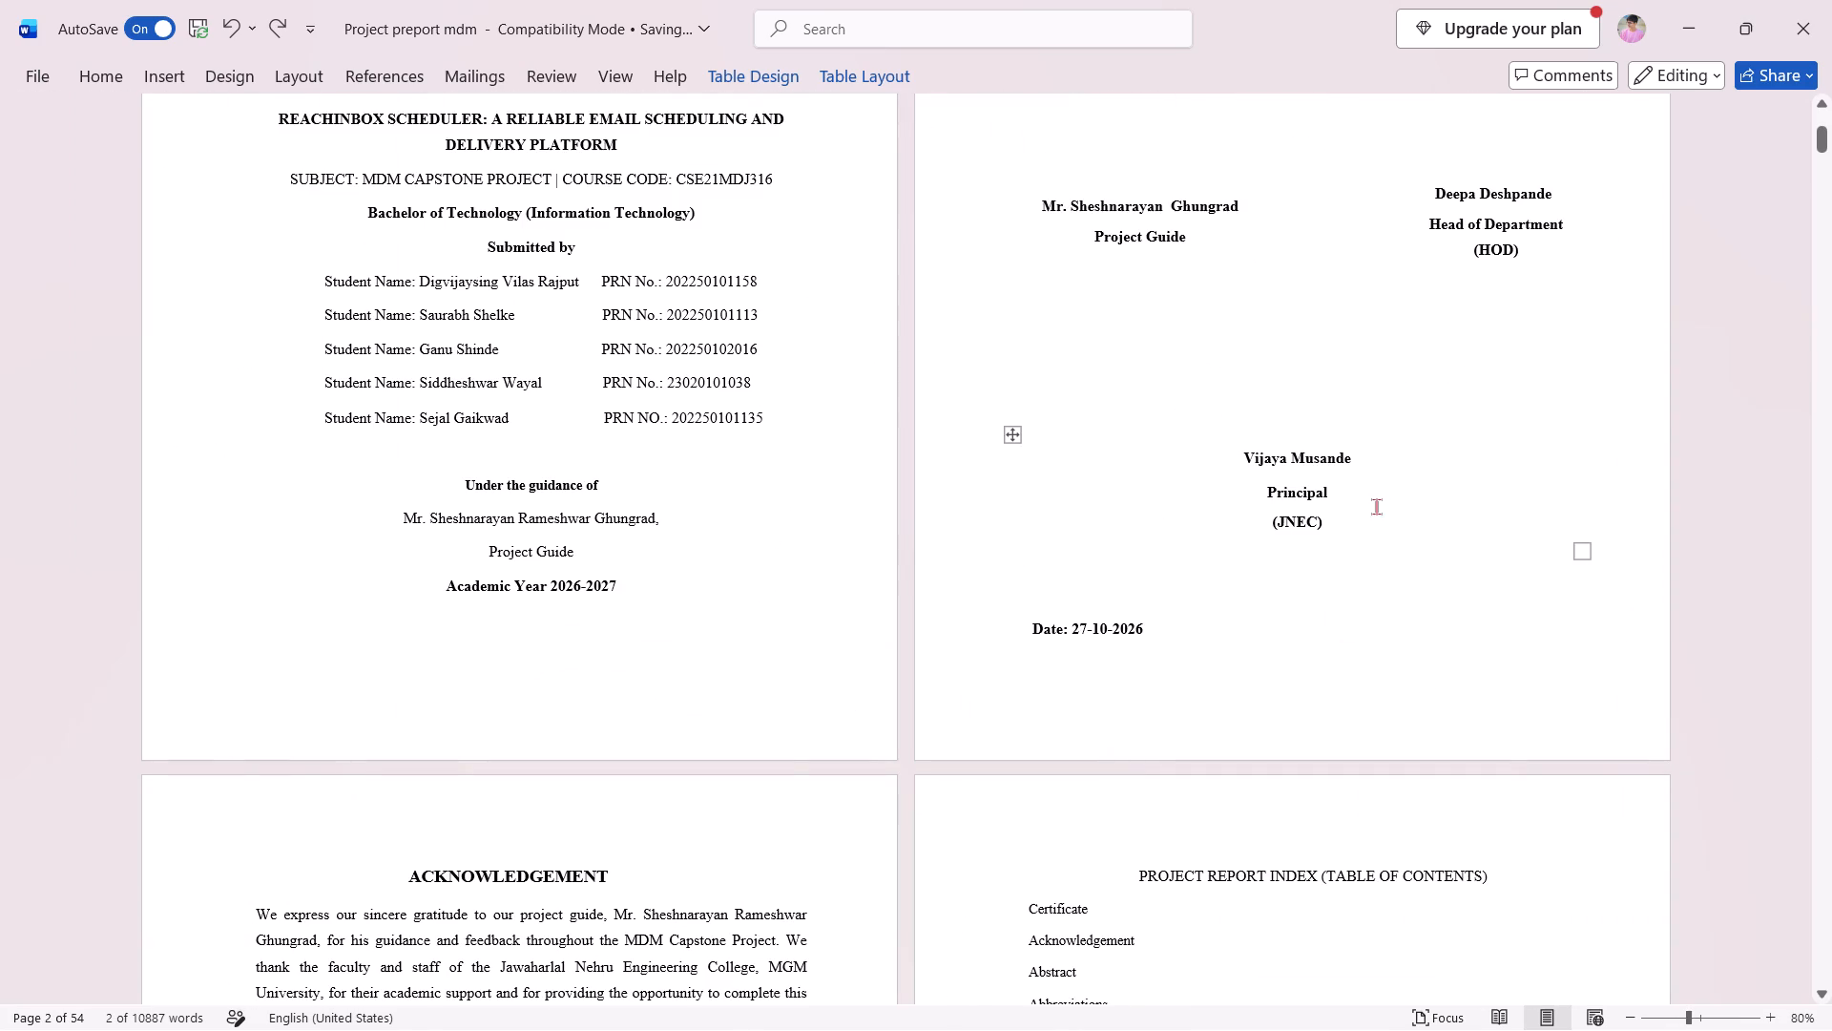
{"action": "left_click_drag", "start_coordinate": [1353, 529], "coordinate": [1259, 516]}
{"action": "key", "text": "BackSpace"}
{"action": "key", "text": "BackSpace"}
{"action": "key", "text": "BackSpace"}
Review the page layout from the certificate through the index, abstract and lists to the opening chapters, up to Chapter 3: System Analysis.
{"action": "scroll", "coordinate": [1338, 509], "scroll_direction": "down", "scroll_amount": 1}
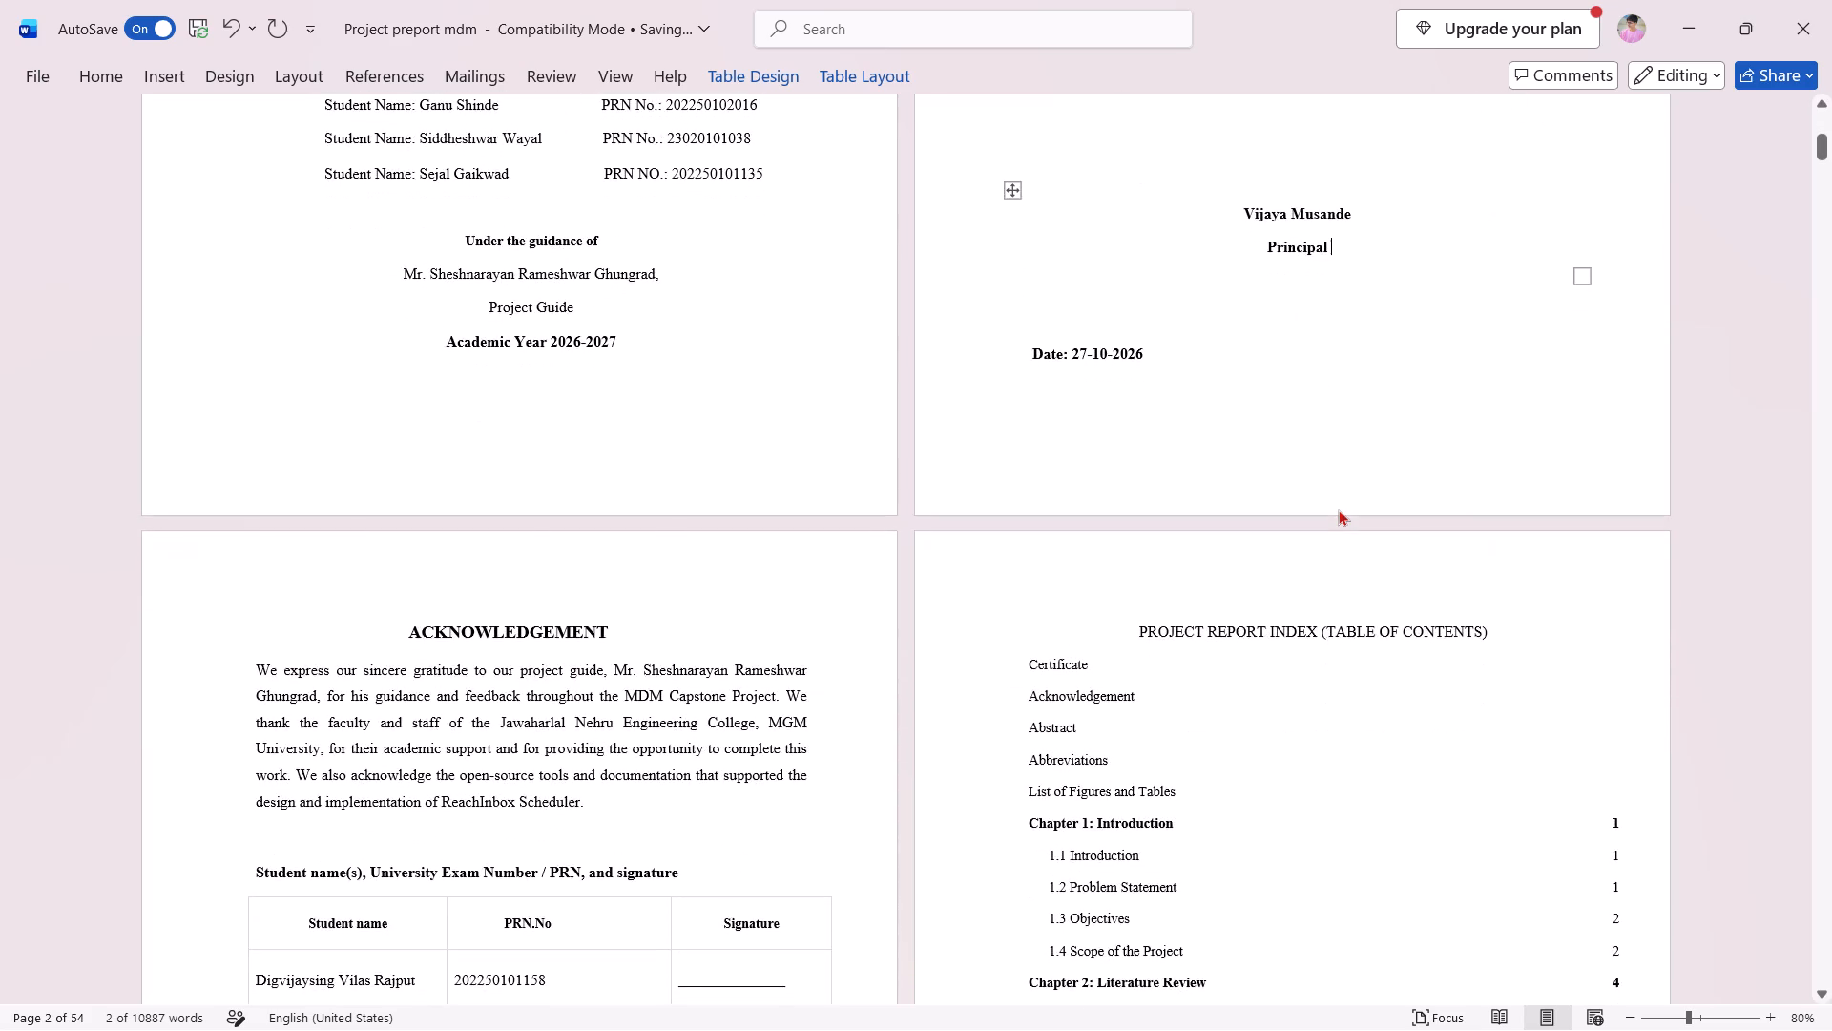
{"action": "scroll", "coordinate": [1338, 509], "scroll_direction": "down", "scroll_amount": 2, "text": "ctrl"}
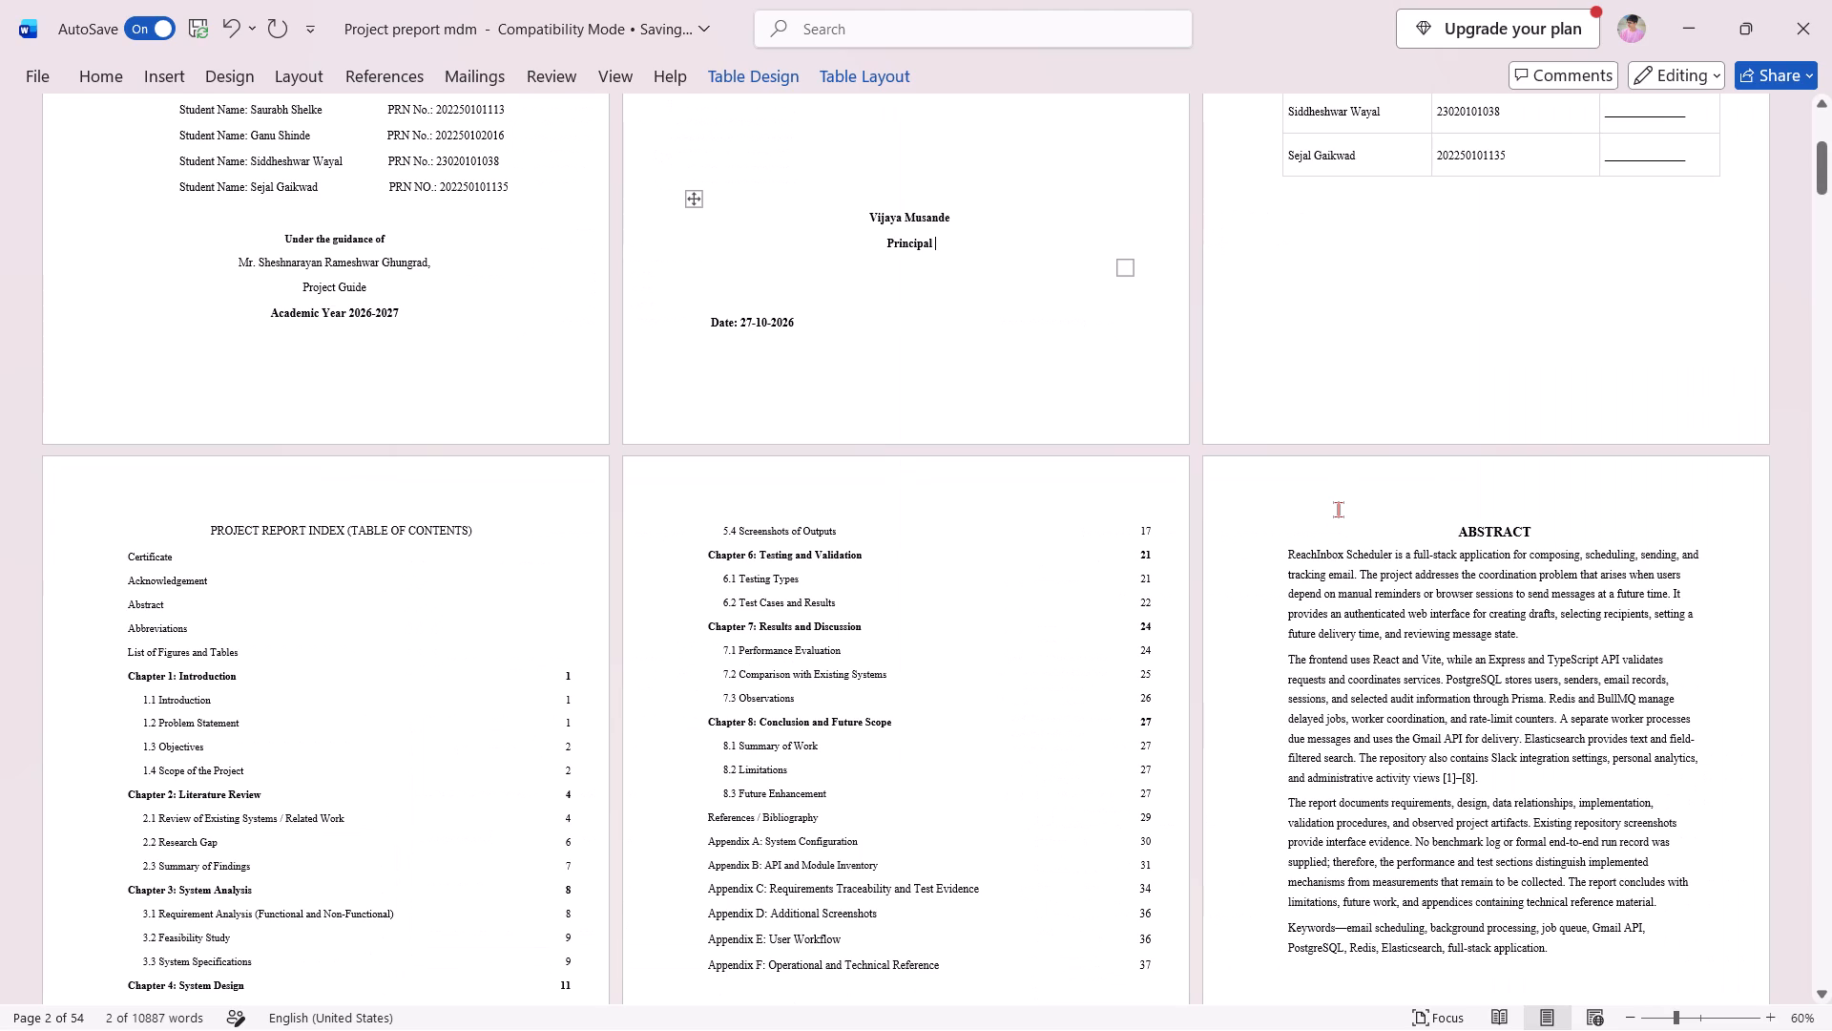
{"action": "scroll", "coordinate": [1338, 509], "scroll_direction": "down", "scroll_amount": 6}
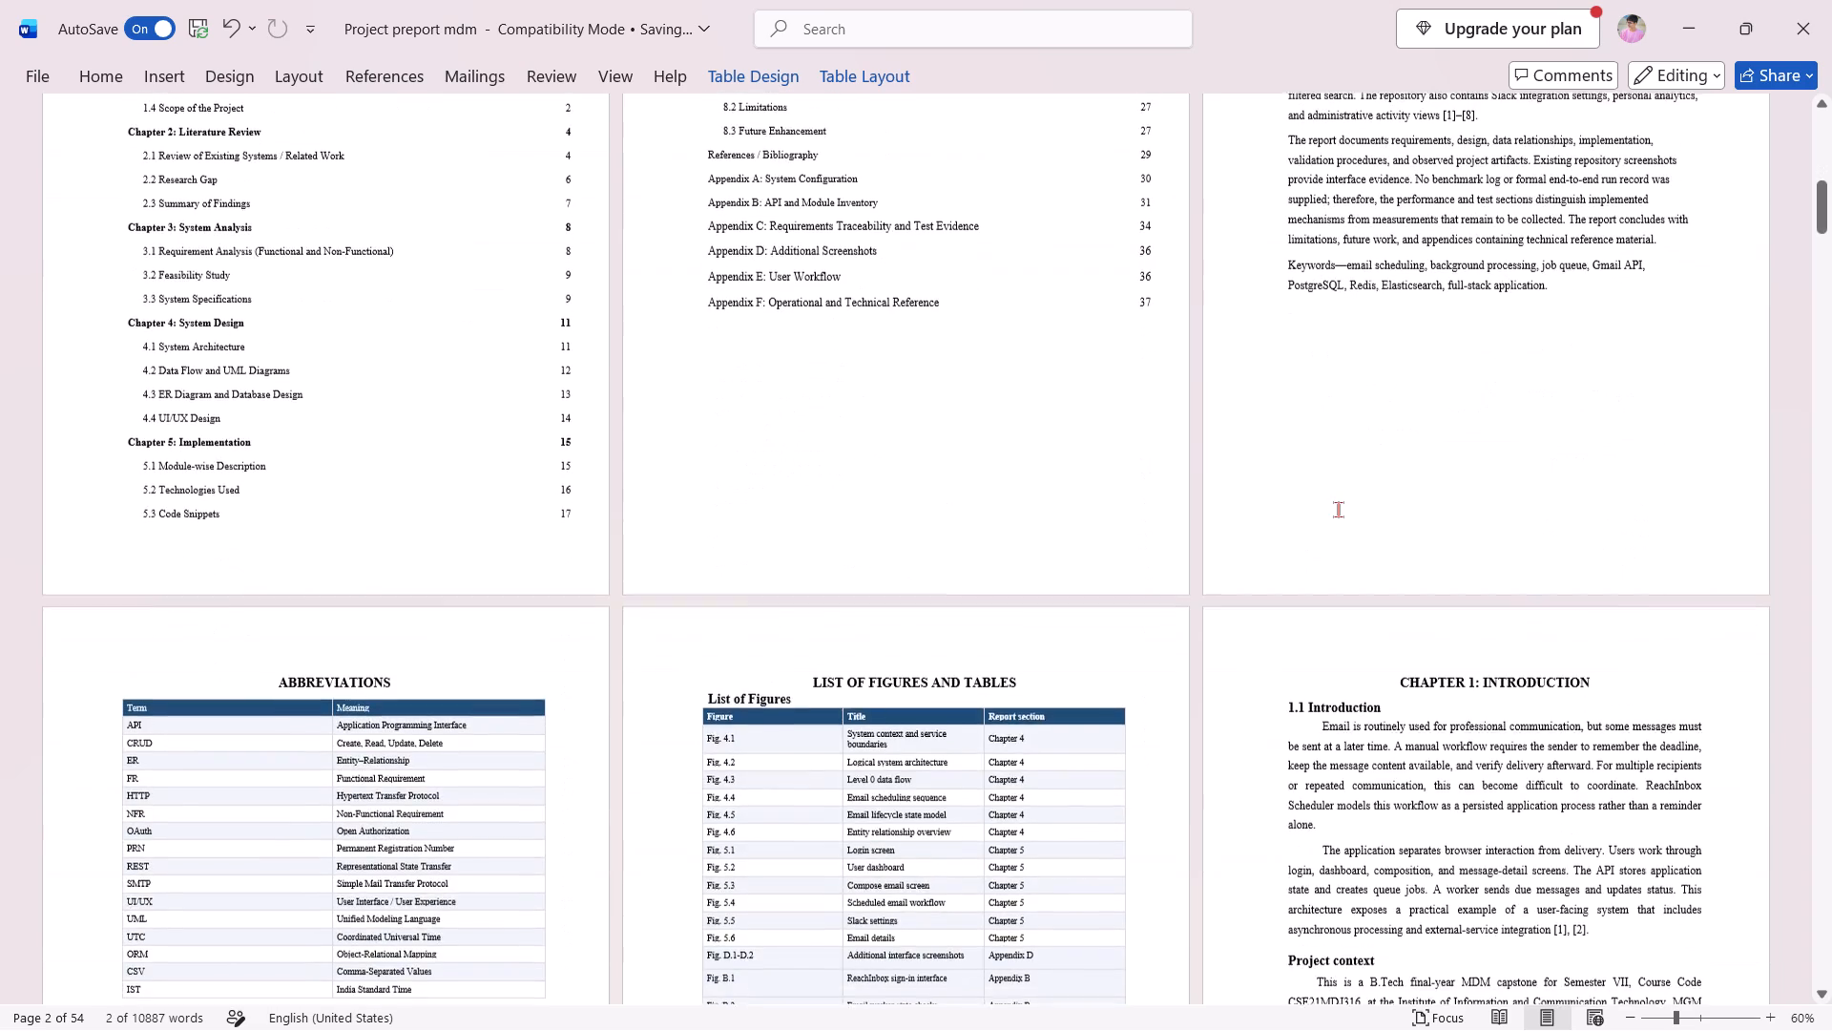
{"action": "scroll", "coordinate": [1338, 509], "scroll_direction": "down", "scroll_amount": 11}
{"action": "scroll", "coordinate": [1338, 509], "scroll_direction": "up", "scroll_amount": 1}
{"action": "scroll", "coordinate": [1338, 509], "scroll_direction": "down", "scroll_amount": 2}
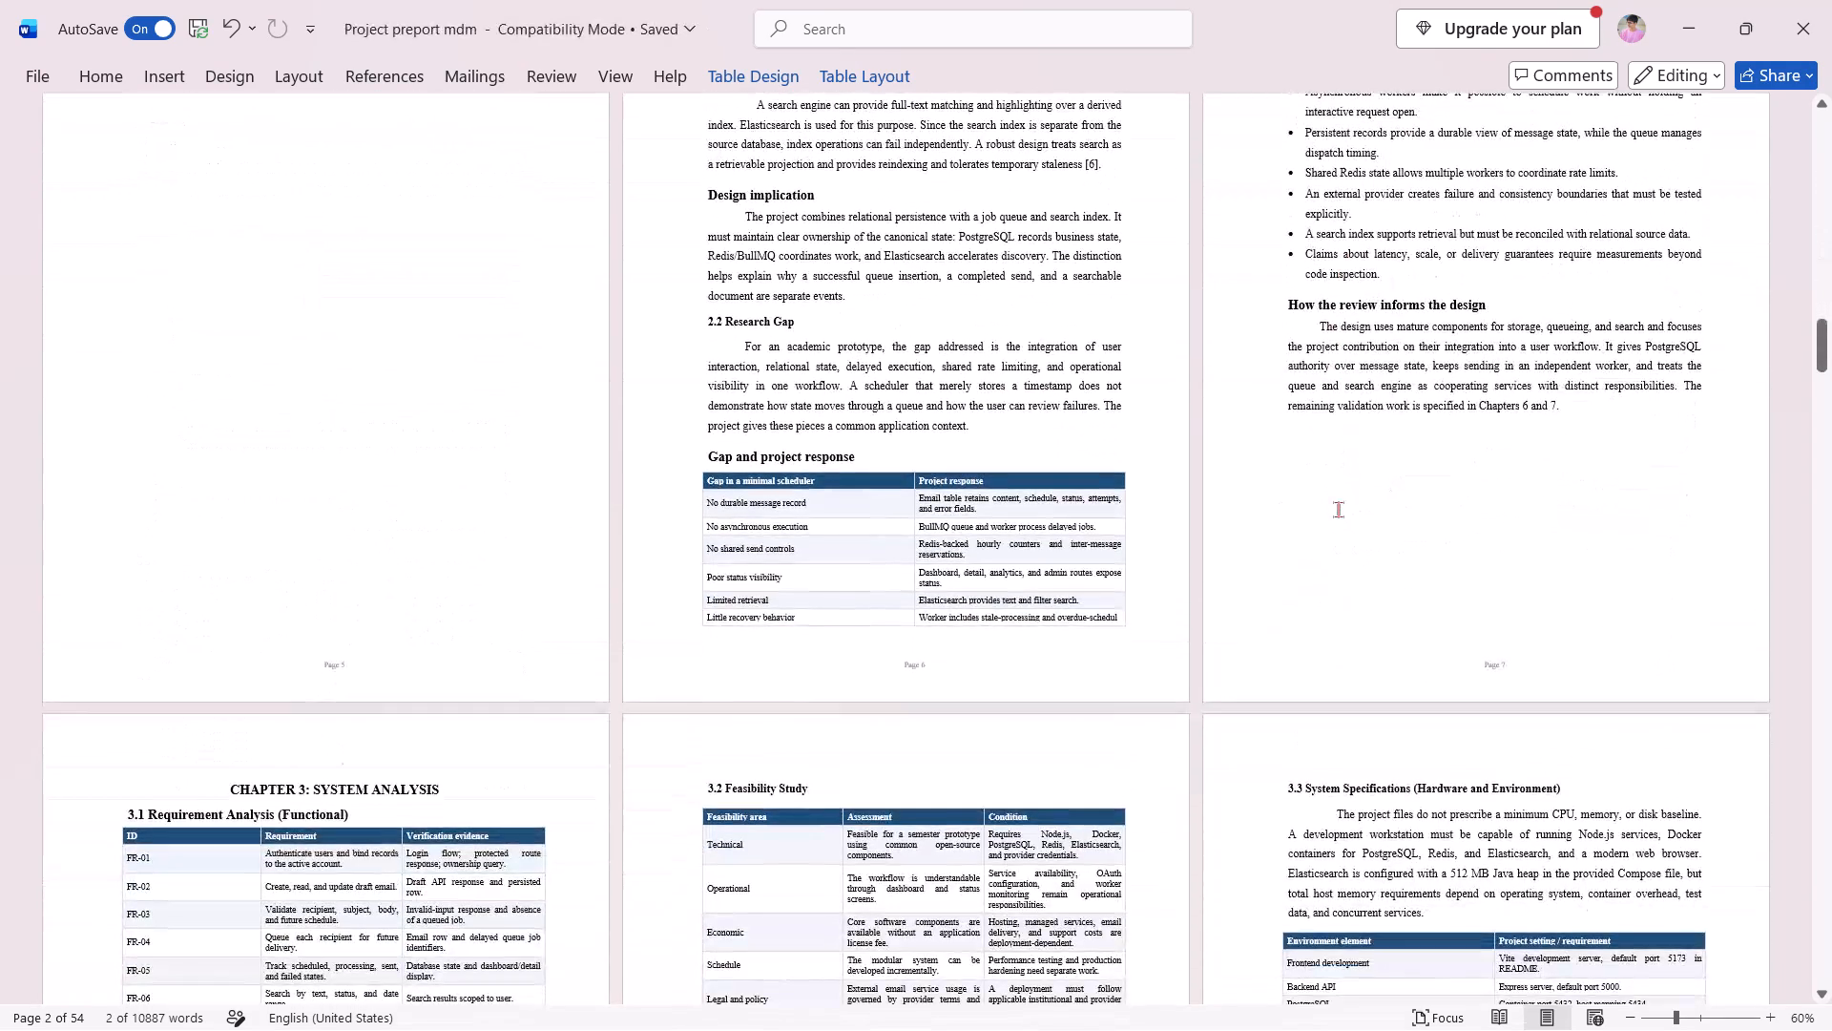
{"action": "scroll", "coordinate": [1338, 509], "scroll_direction": "down", "scroll_amount": 4}
{"action": "scroll", "coordinate": [1338, 509], "scroll_direction": "up", "scroll_amount": 2}
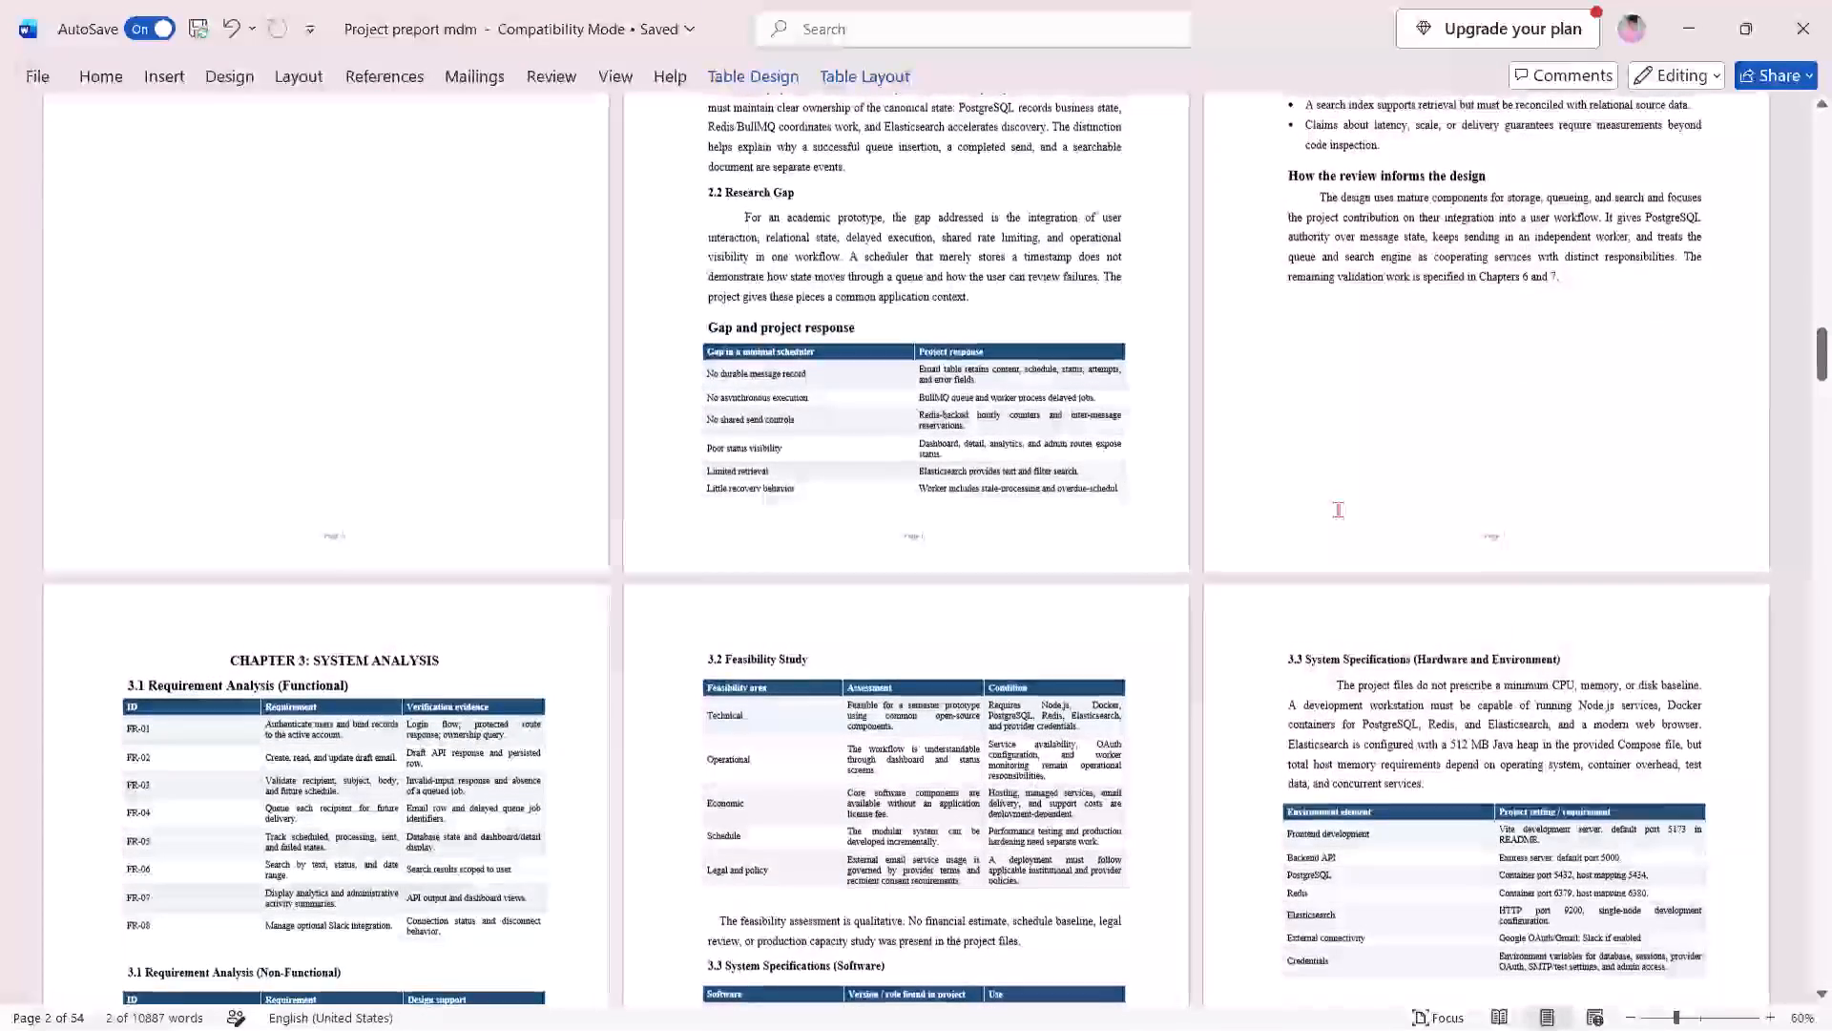
{"action": "scroll", "coordinate": [1338, 509], "scroll_direction": "up", "scroll_amount": 2}
{"action": "scroll", "coordinate": [1338, 509], "scroll_direction": "down", "scroll_amount": 2}
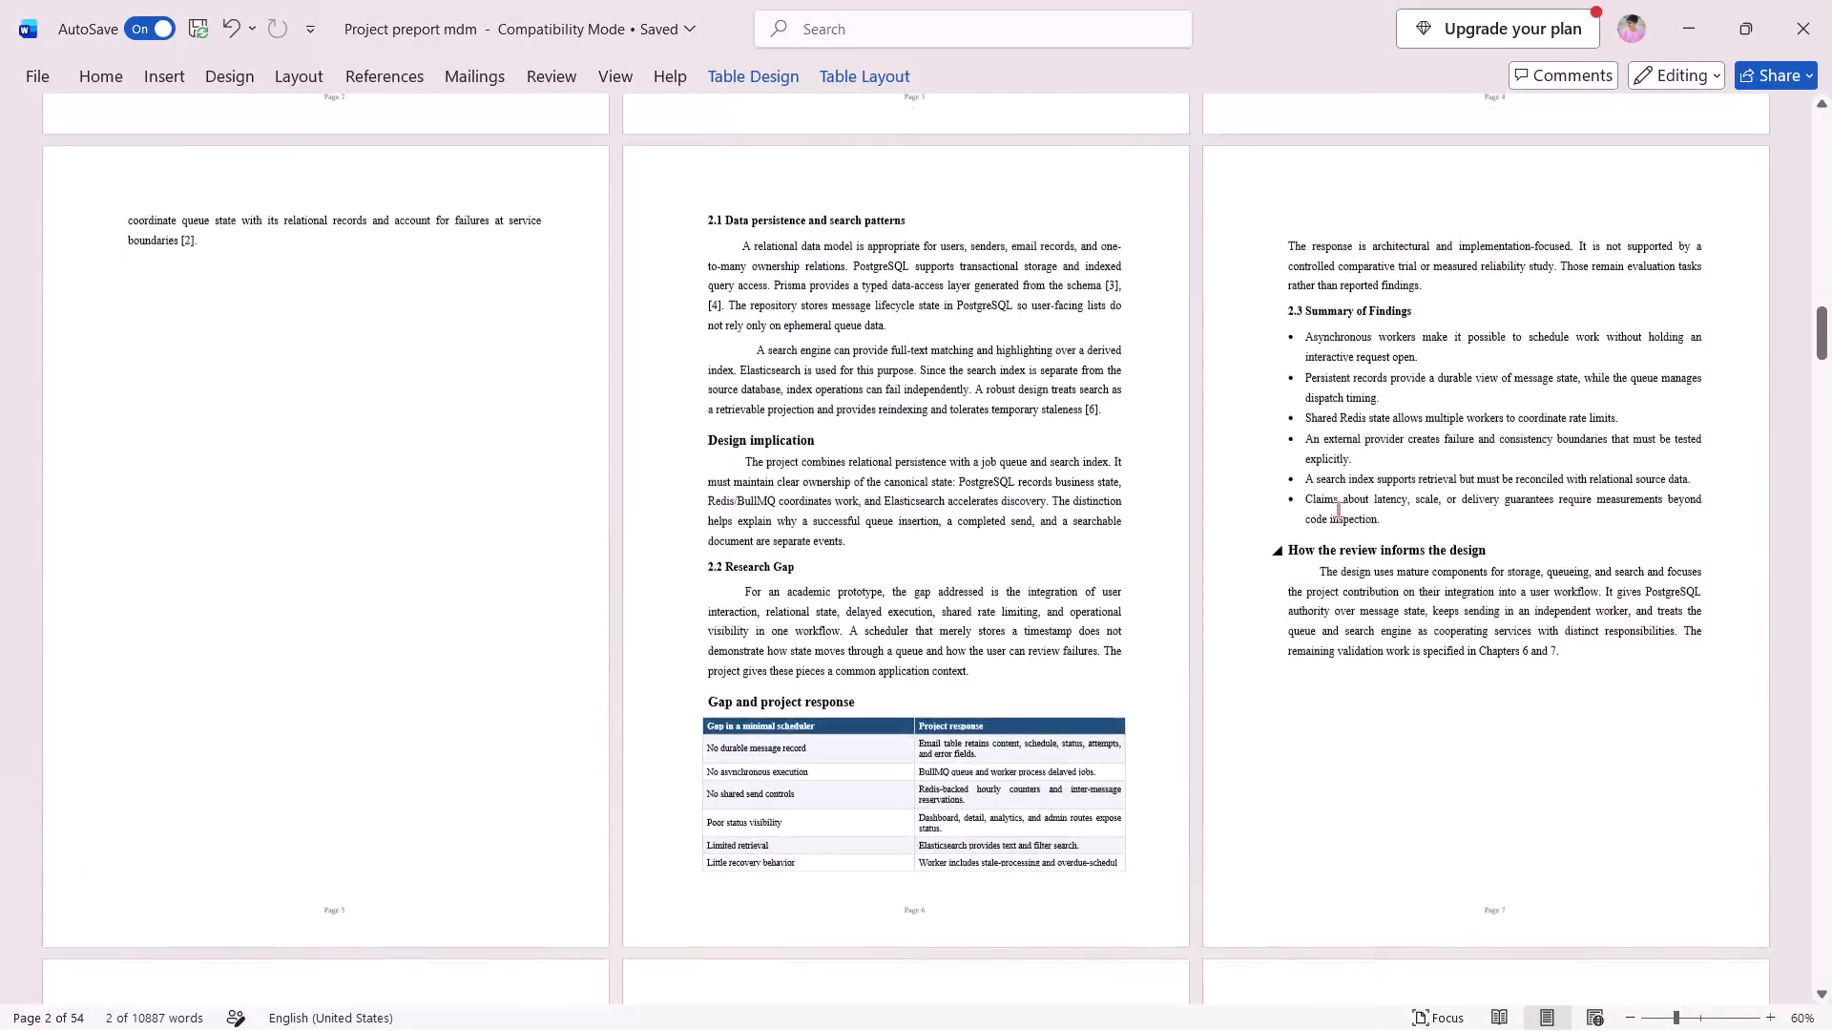
{"action": "scroll", "coordinate": [1338, 509], "scroll_direction": "down", "scroll_amount": 1}
{"action": "scroll", "coordinate": [1338, 509], "scroll_direction": "up", "scroll_amount": 8}
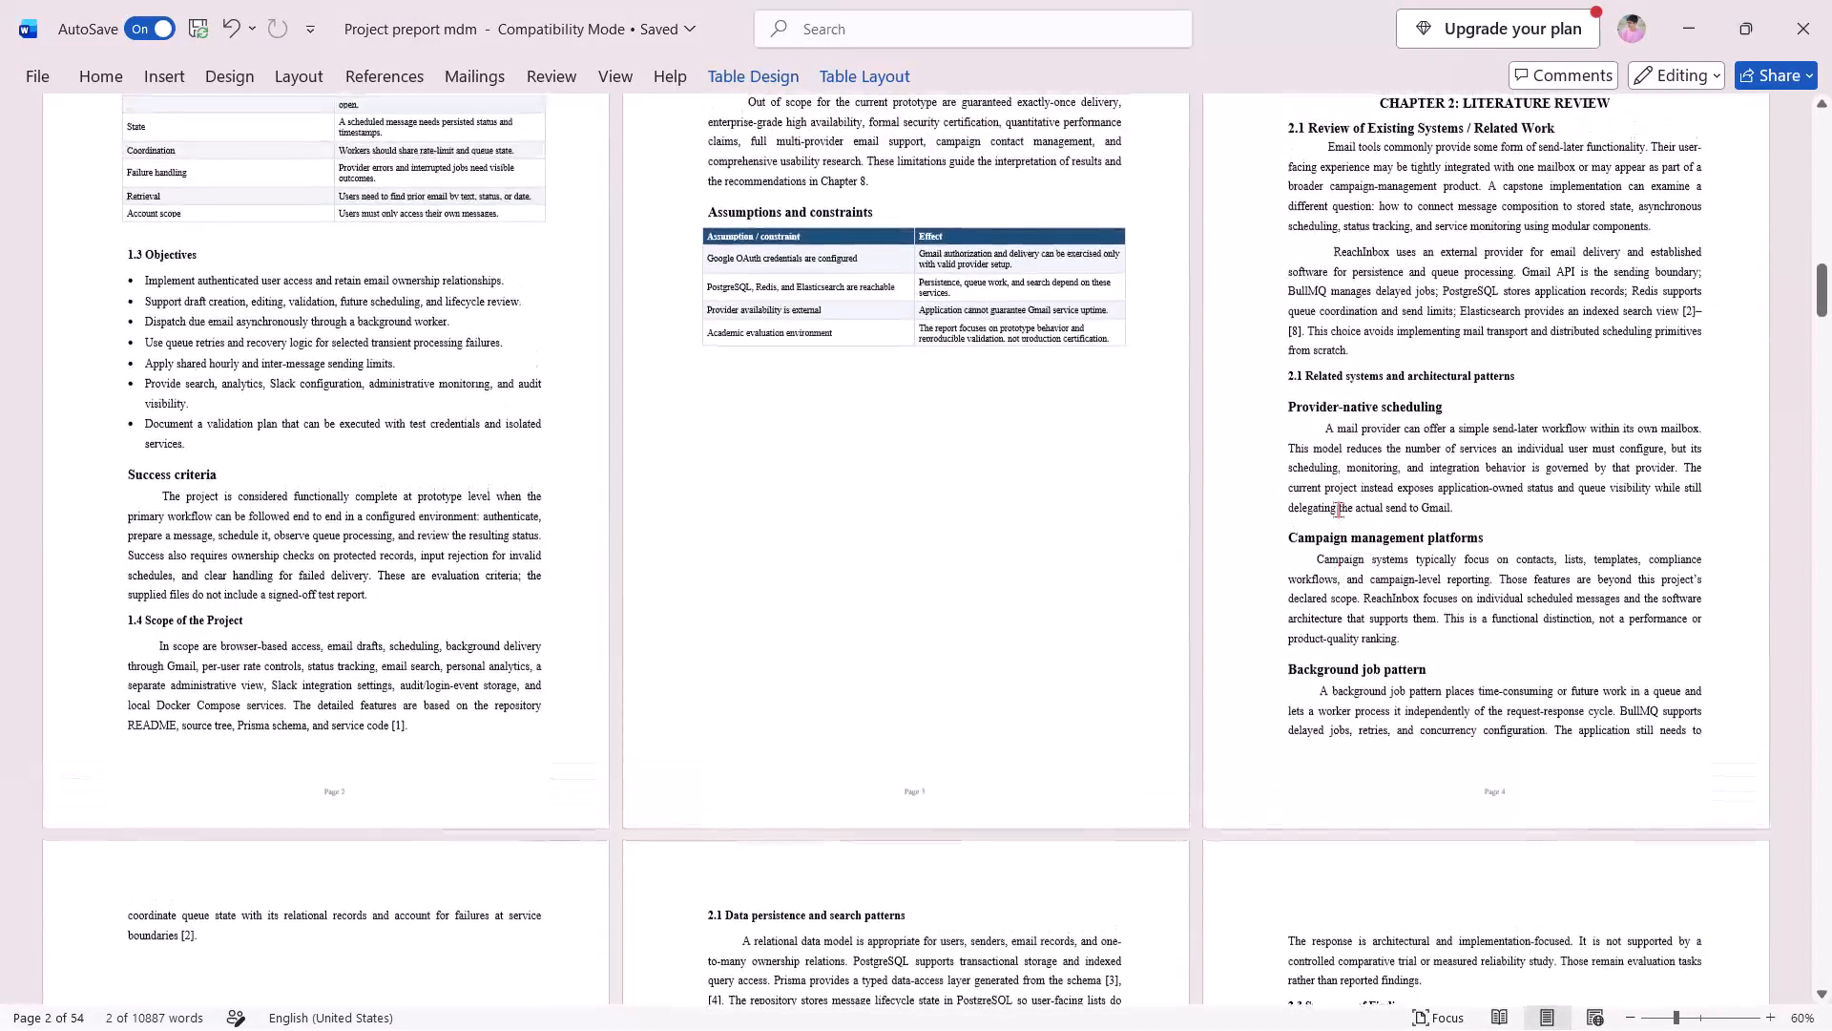
{"action": "scroll", "coordinate": [1338, 509], "scroll_direction": "up", "scroll_amount": 2}
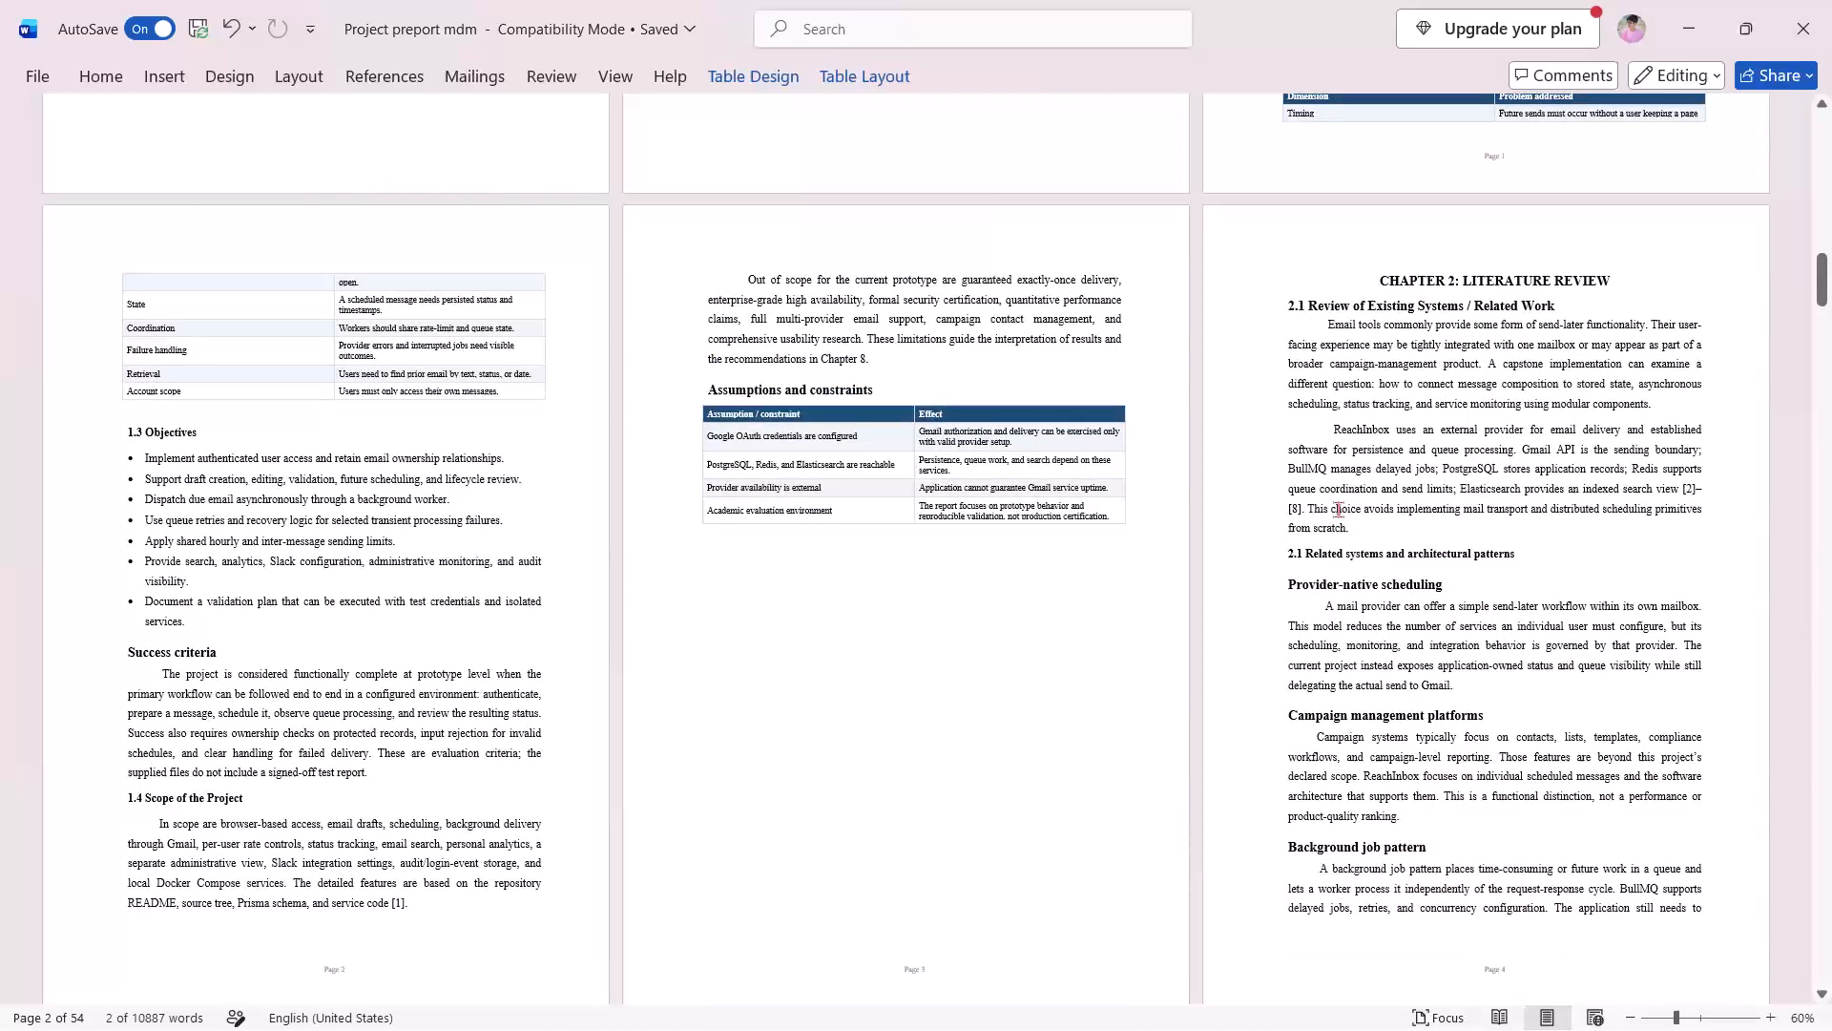
{"action": "scroll", "coordinate": [1338, 509], "scroll_direction": "up", "scroll_amount": 2}
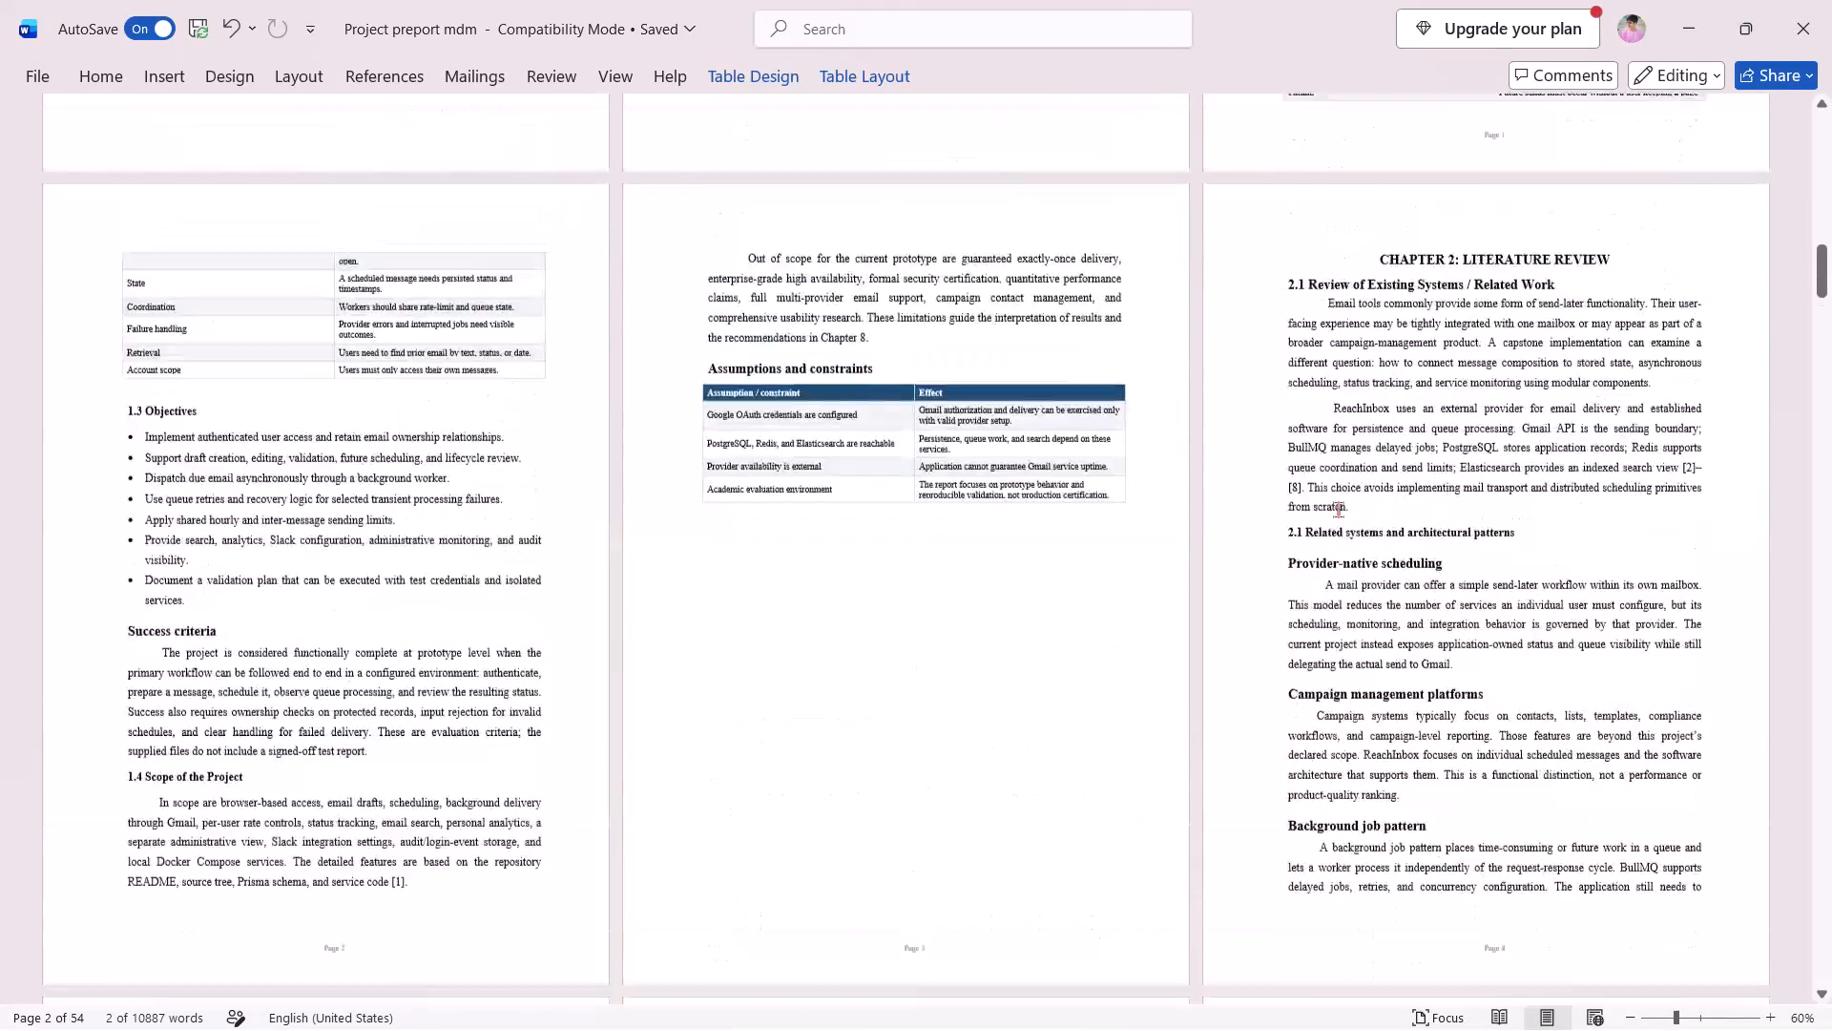
{"action": "scroll", "coordinate": [1338, 509], "scroll_direction": "up", "scroll_amount": 1}
{"action": "scroll", "coordinate": [1338, 509], "scroll_direction": "down", "scroll_amount": 2}
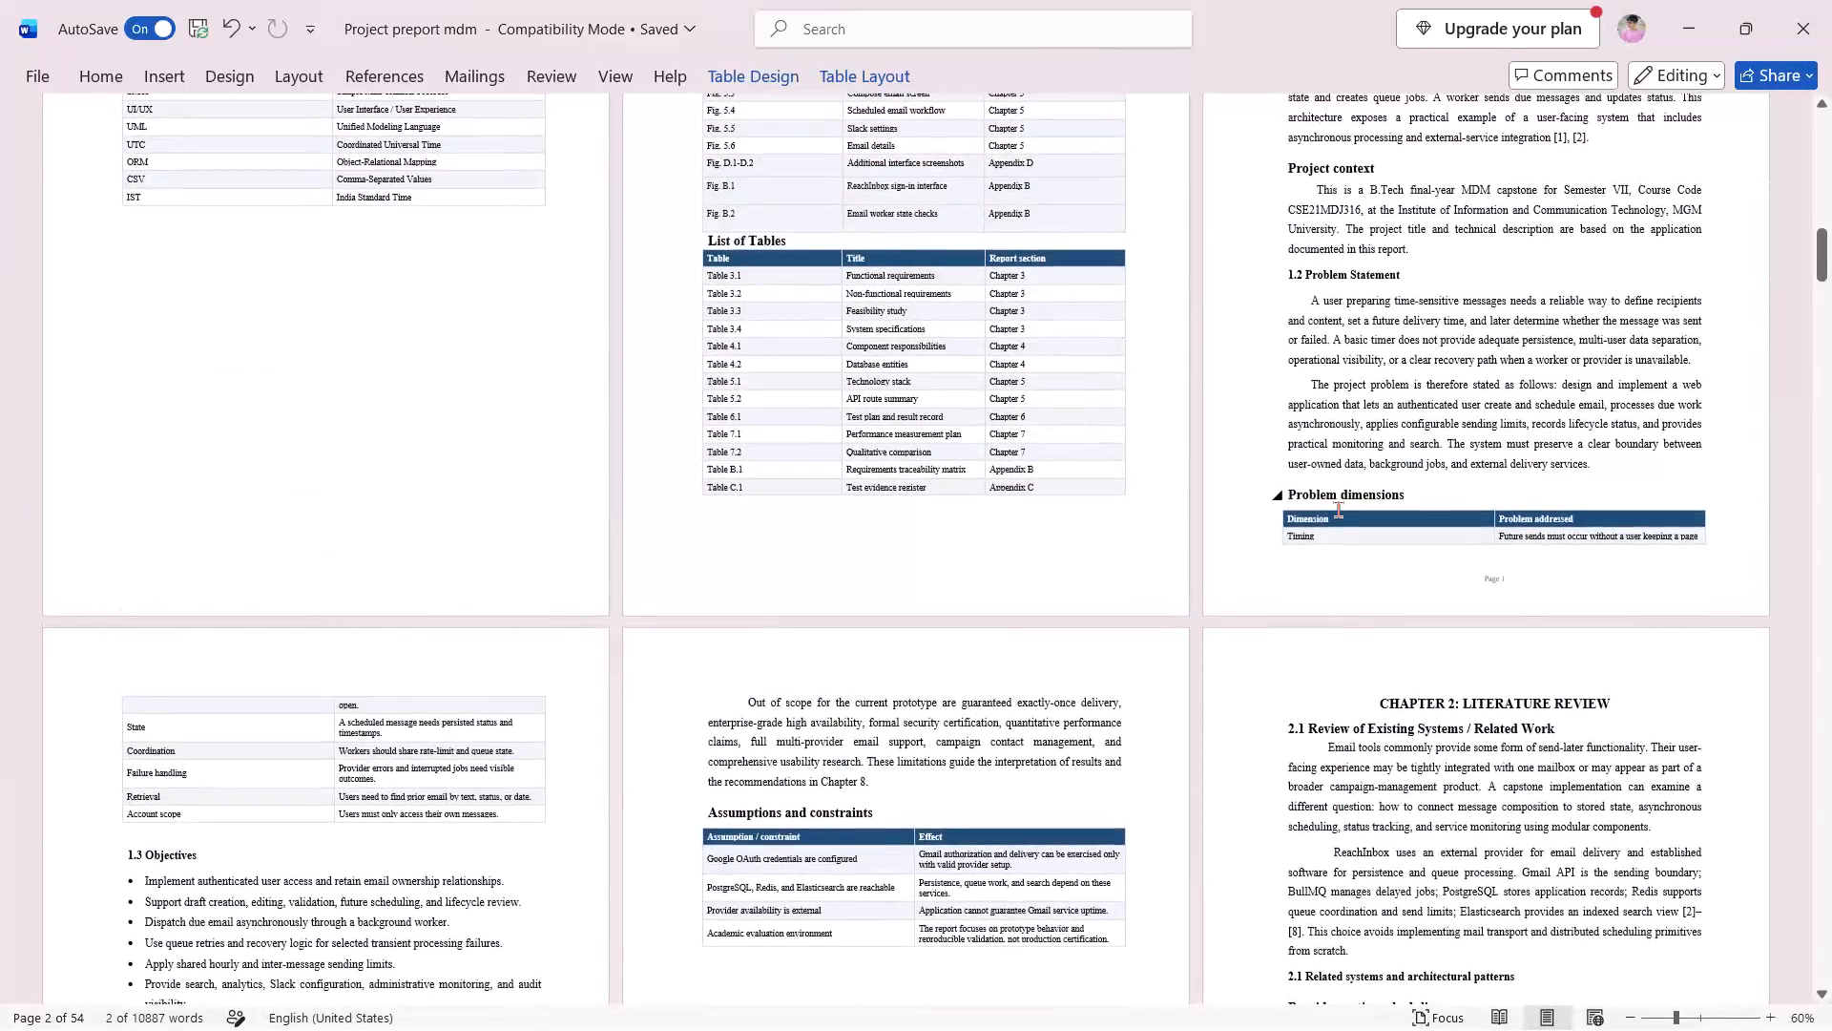
Review the layout of the remaining chapters, references and appendices through section F.11 at the end of the report.
{"action": "scroll", "coordinate": [1338, 509], "scroll_direction": "down", "scroll_amount": 3}
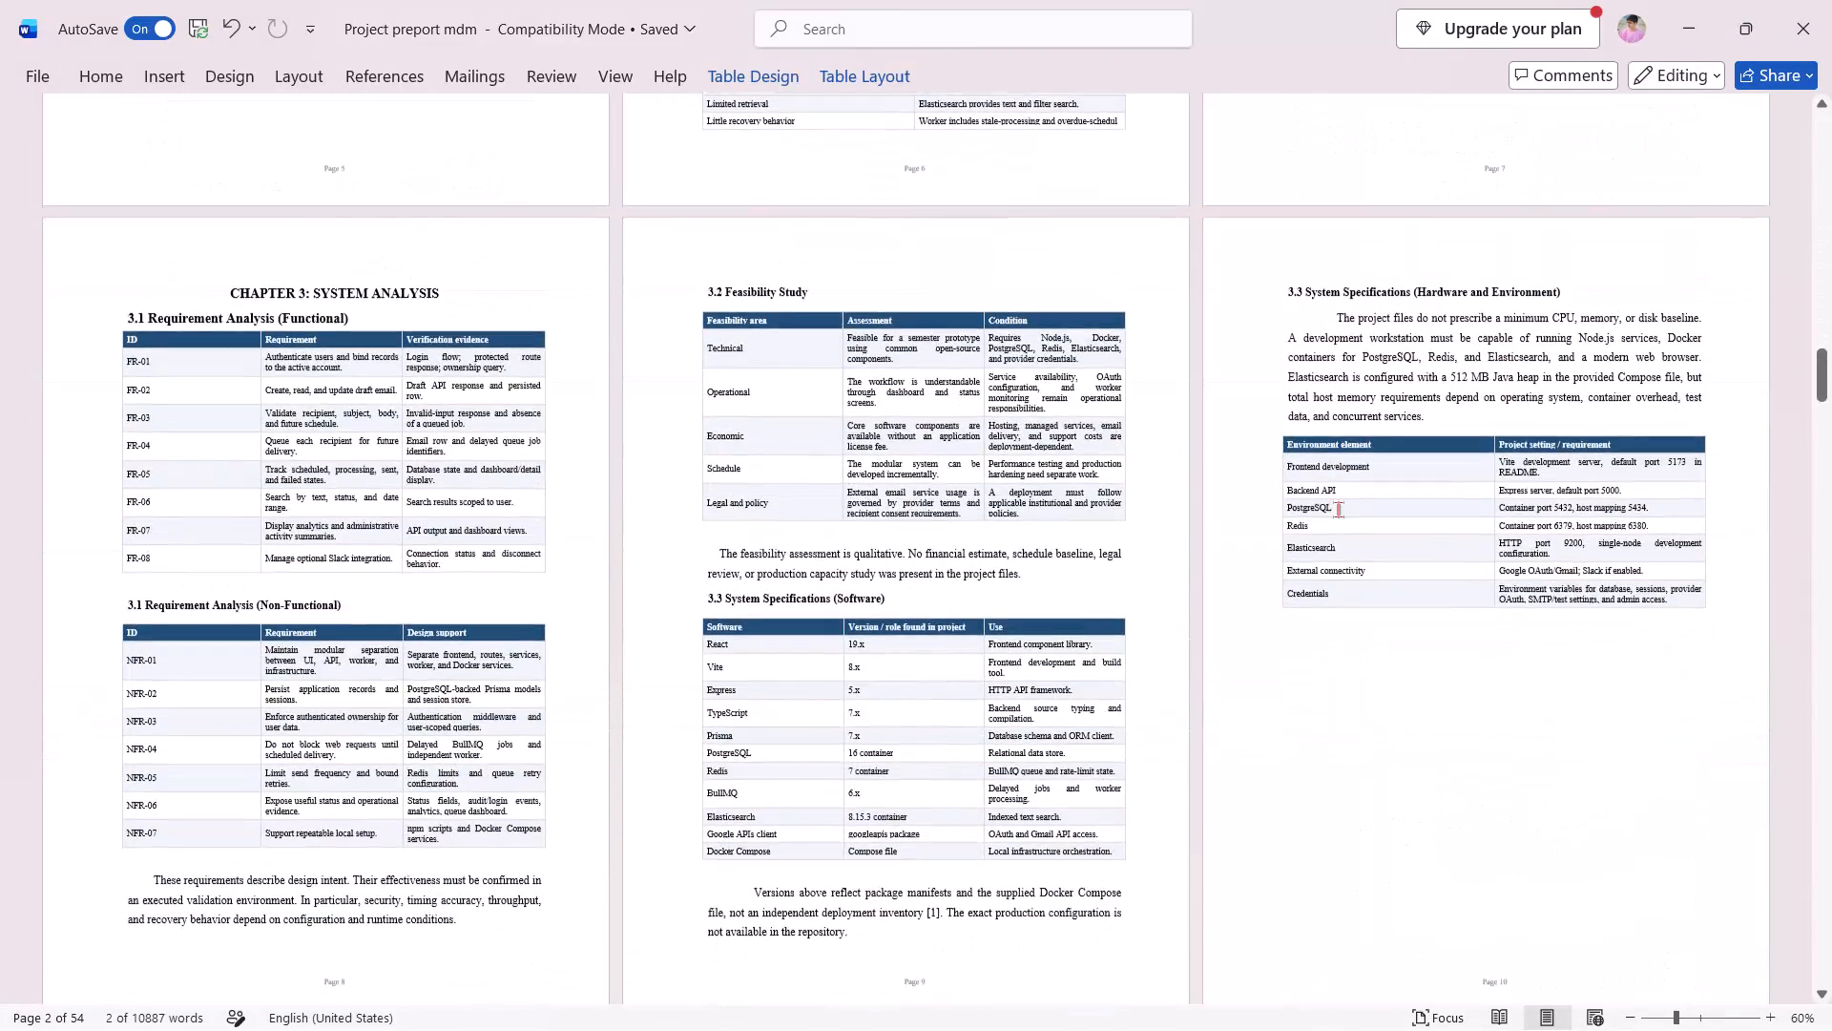
{"action": "scroll", "coordinate": [1338, 509], "scroll_direction": "down", "scroll_amount": 6}
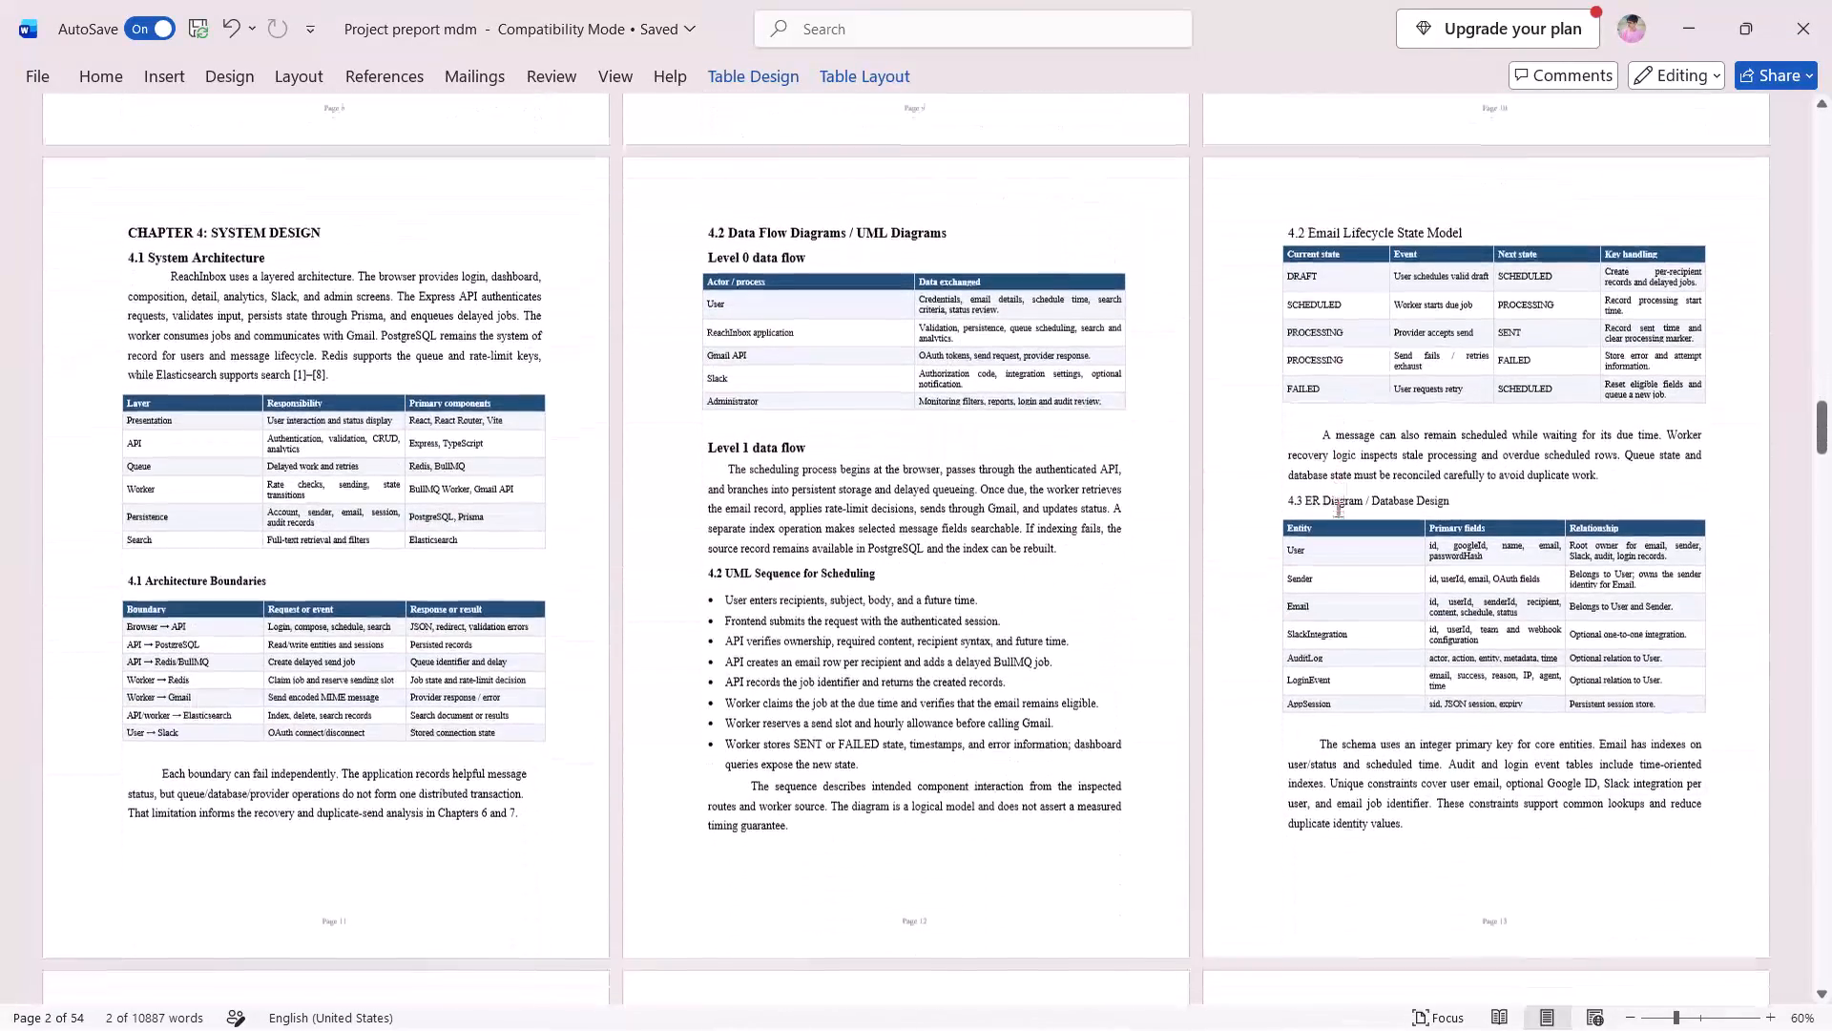
{"action": "scroll", "coordinate": [1338, 509], "scroll_direction": "down", "scroll_amount": 5}
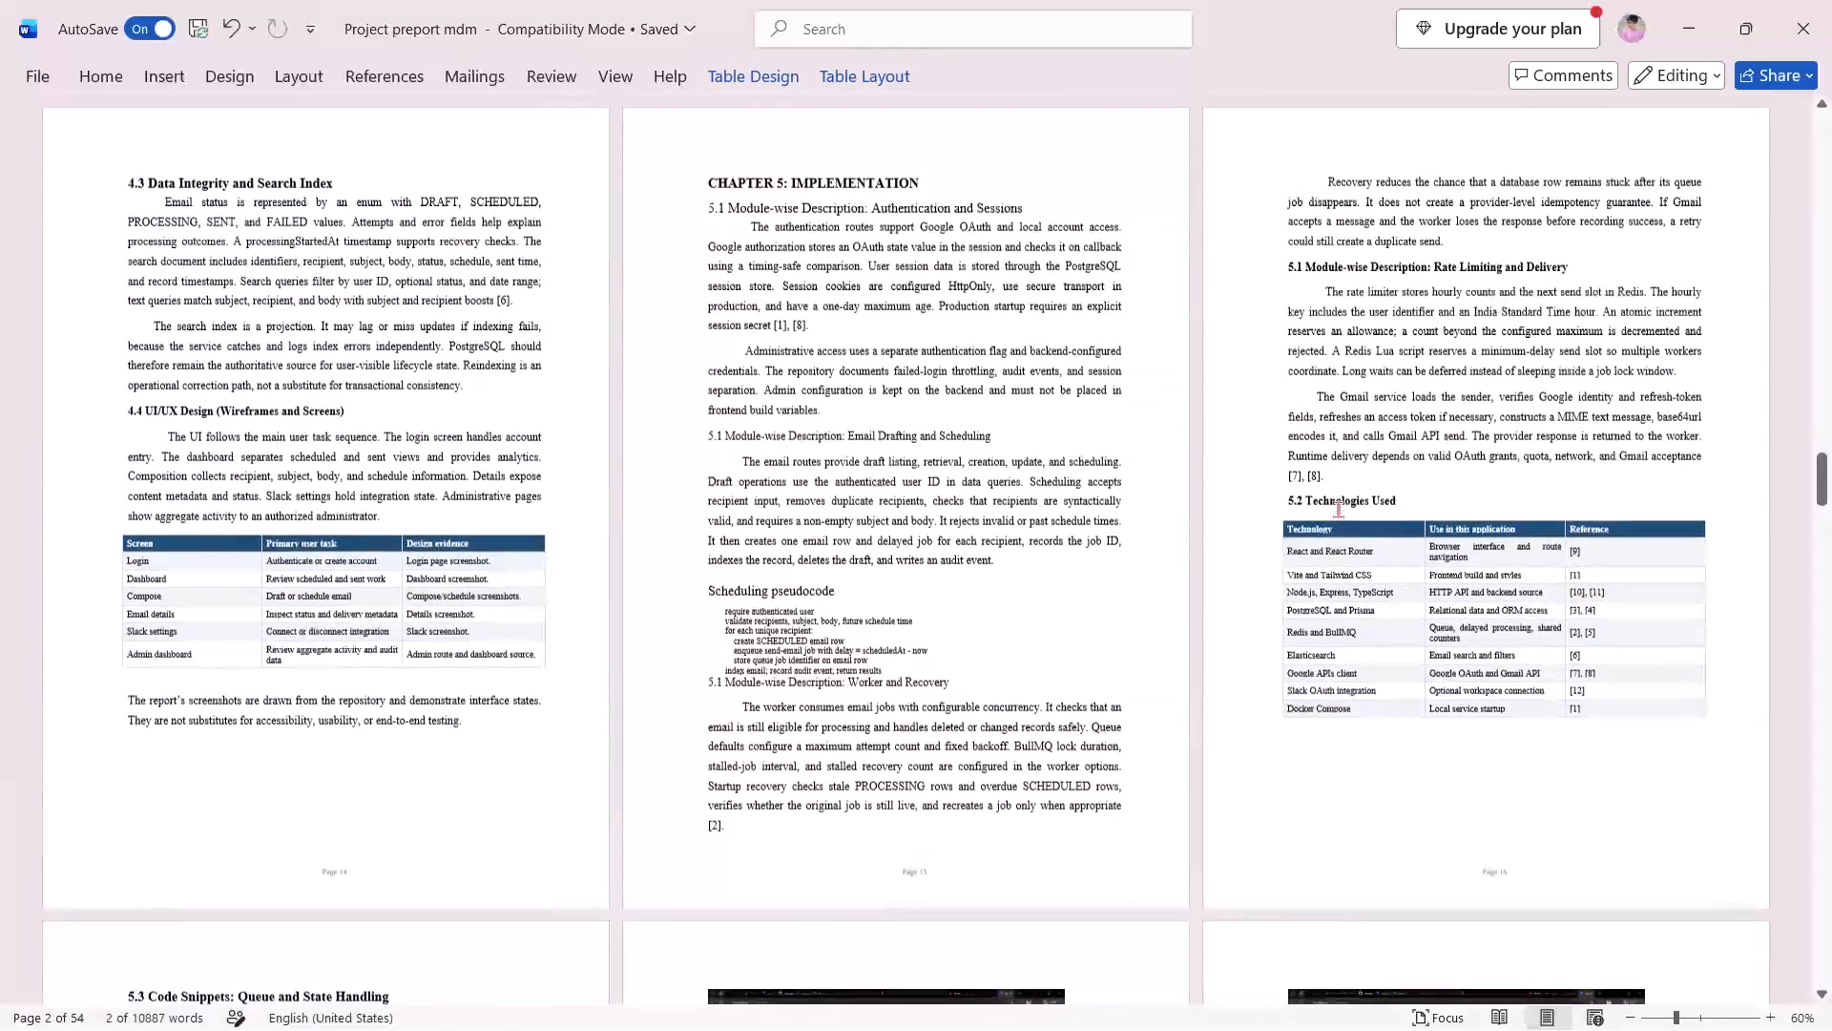
{"action": "scroll", "coordinate": [1338, 509], "scroll_direction": "down", "scroll_amount": 6}
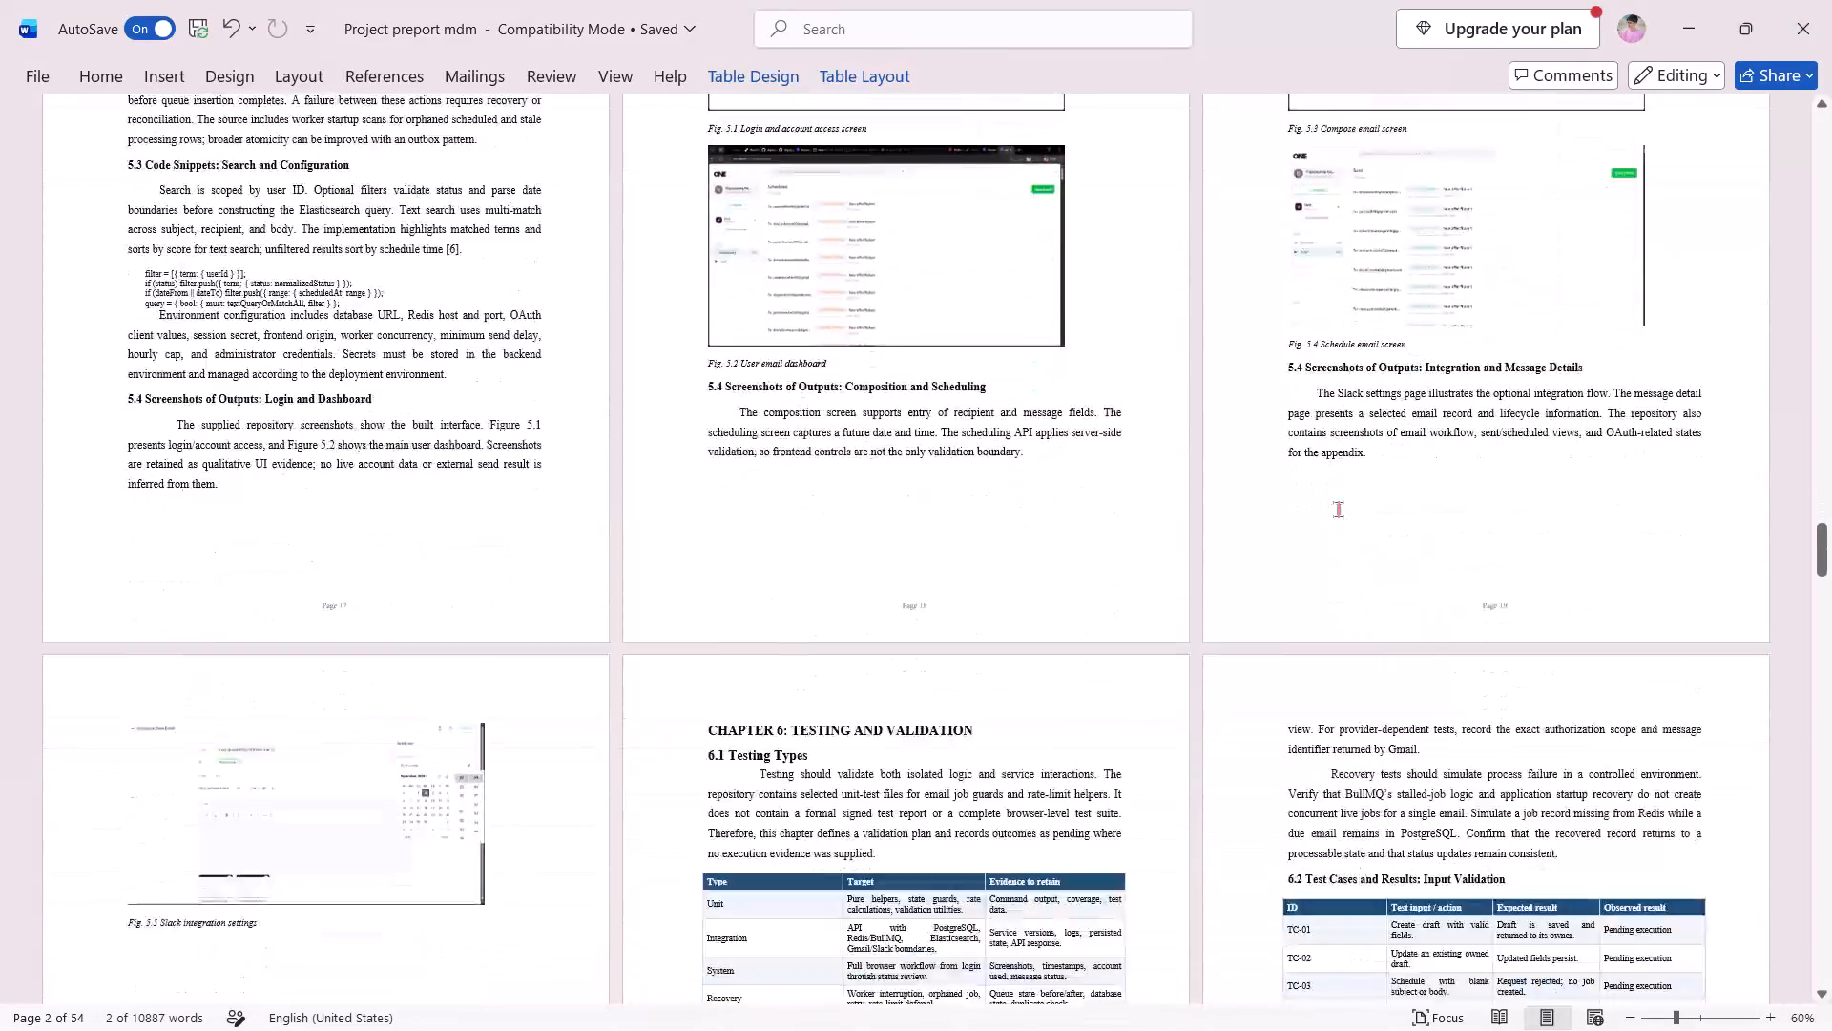
{"action": "scroll", "coordinate": [1338, 509], "scroll_direction": "down", "scroll_amount": 2}
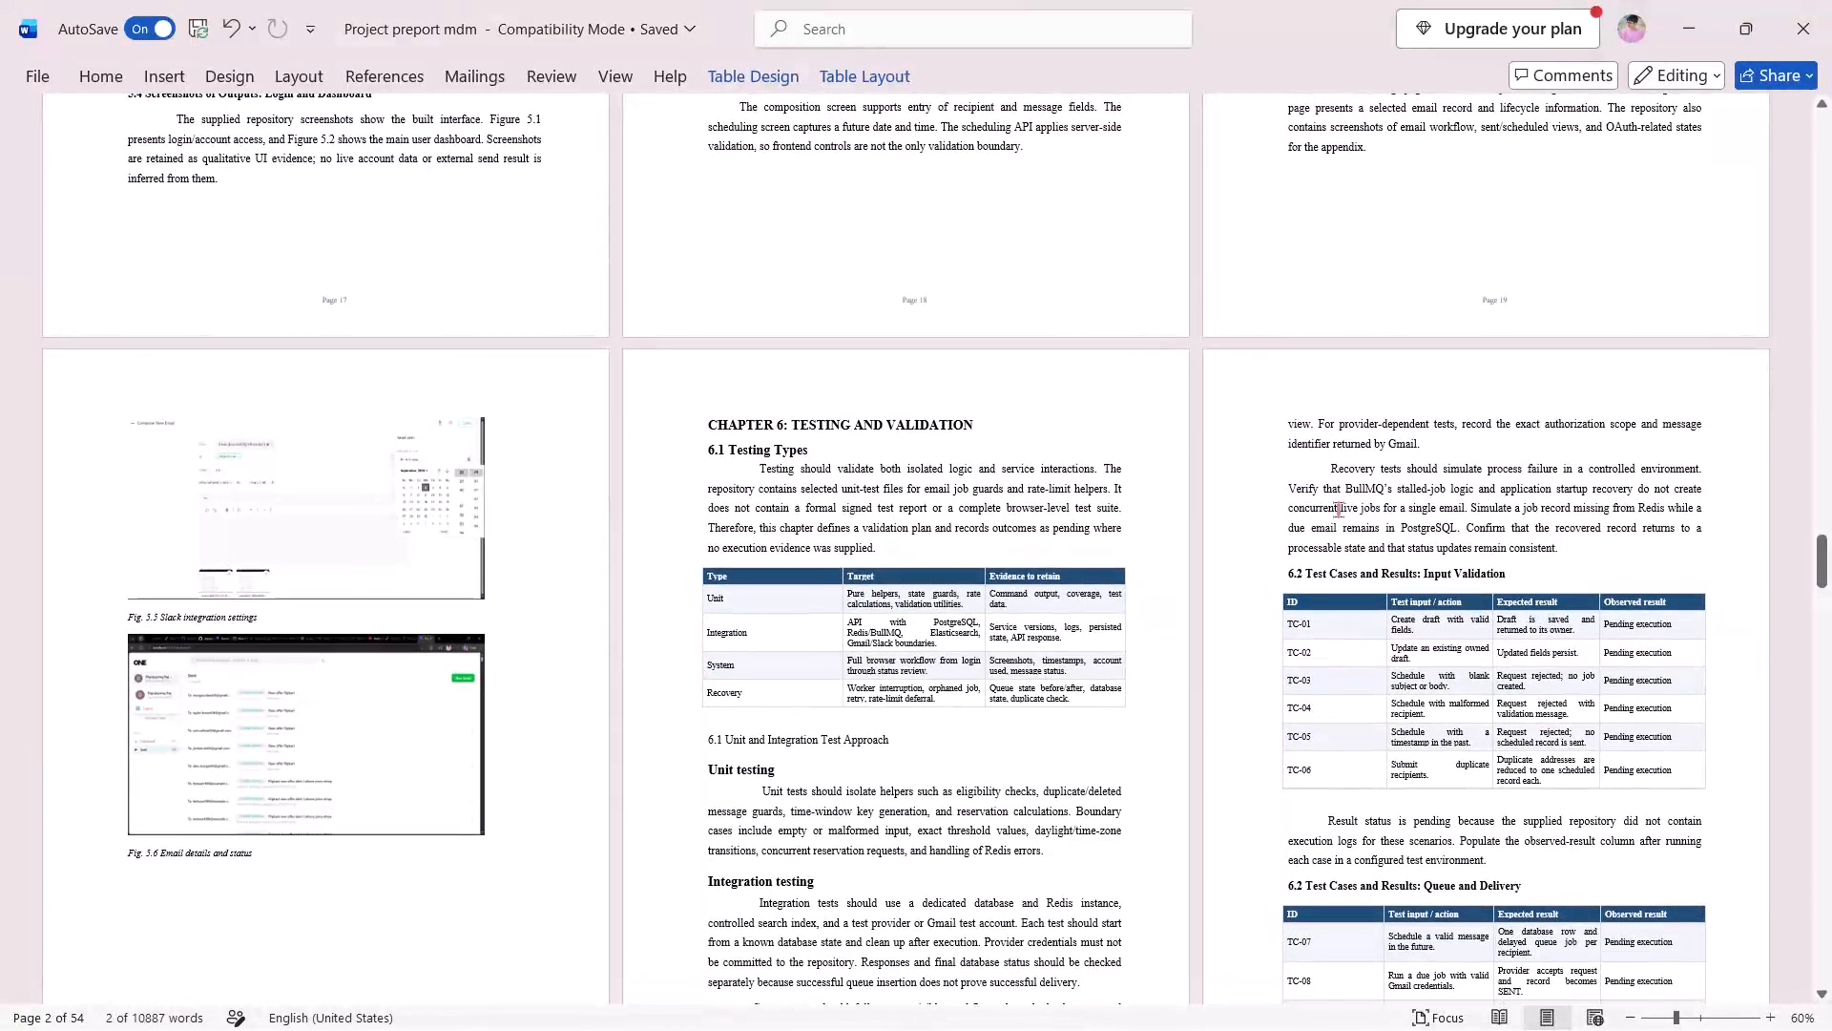
{"action": "scroll", "coordinate": [1338, 509], "scroll_direction": "down", "scroll_amount": 4}
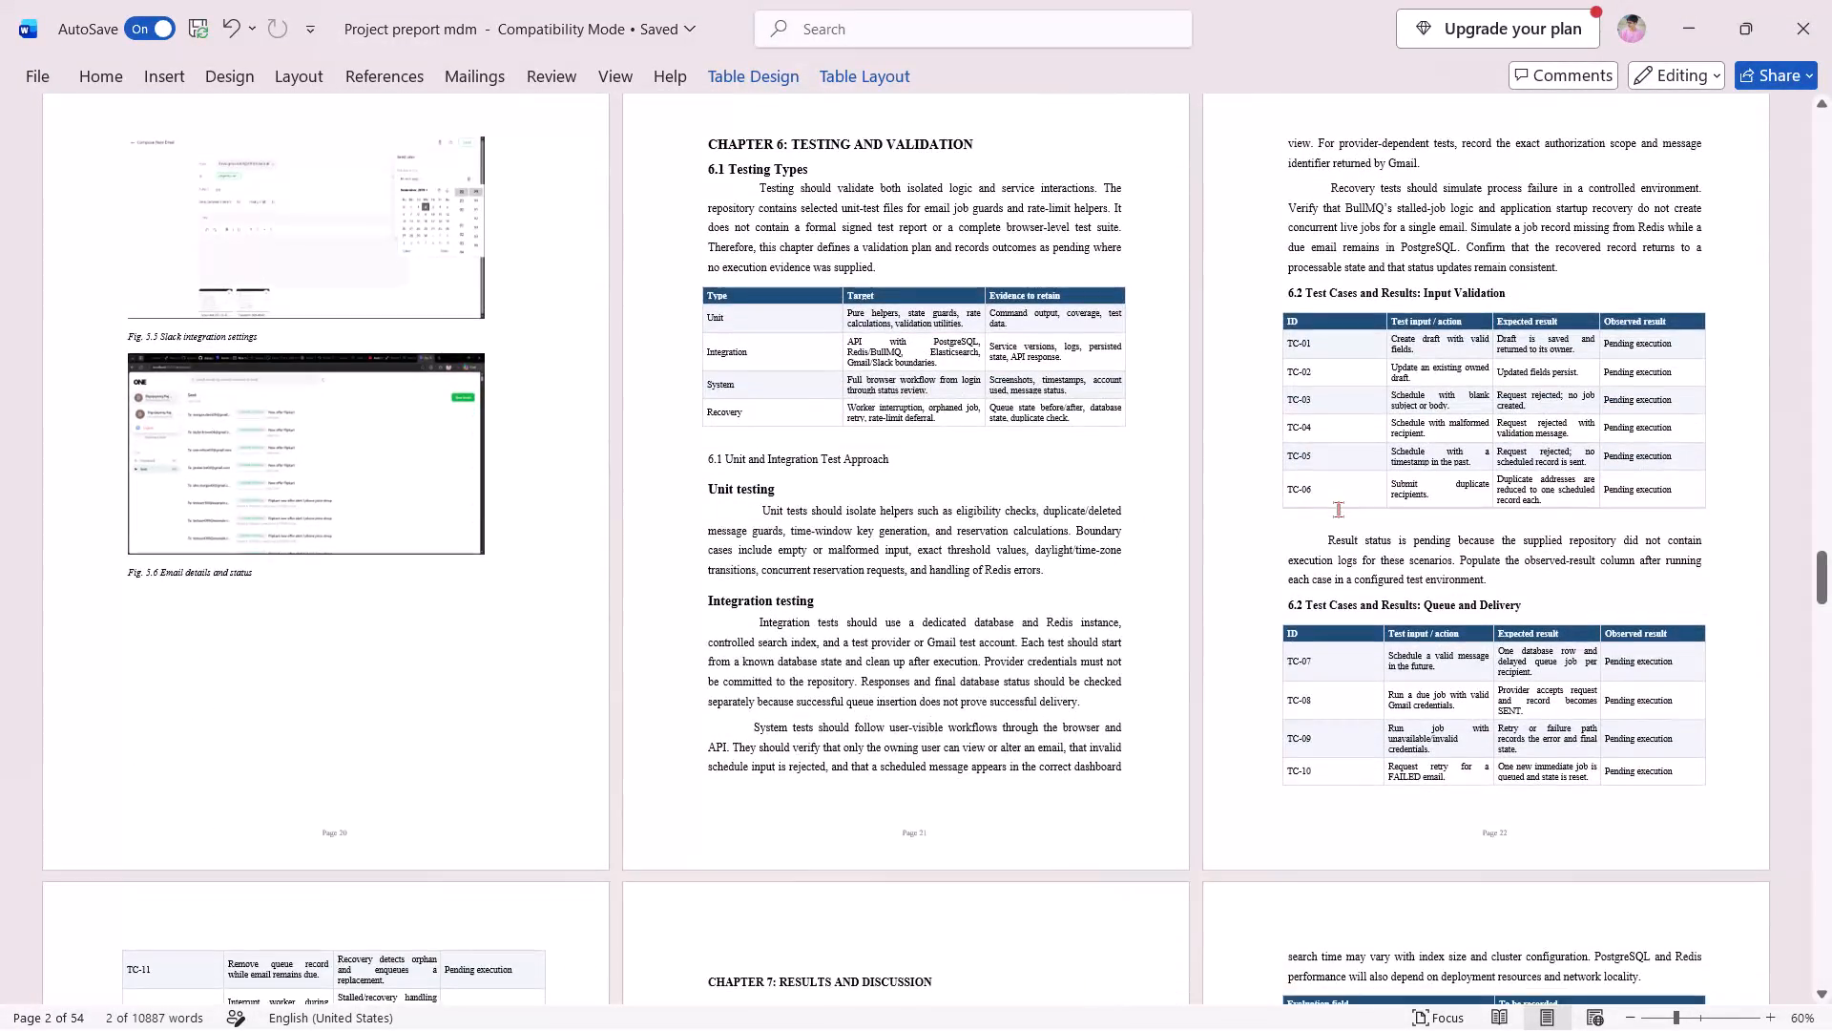
{"action": "scroll", "coordinate": [1338, 509], "scroll_direction": "down", "scroll_amount": 5}
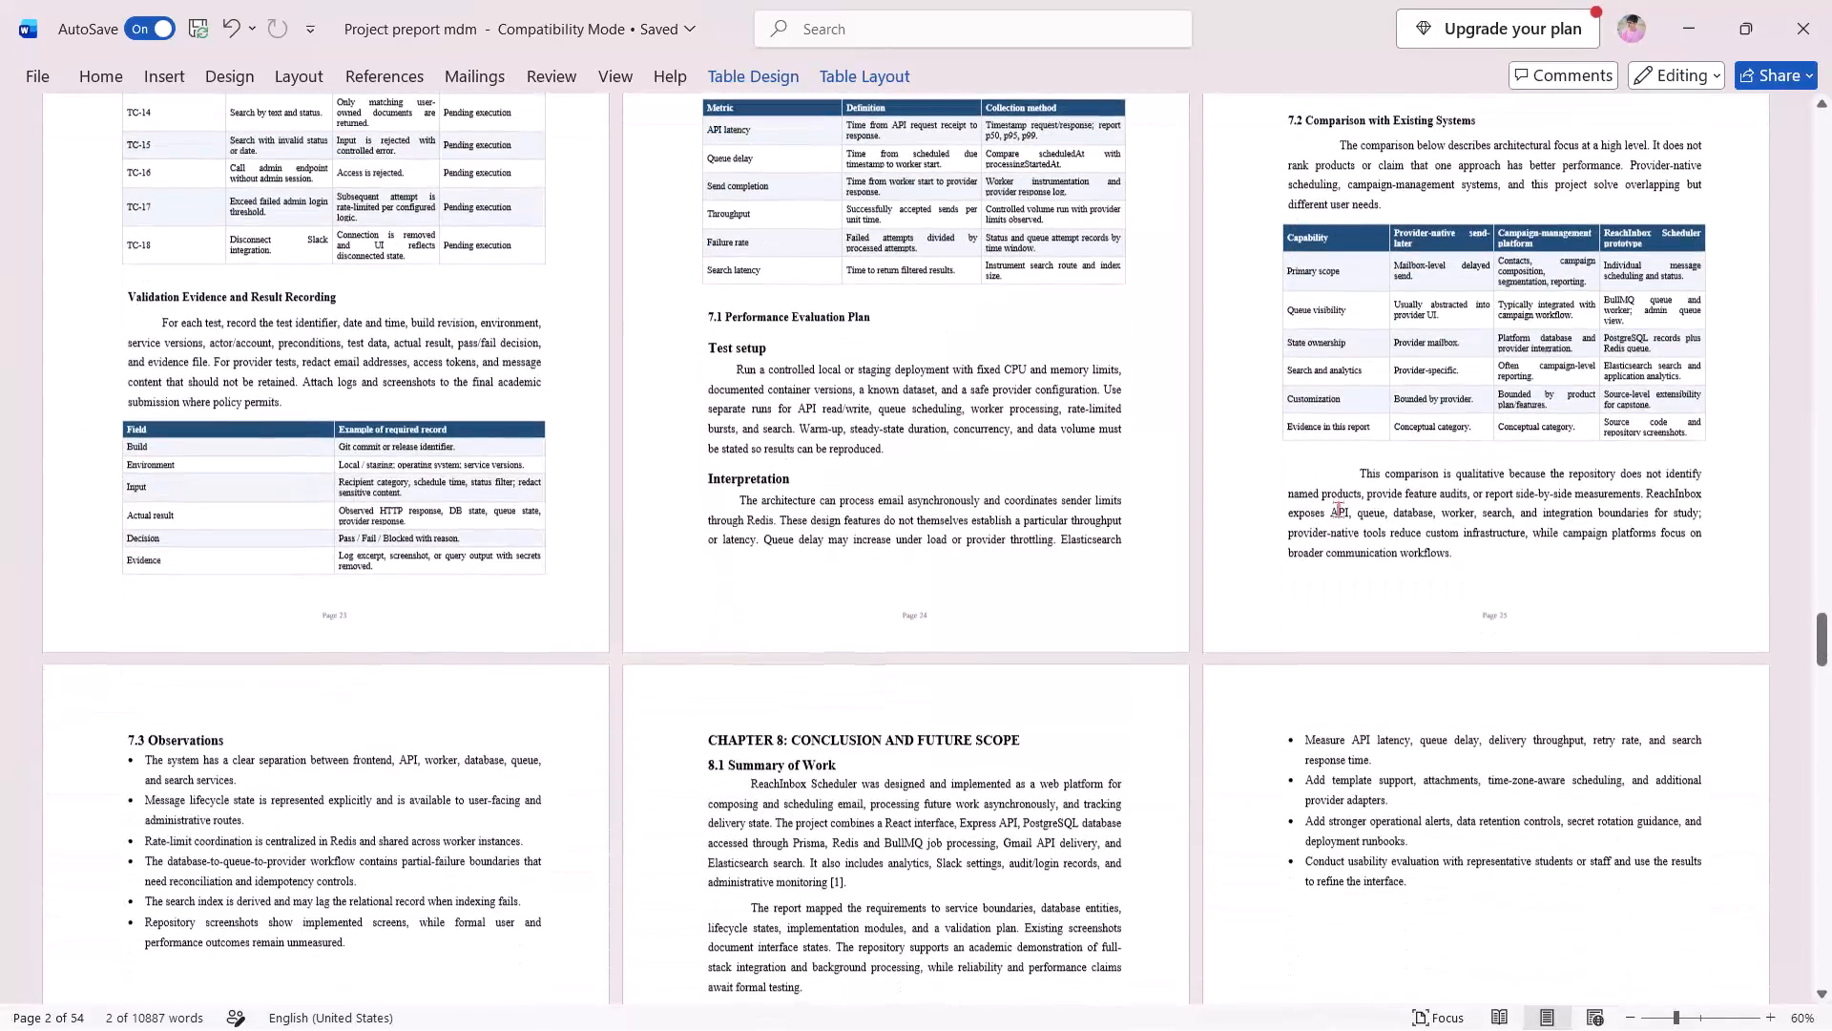
{"action": "scroll", "coordinate": [1338, 509], "scroll_direction": "down", "scroll_amount": 8}
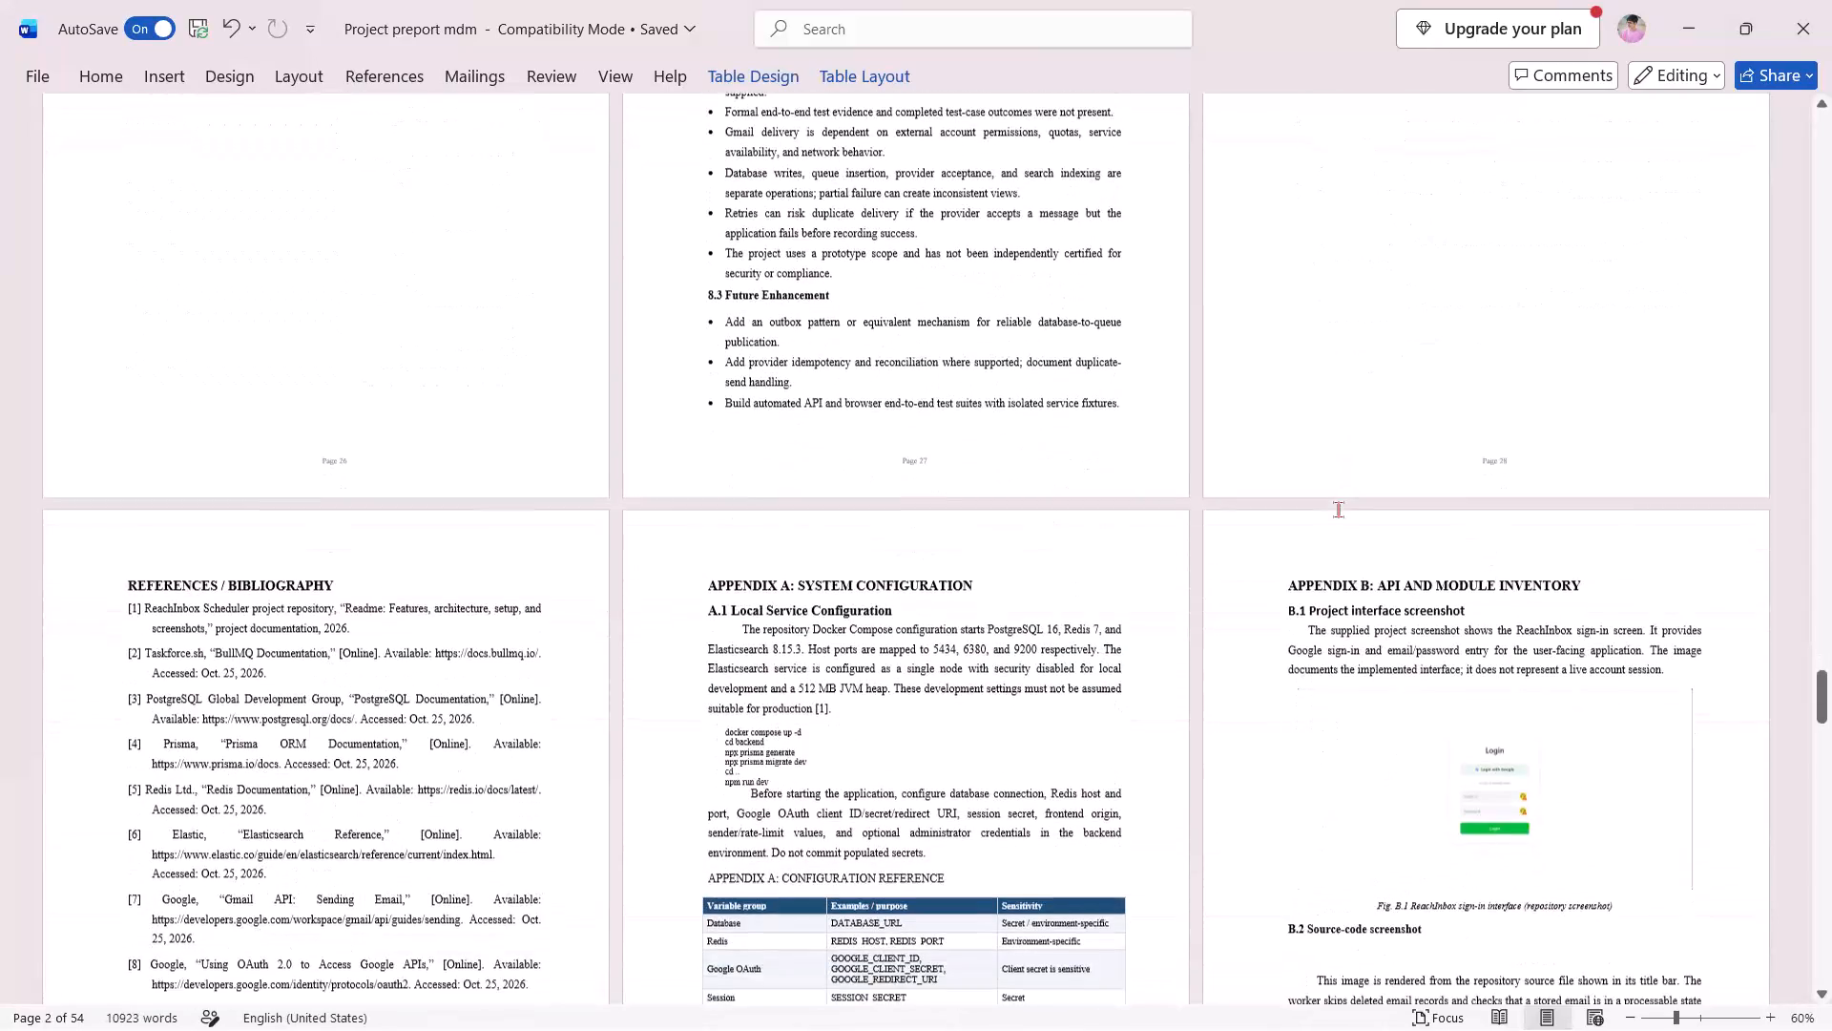
{"action": "scroll", "coordinate": [1338, 509], "scroll_direction": "down", "scroll_amount": 11}
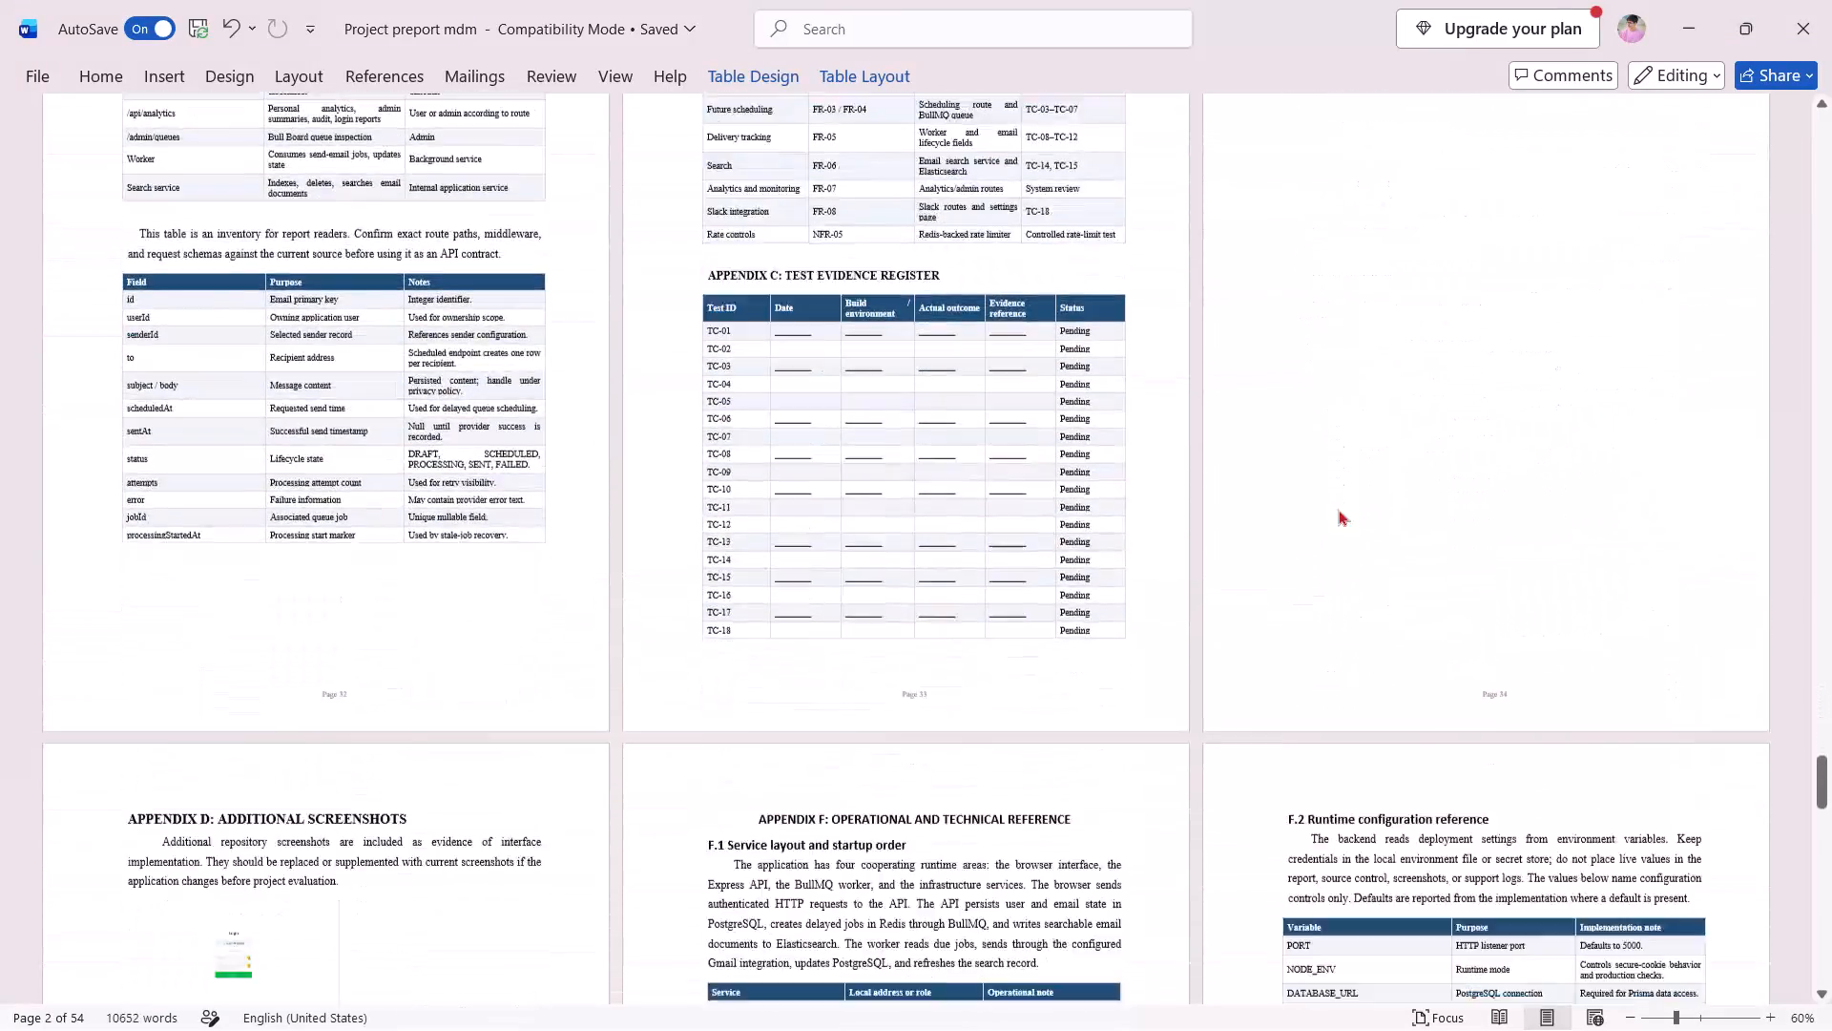
{"action": "scroll", "coordinate": [1338, 509], "scroll_direction": "down", "scroll_amount": 18}
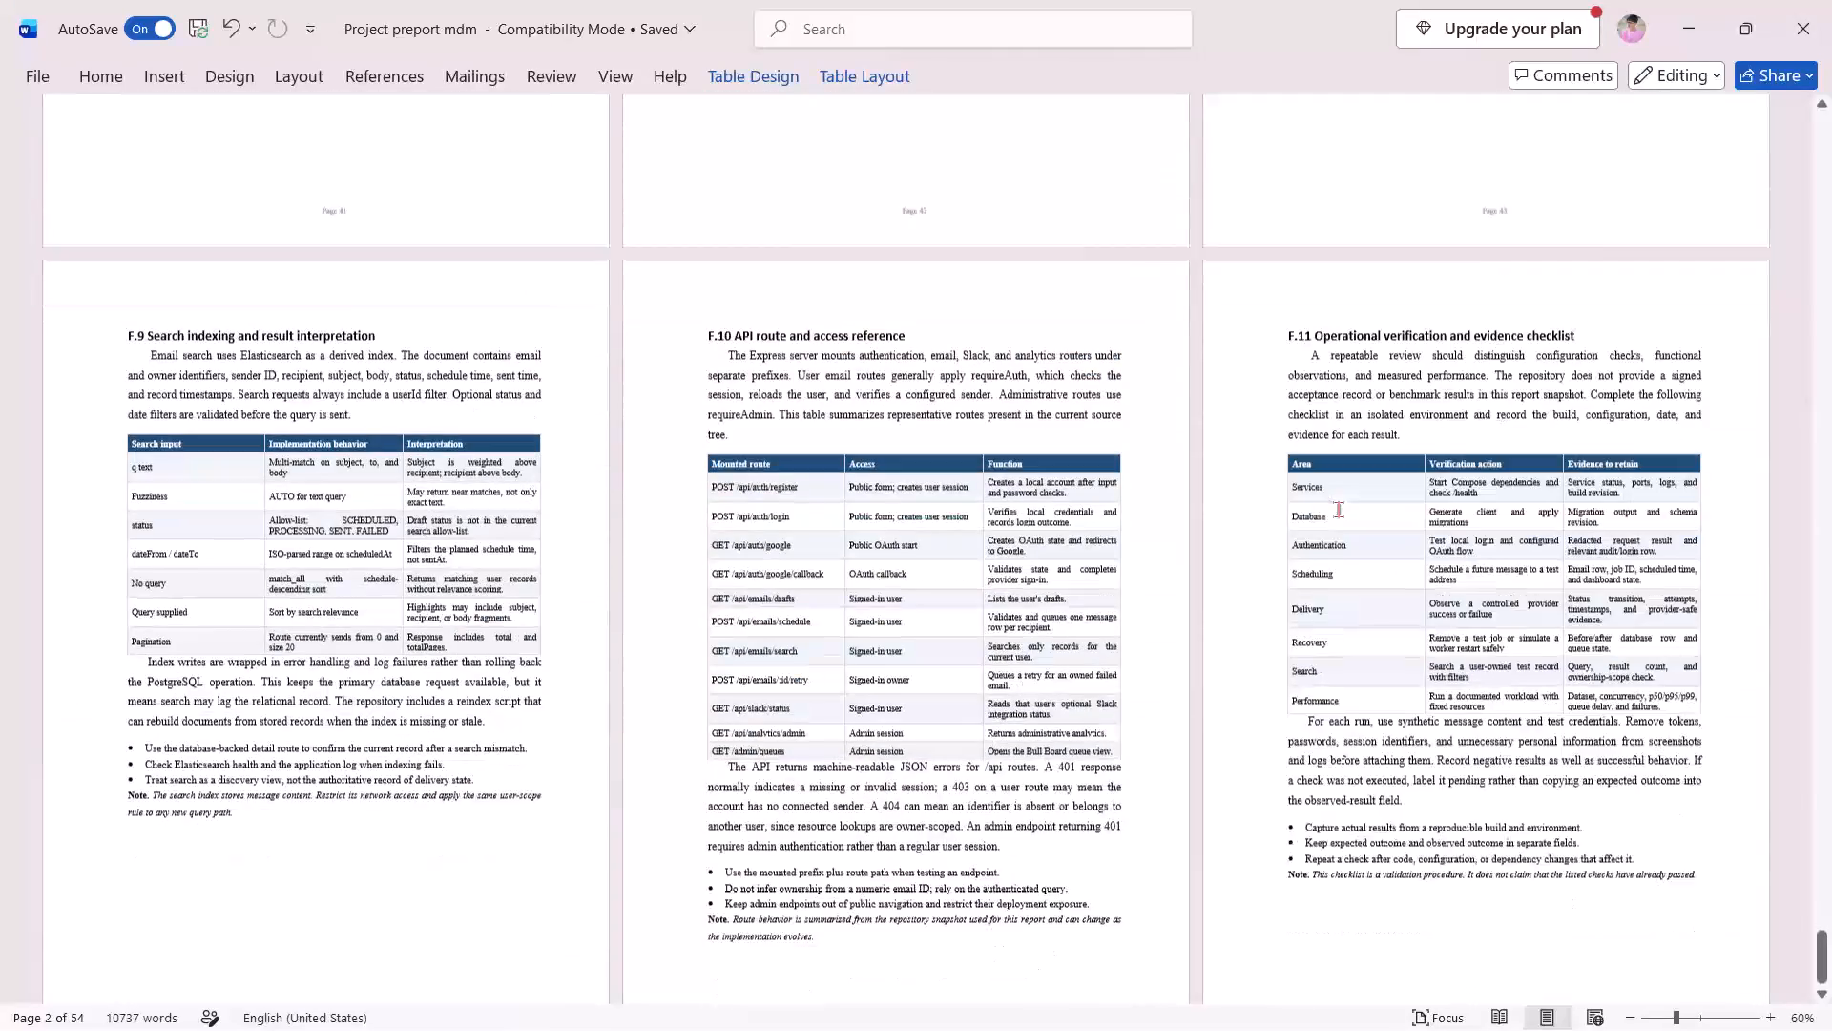
{"action": "scroll", "coordinate": [1338, 509], "scroll_direction": "down", "scroll_amount": 11}
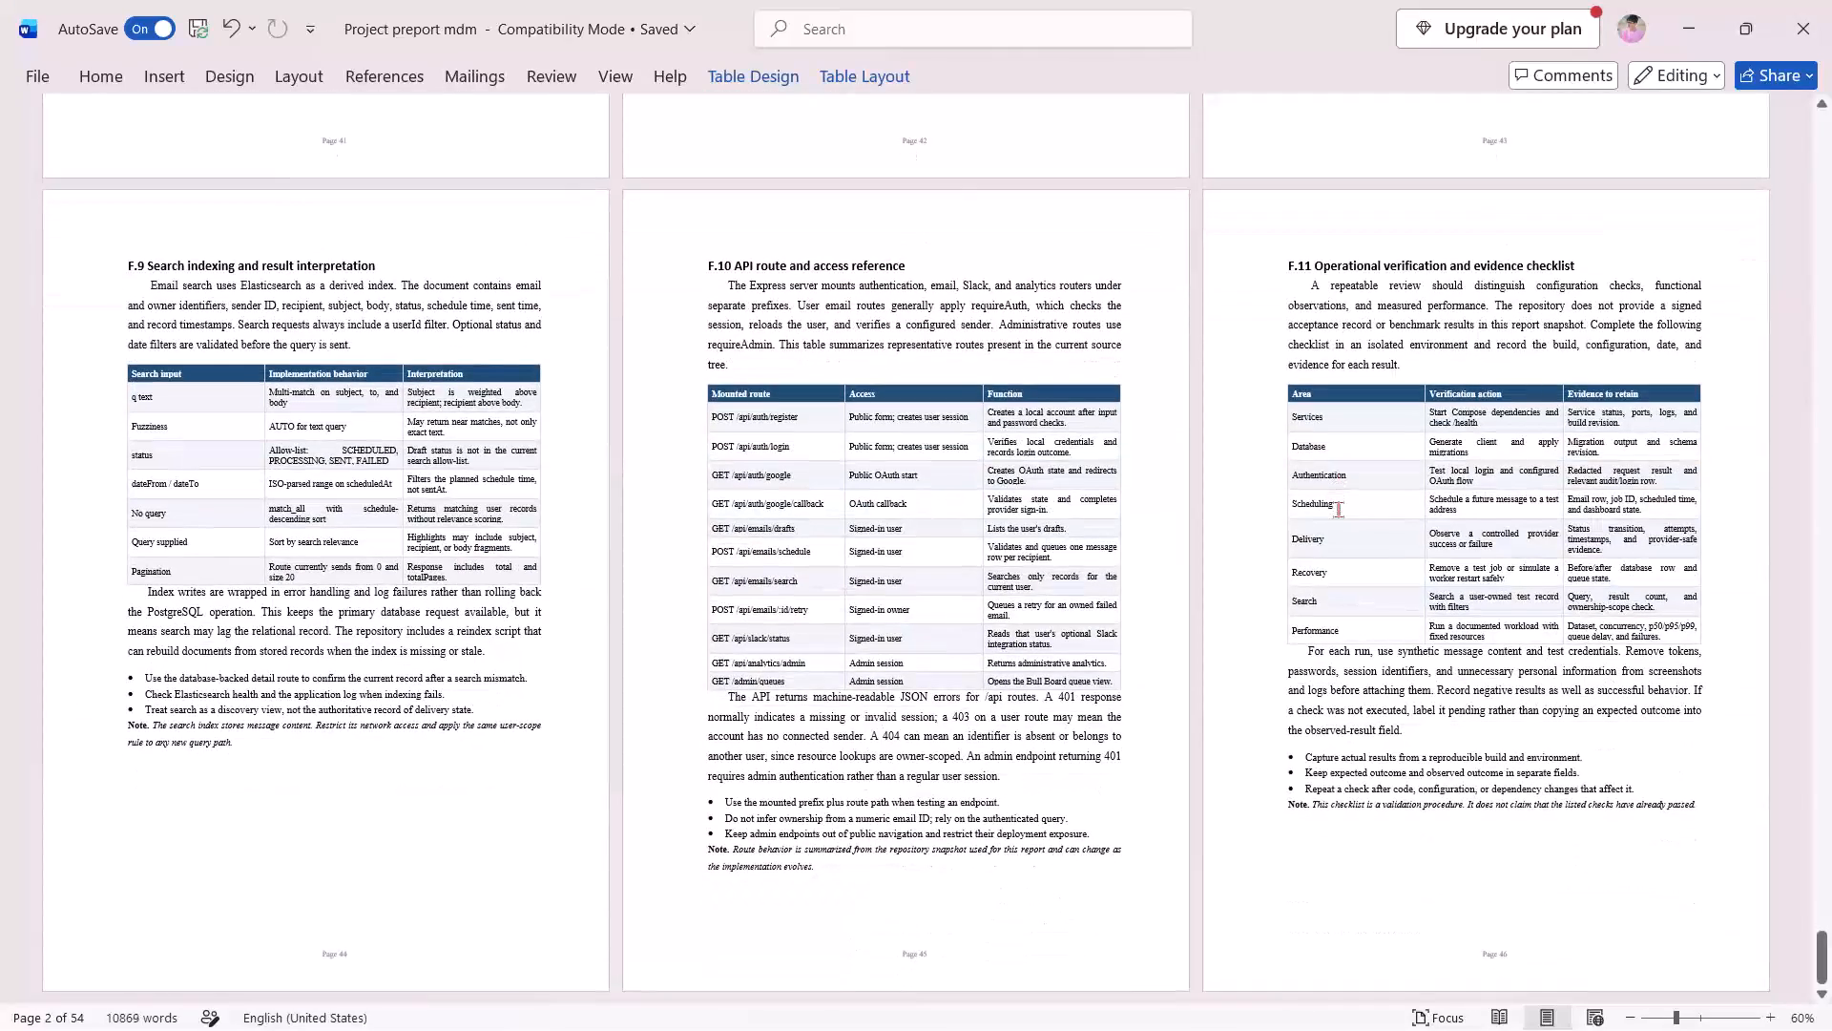
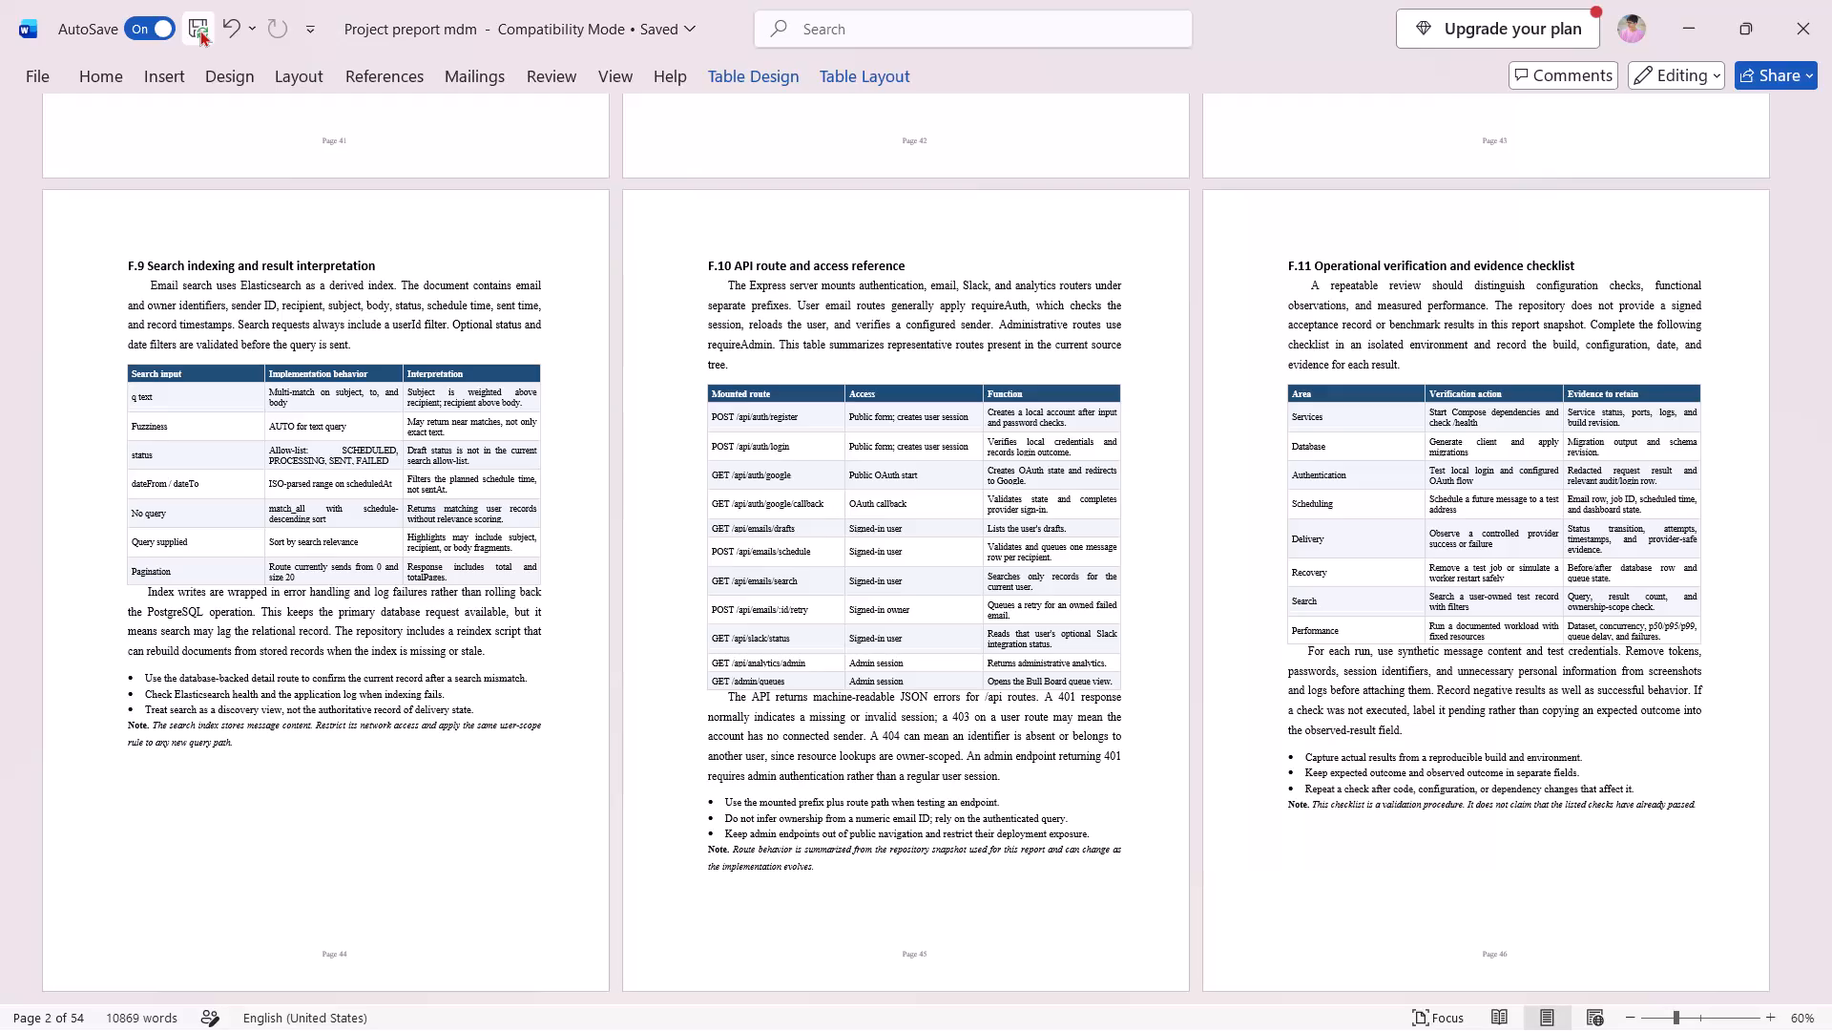
Save the edited Project preport mdm document under its existing name and location.
{"action": "left_click", "coordinate": [199, 30]}
{"action": "double_click", "coordinate": [199, 30]}
{"action": "left_click", "coordinate": [710, 29]}
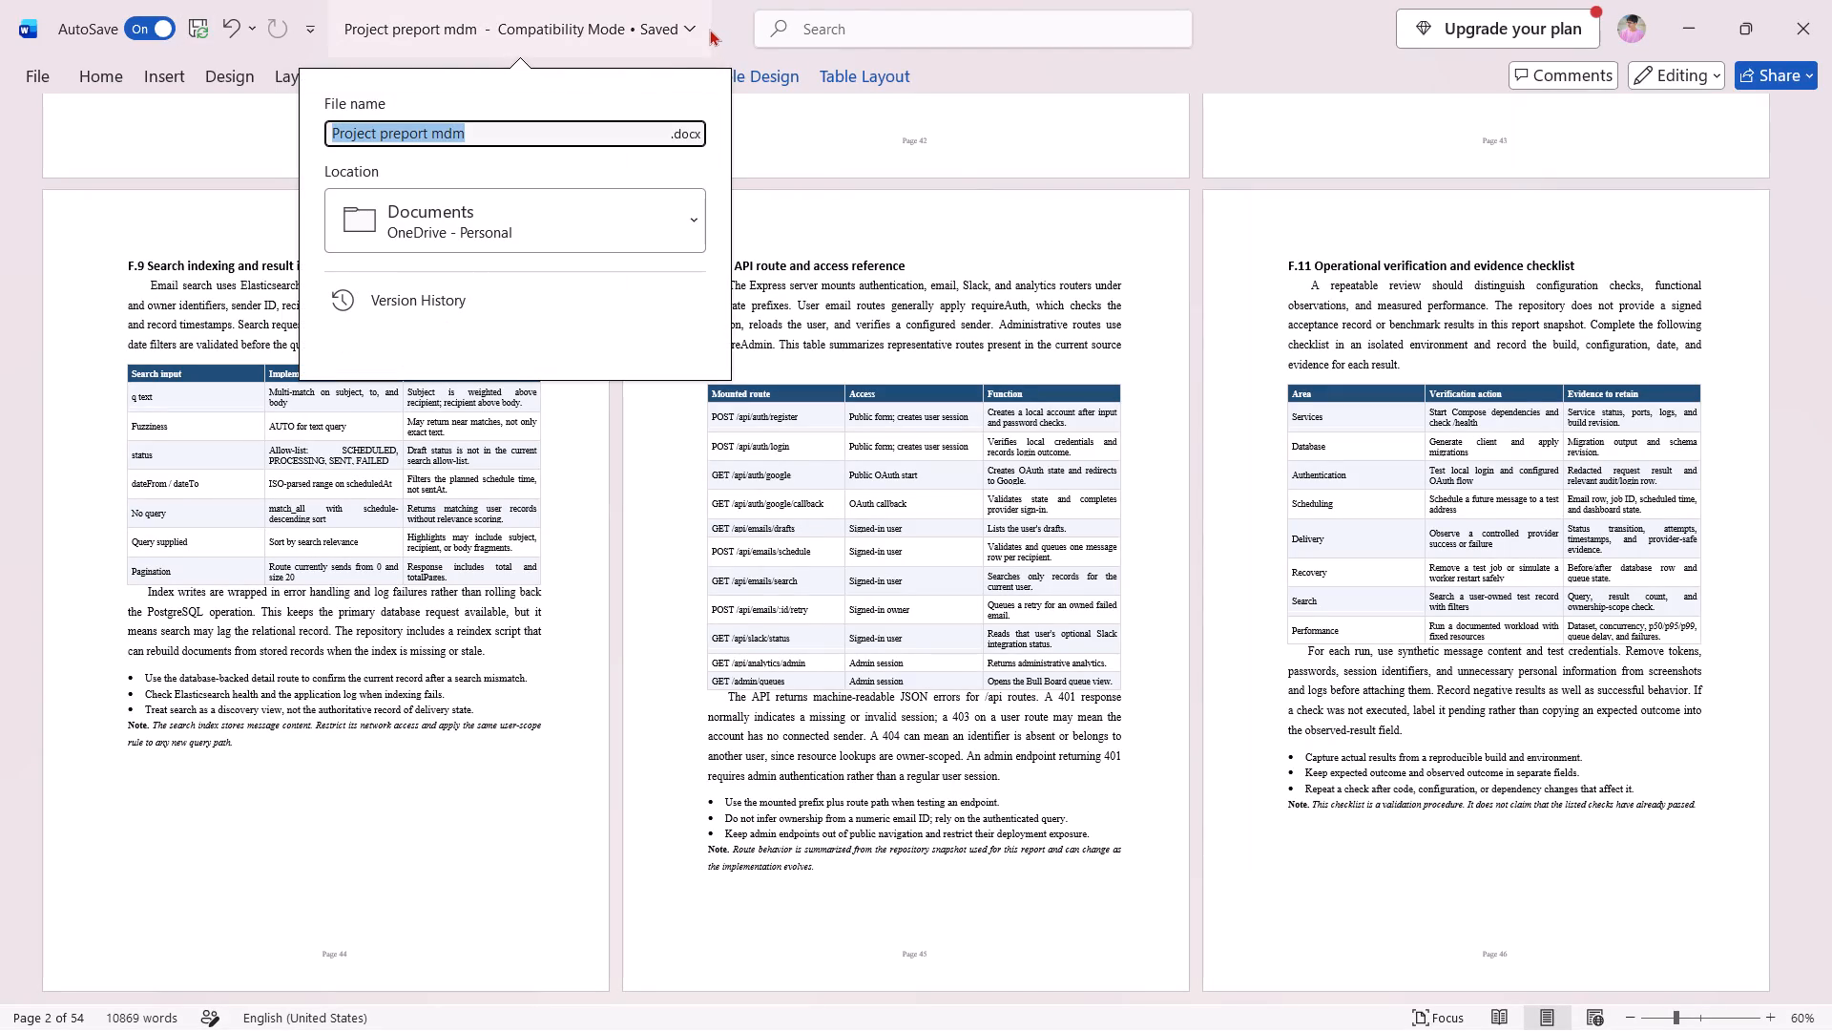
{"action": "left_click", "coordinate": [729, 32]}
{"action": "left_click", "coordinate": [189, 36]}
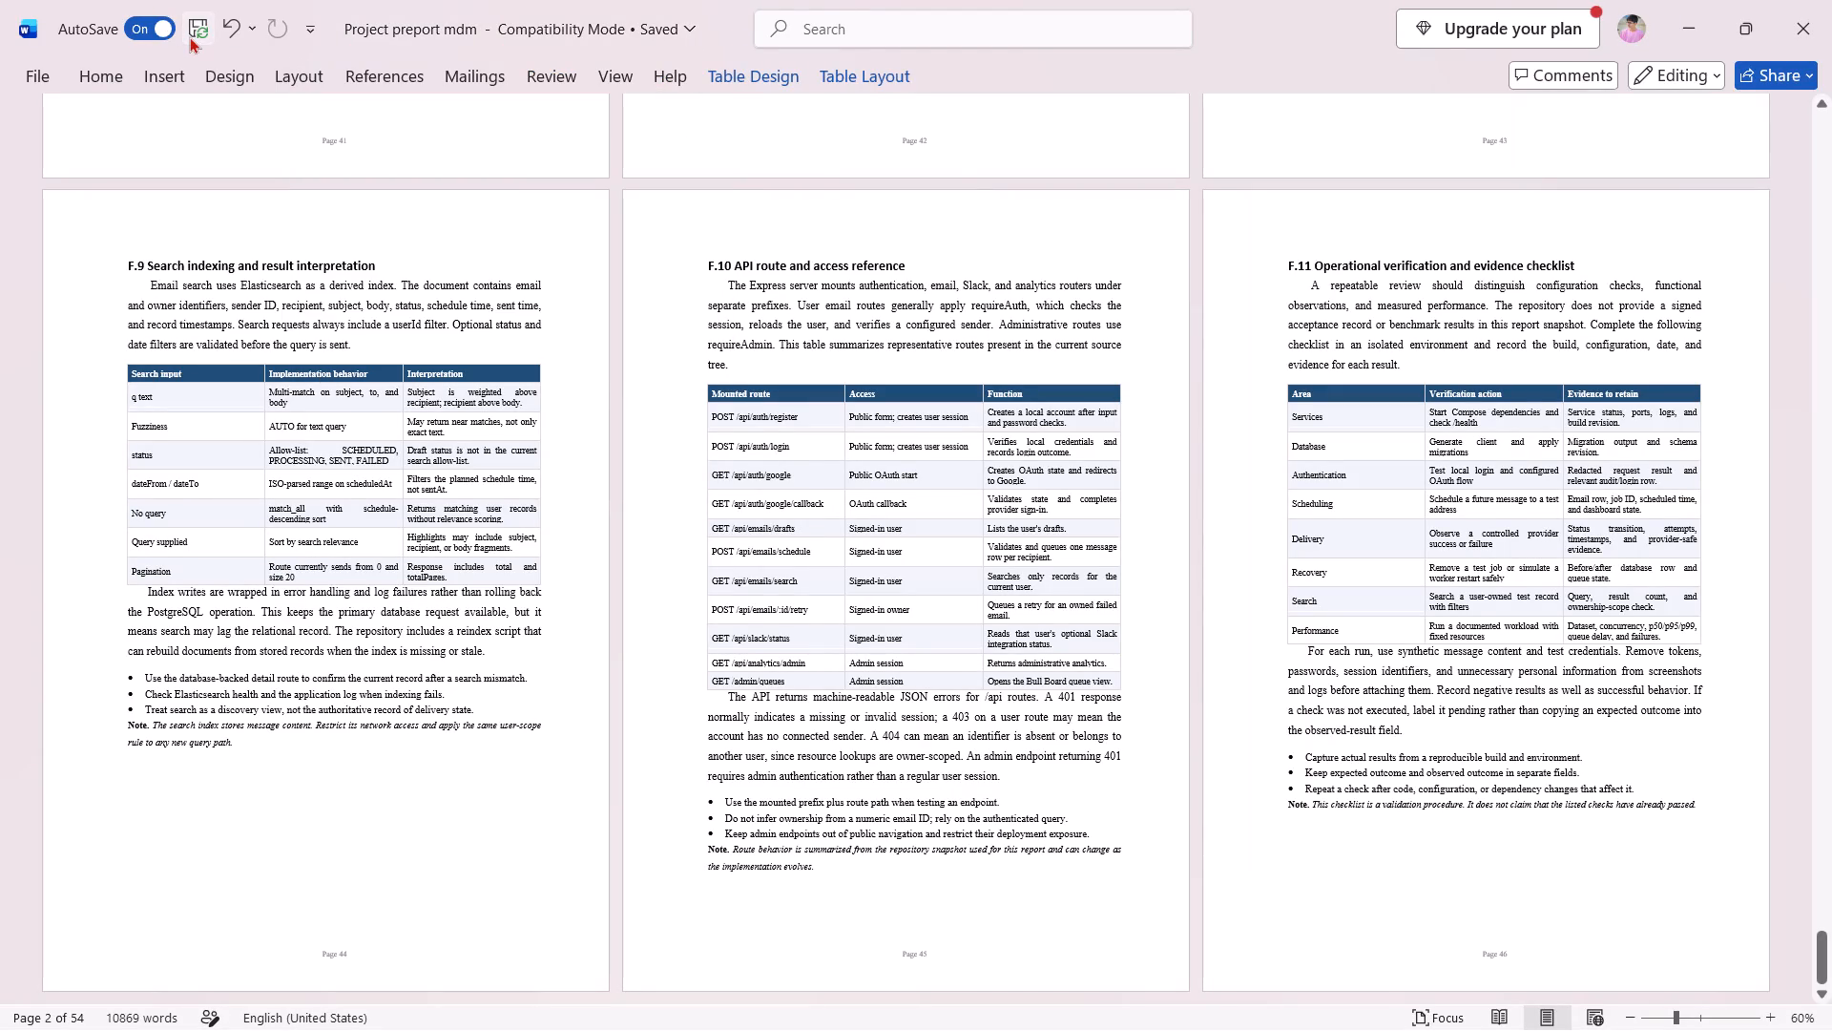
{"action": "triple_click", "coordinate": [189, 36]}
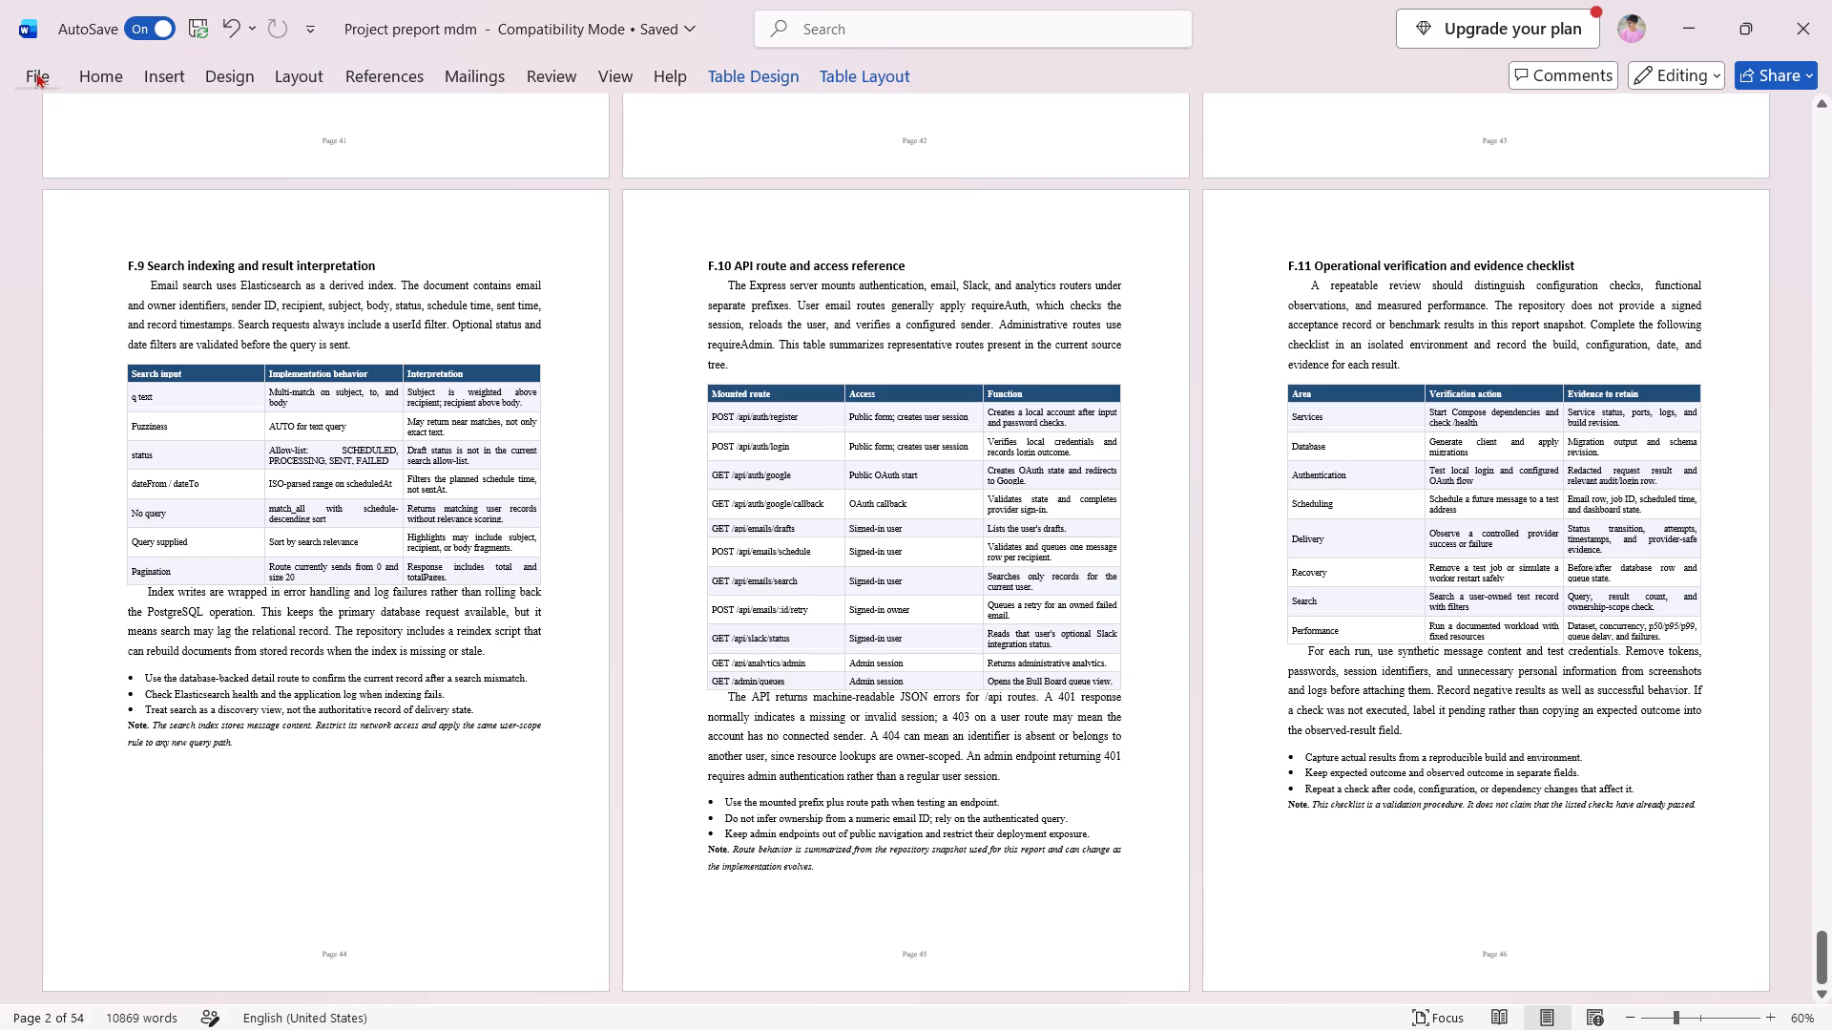
{"action": "left_click", "coordinate": [35, 72]}
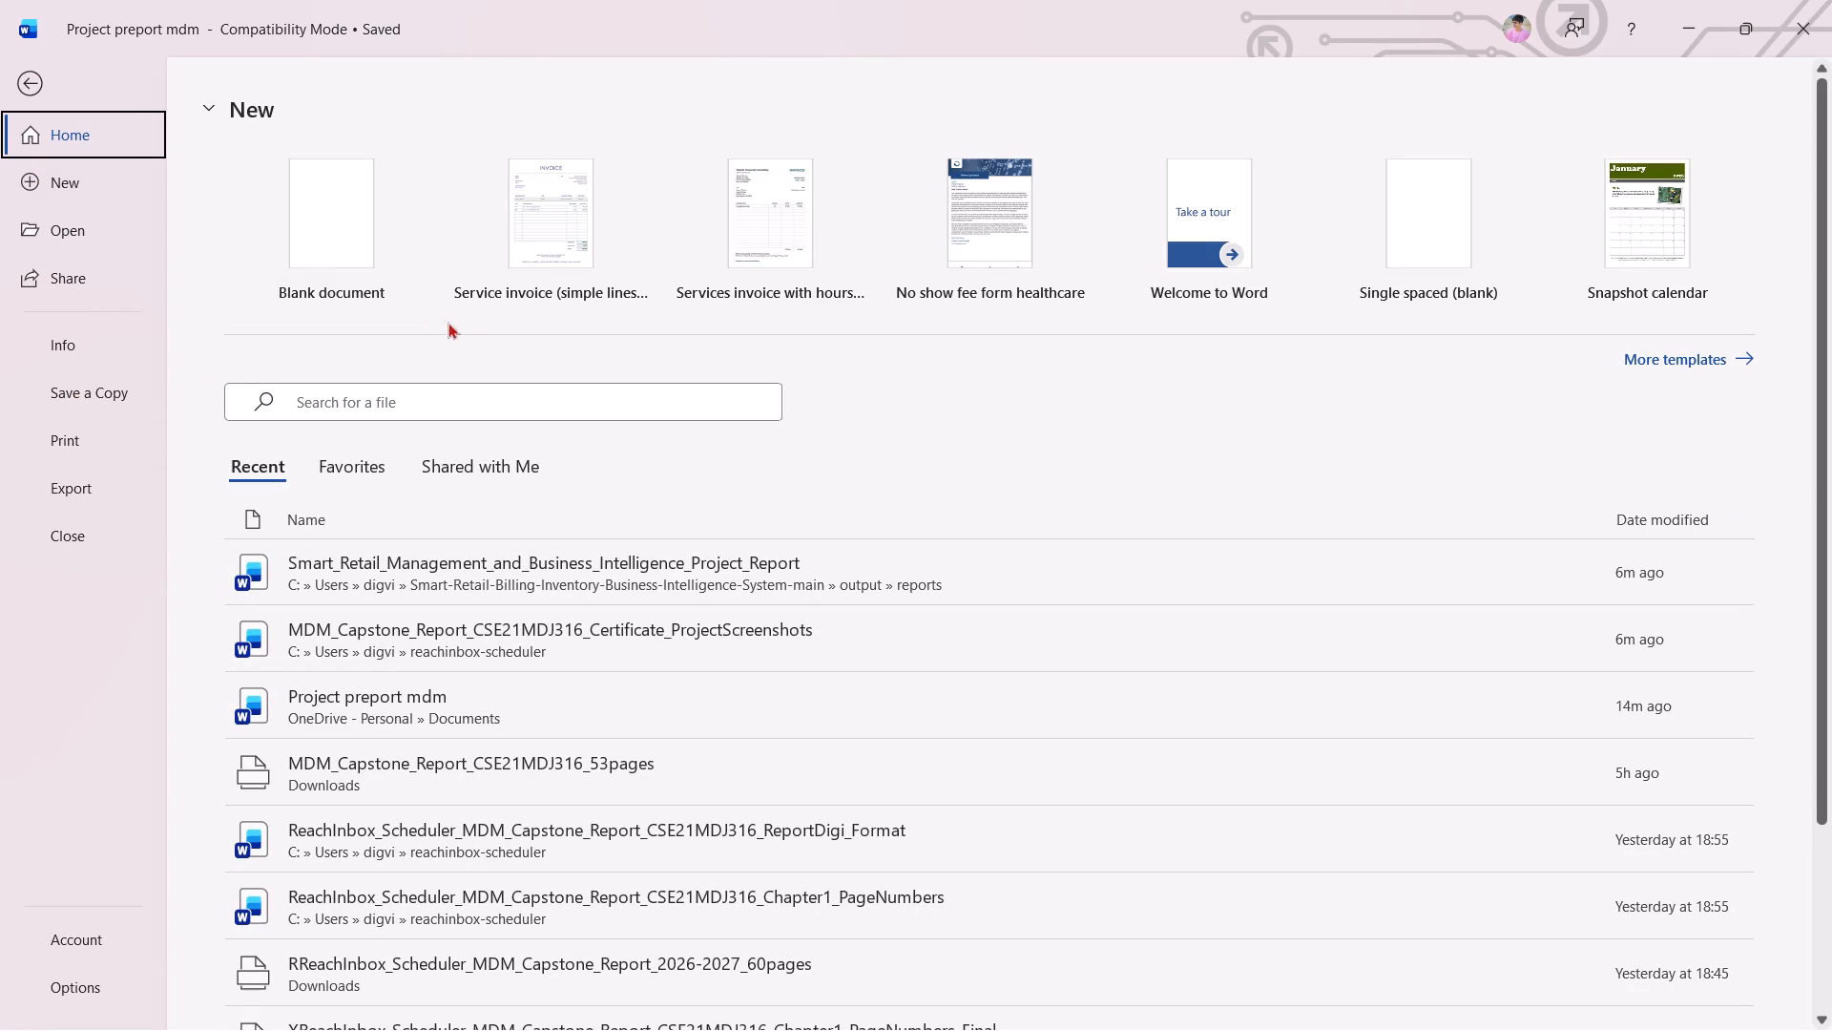
{"action": "left_click", "coordinate": [29, 82]}
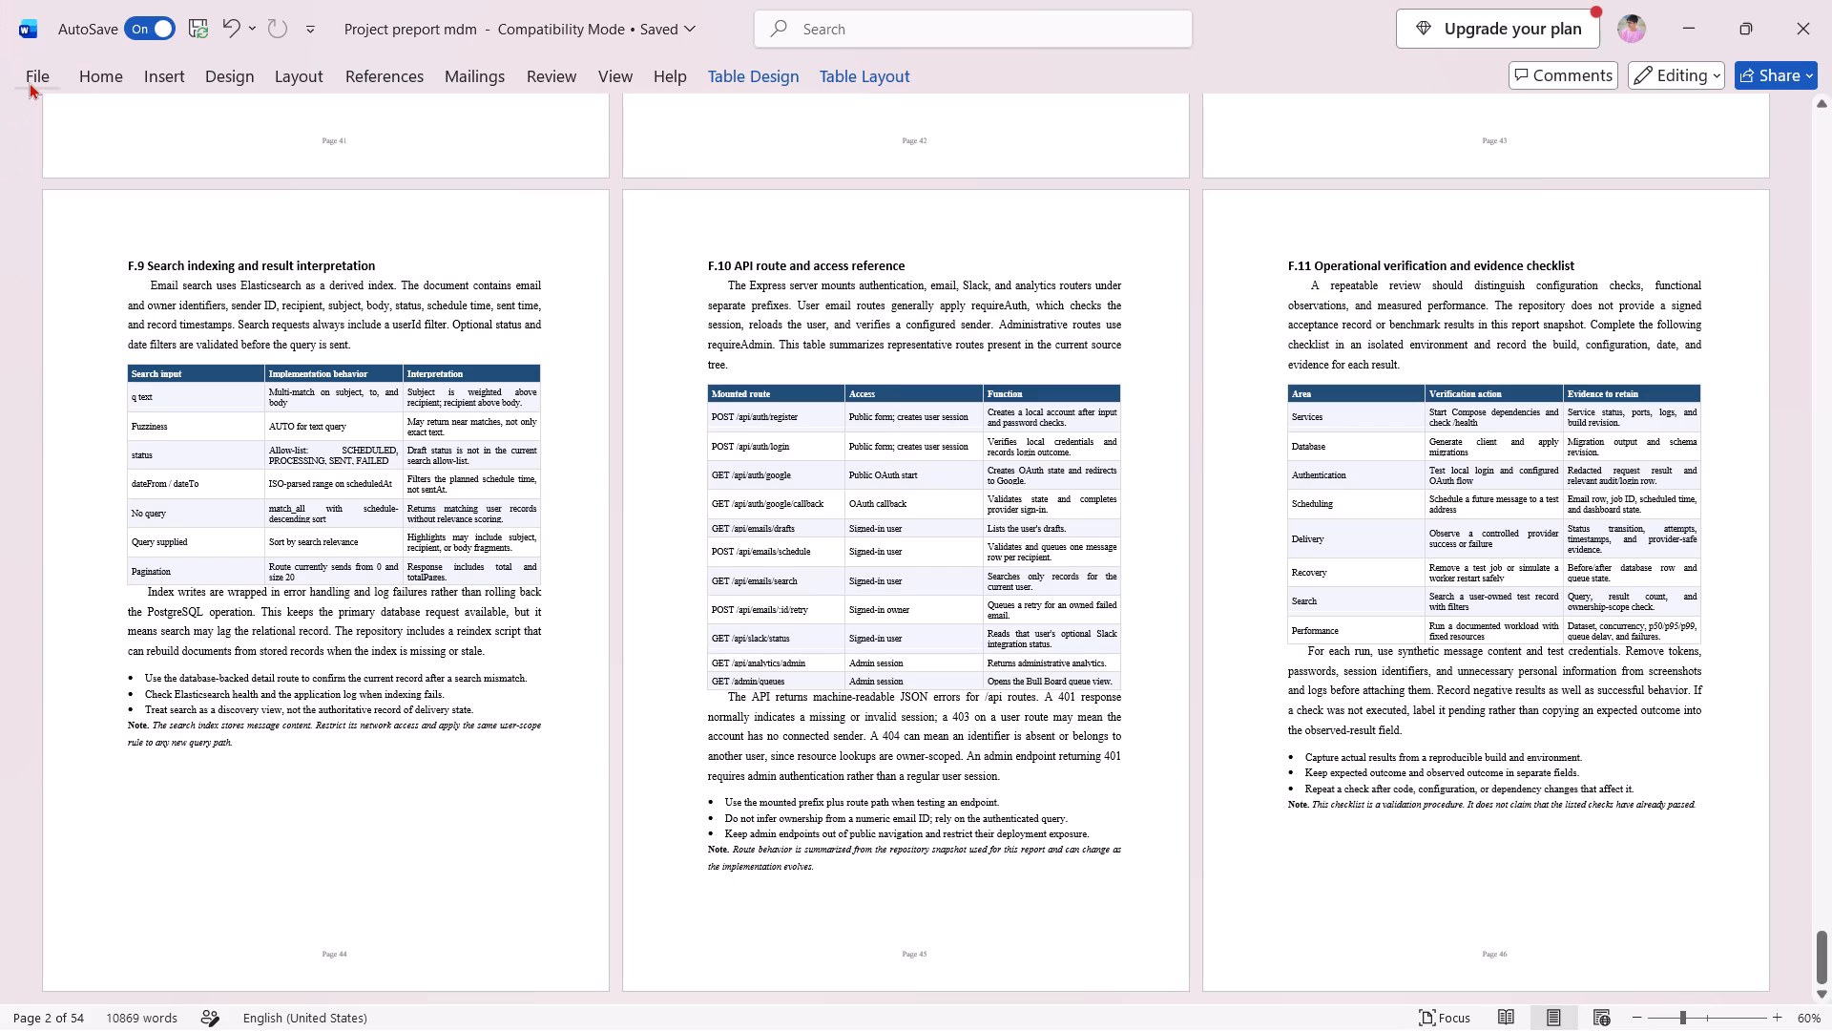
{"action": "left_click", "coordinate": [199, 21]}
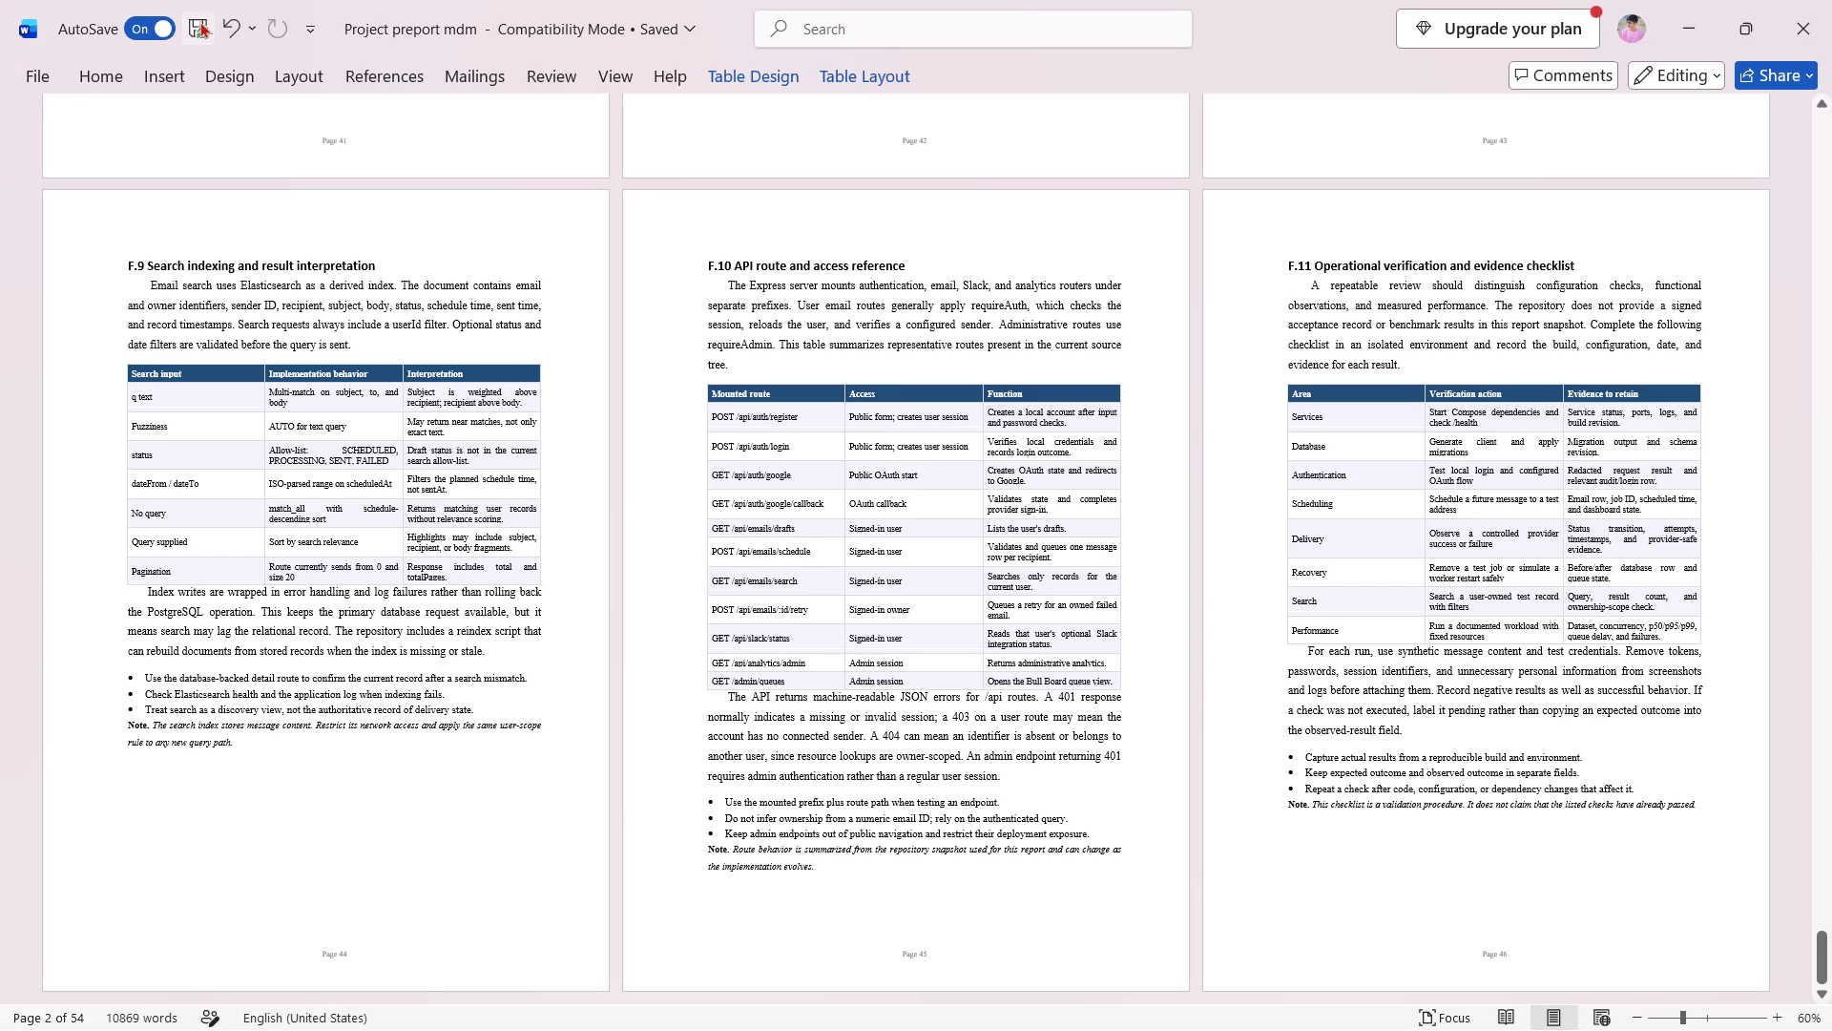
{"action": "triple_click", "coordinate": [199, 21]}
{"action": "left_click", "coordinate": [199, 21]}
{"action": "triple_click", "coordinate": [199, 21]}
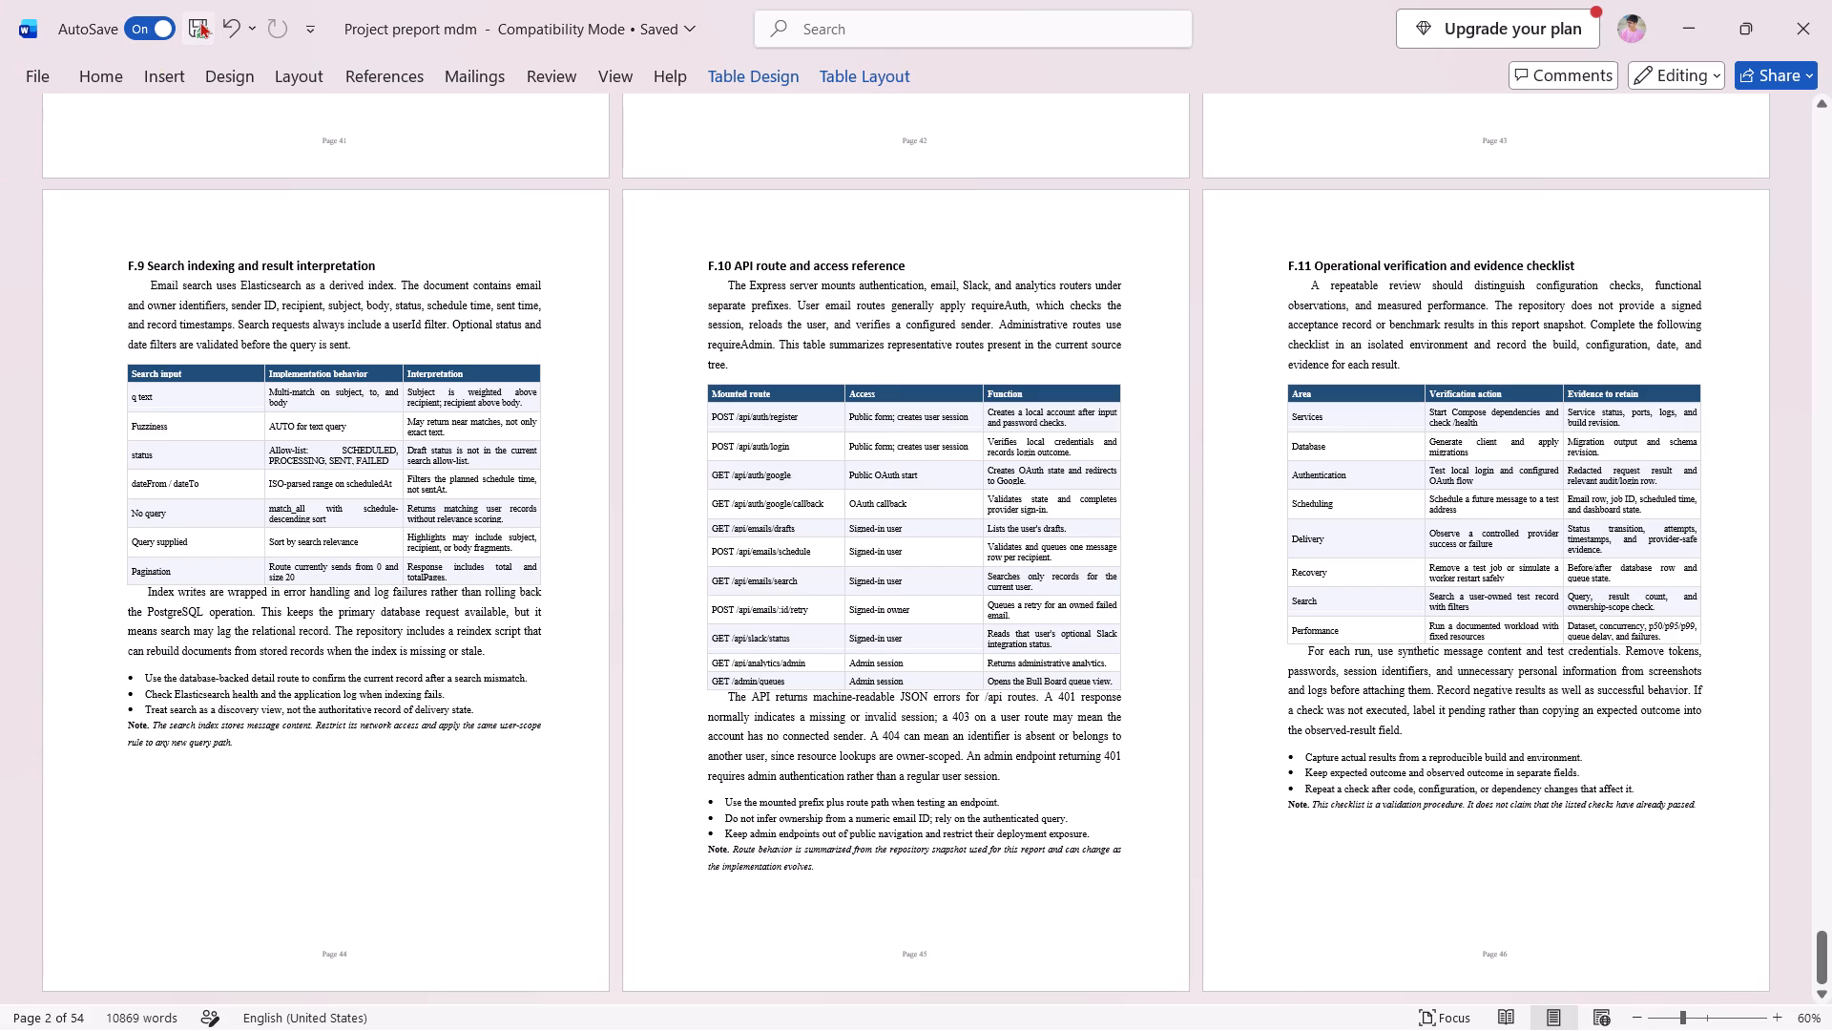
{"action": "triple_click", "coordinate": [199, 21]}
{"action": "triple_click", "coordinate": [199, 21]}
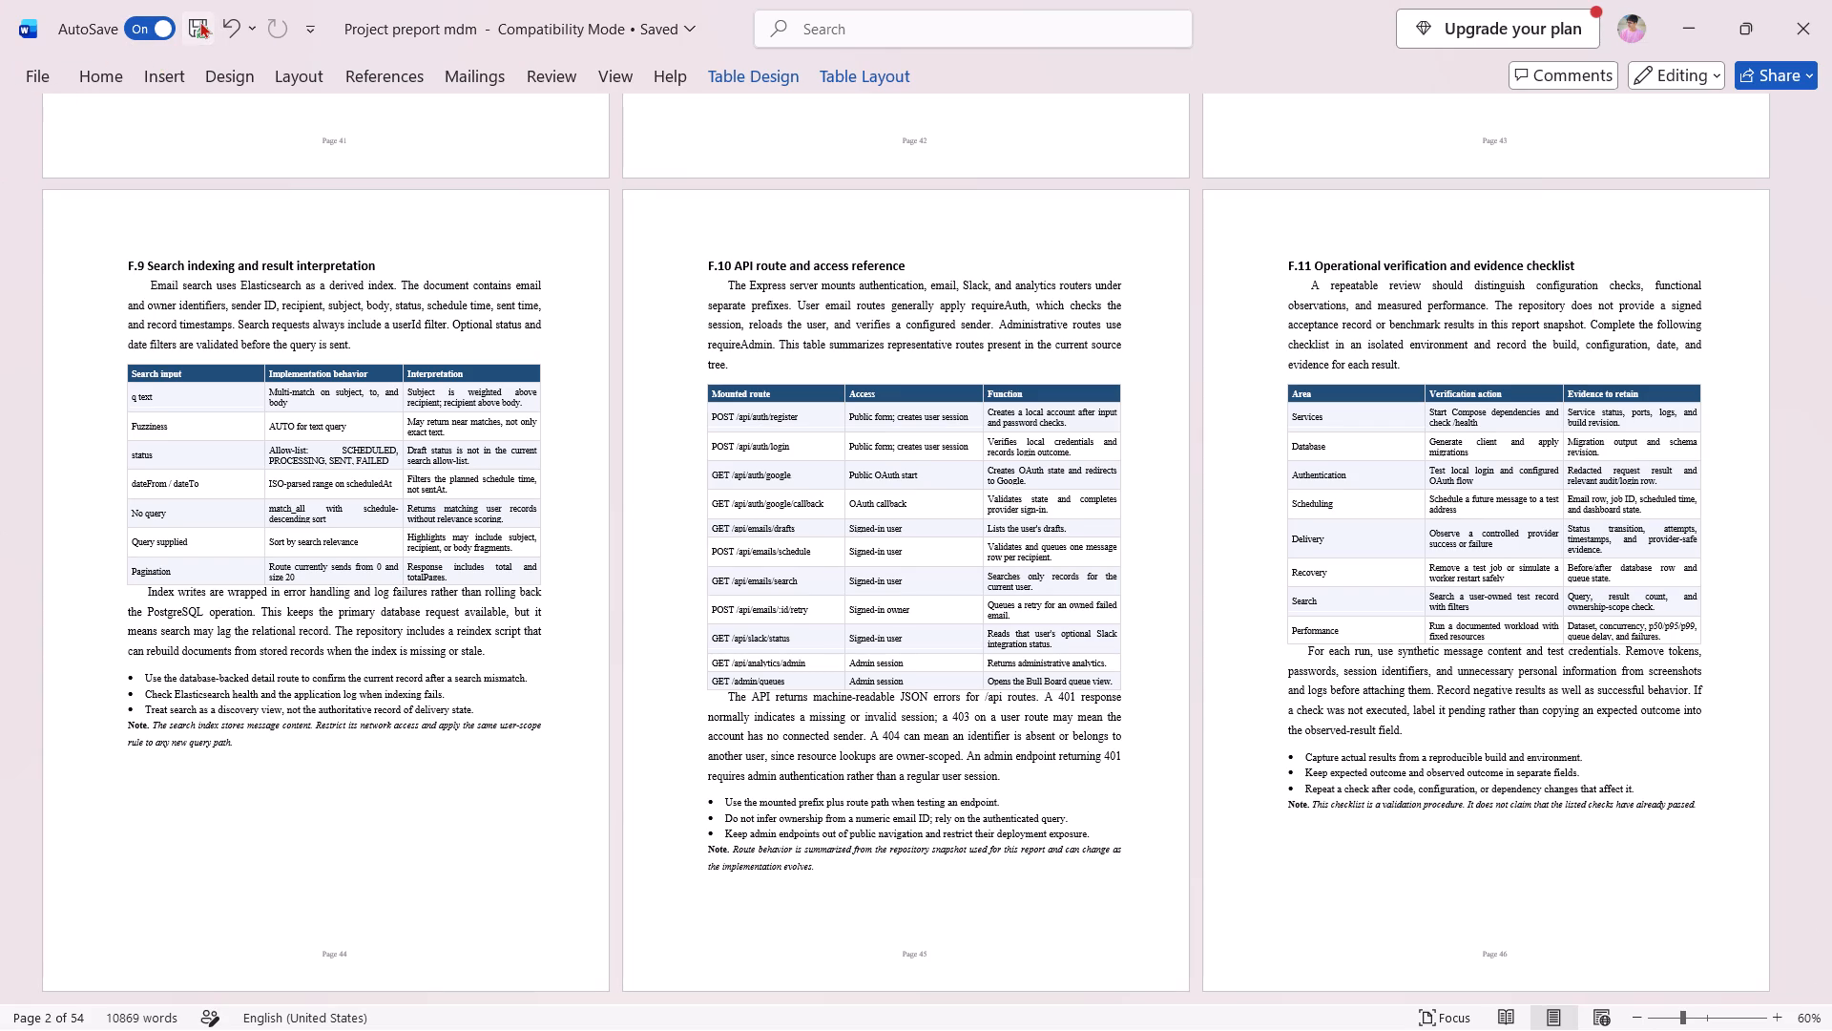
{"action": "triple_click", "coordinate": [199, 21]}
{"action": "triple_click", "coordinate": [199, 21]}
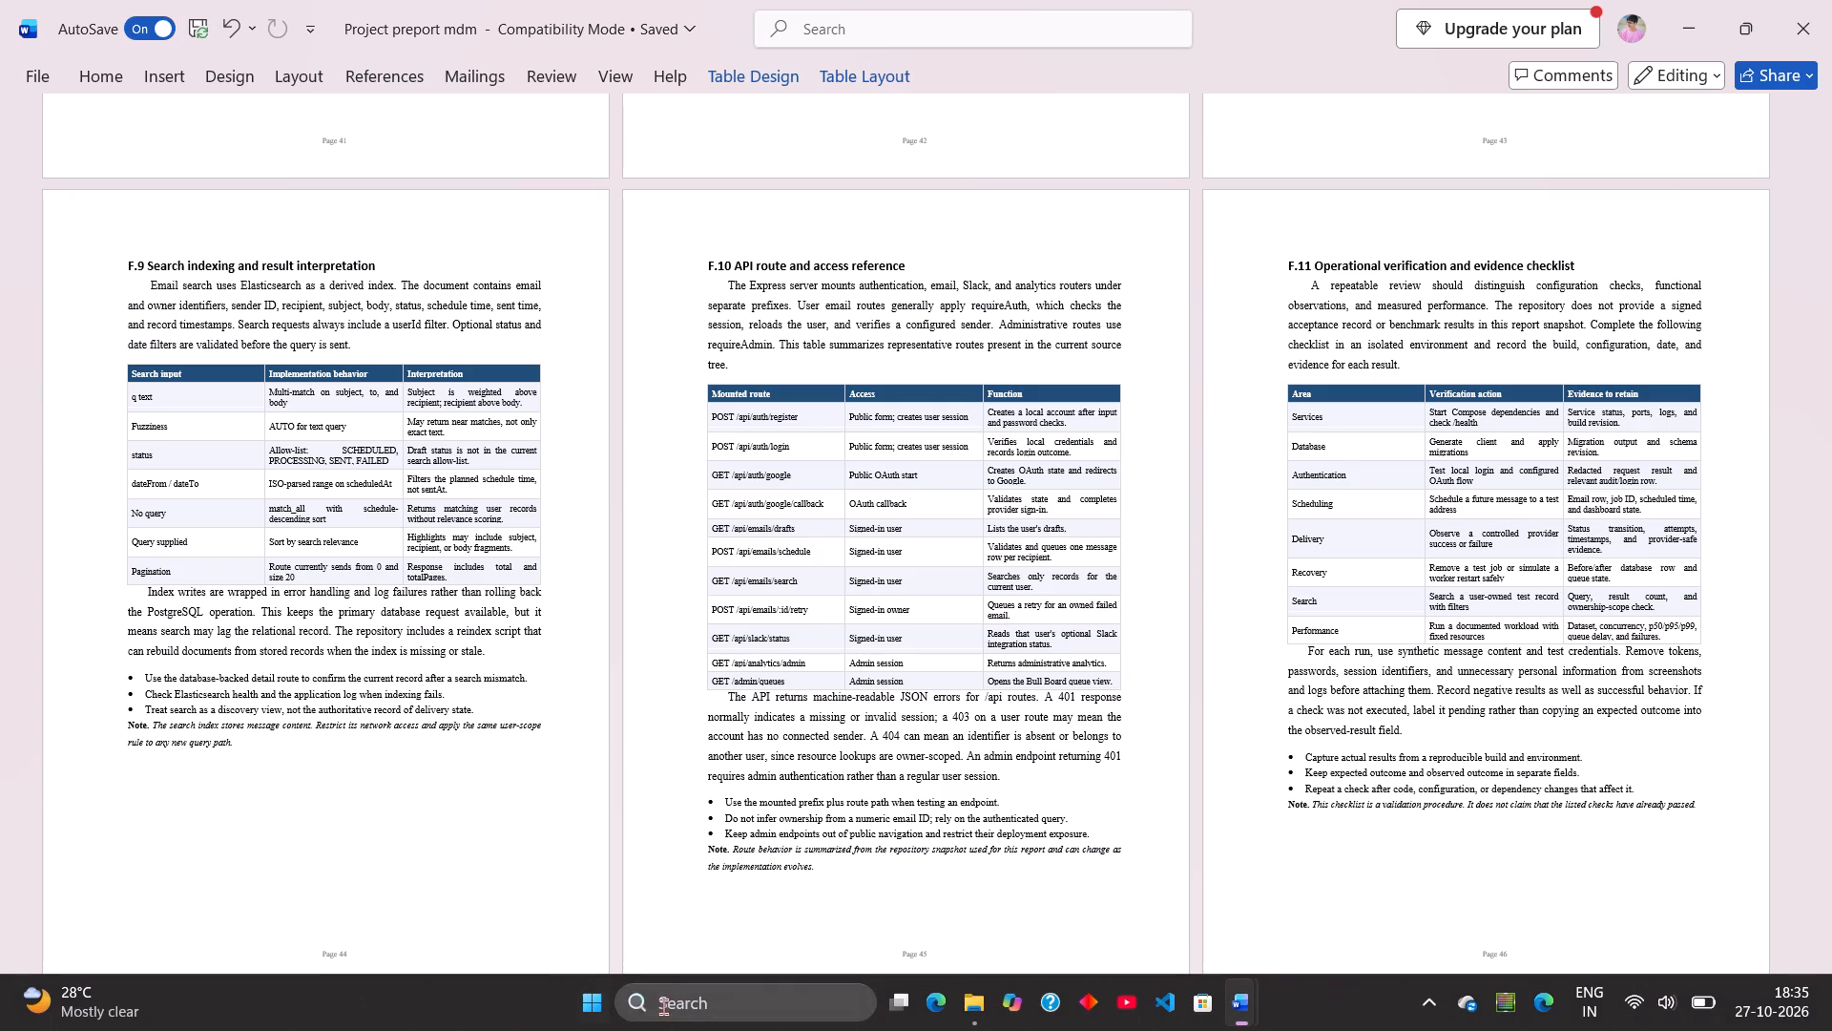
Search the computer for "wh" and launch the WhatsApp app.
{"action": "left_click", "coordinate": [673, 1004]}
{"action": "type", "text": "wh"}
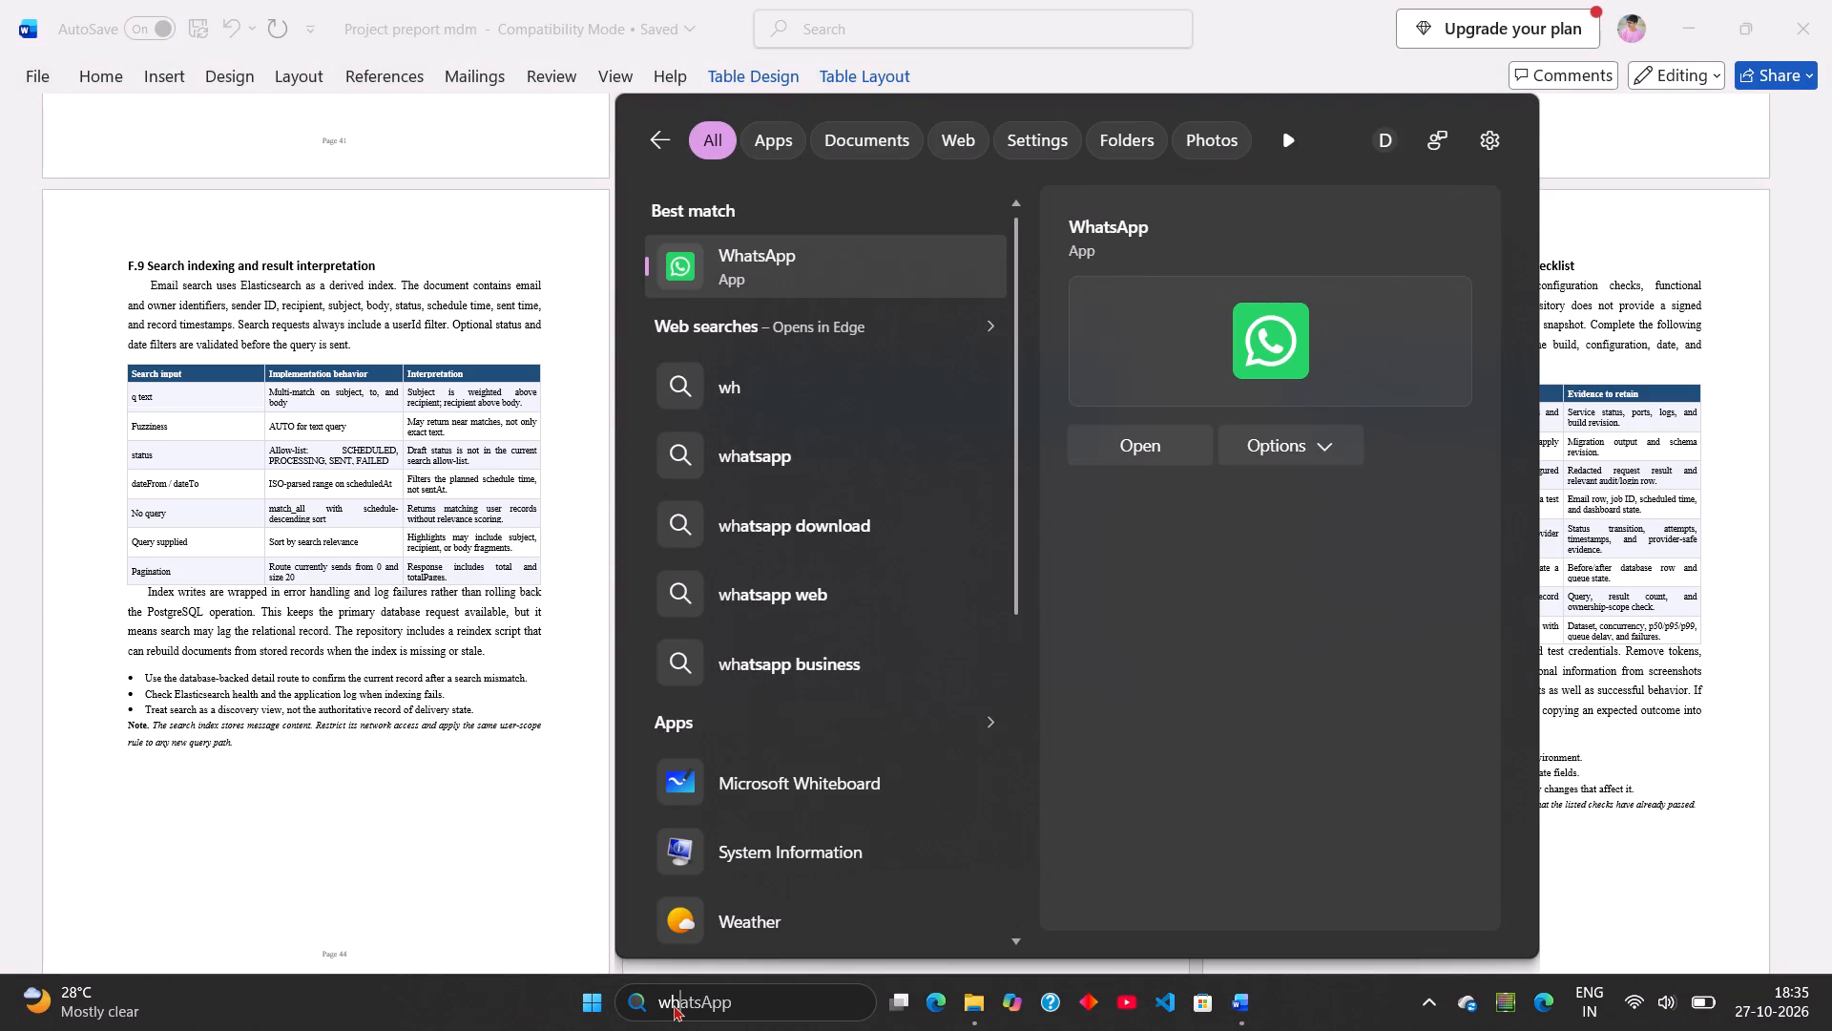
{"action": "key", "text": "Return"}
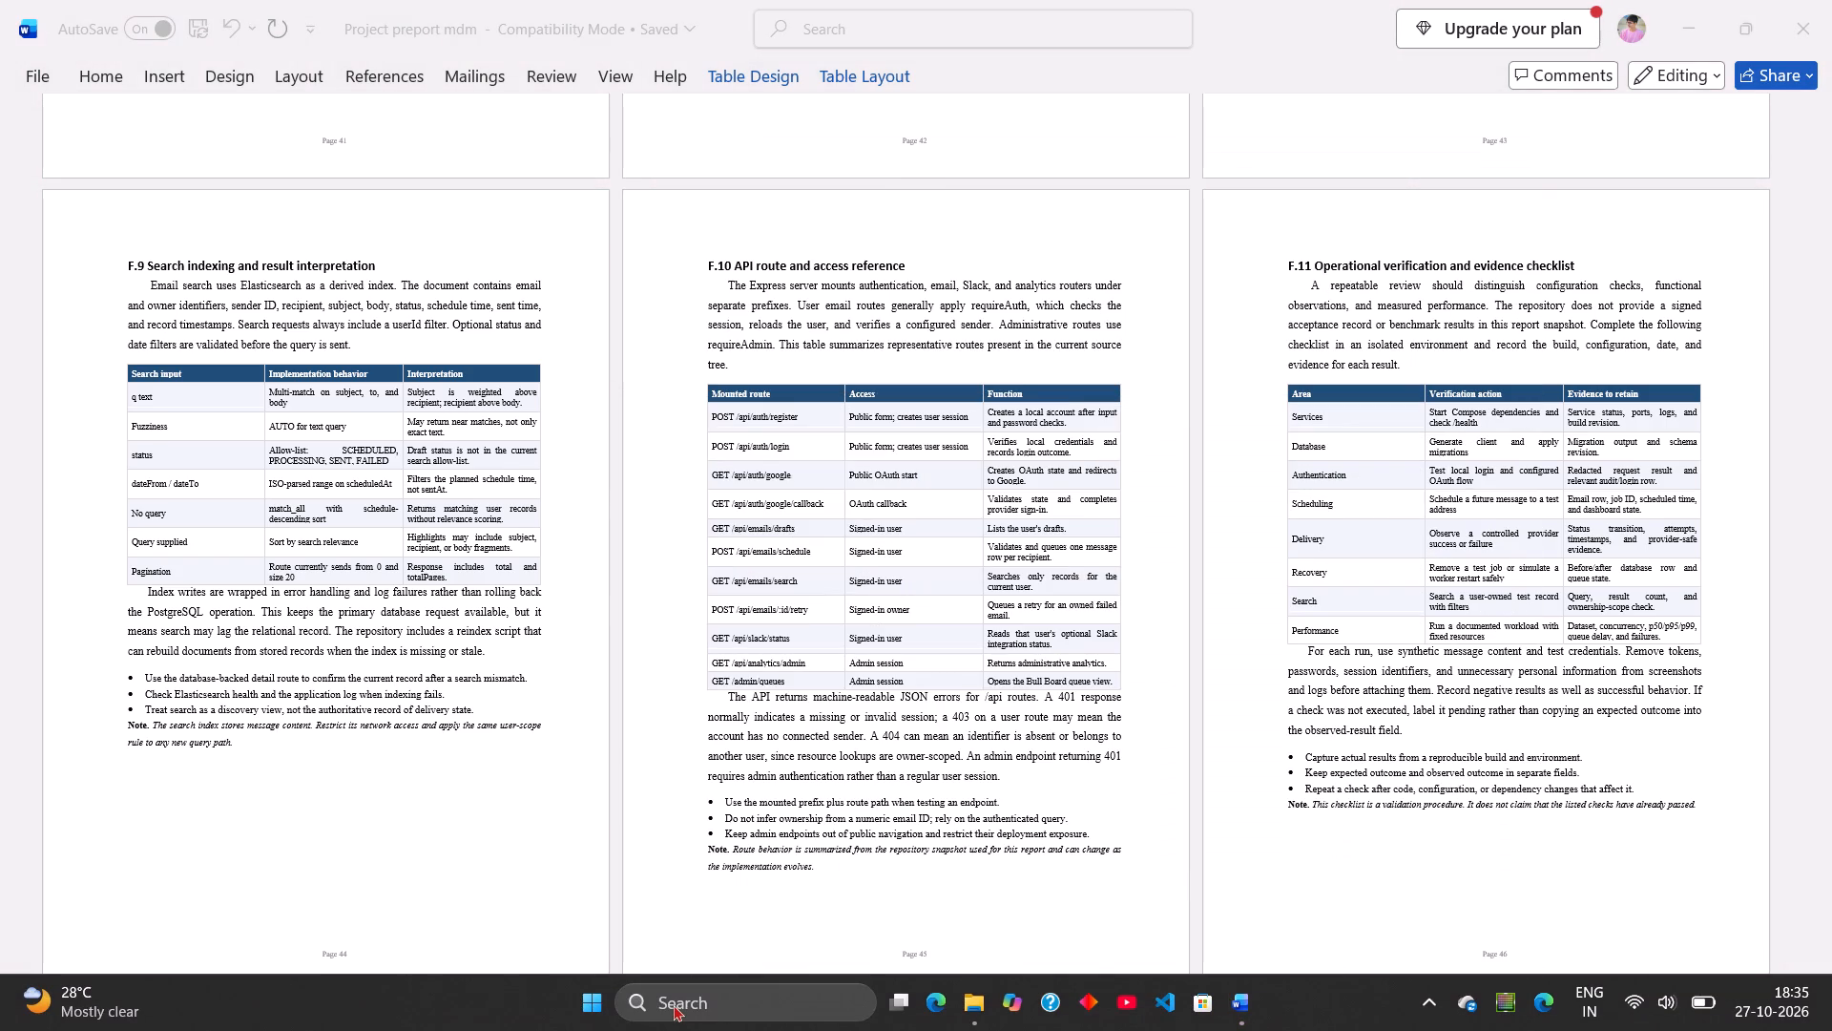
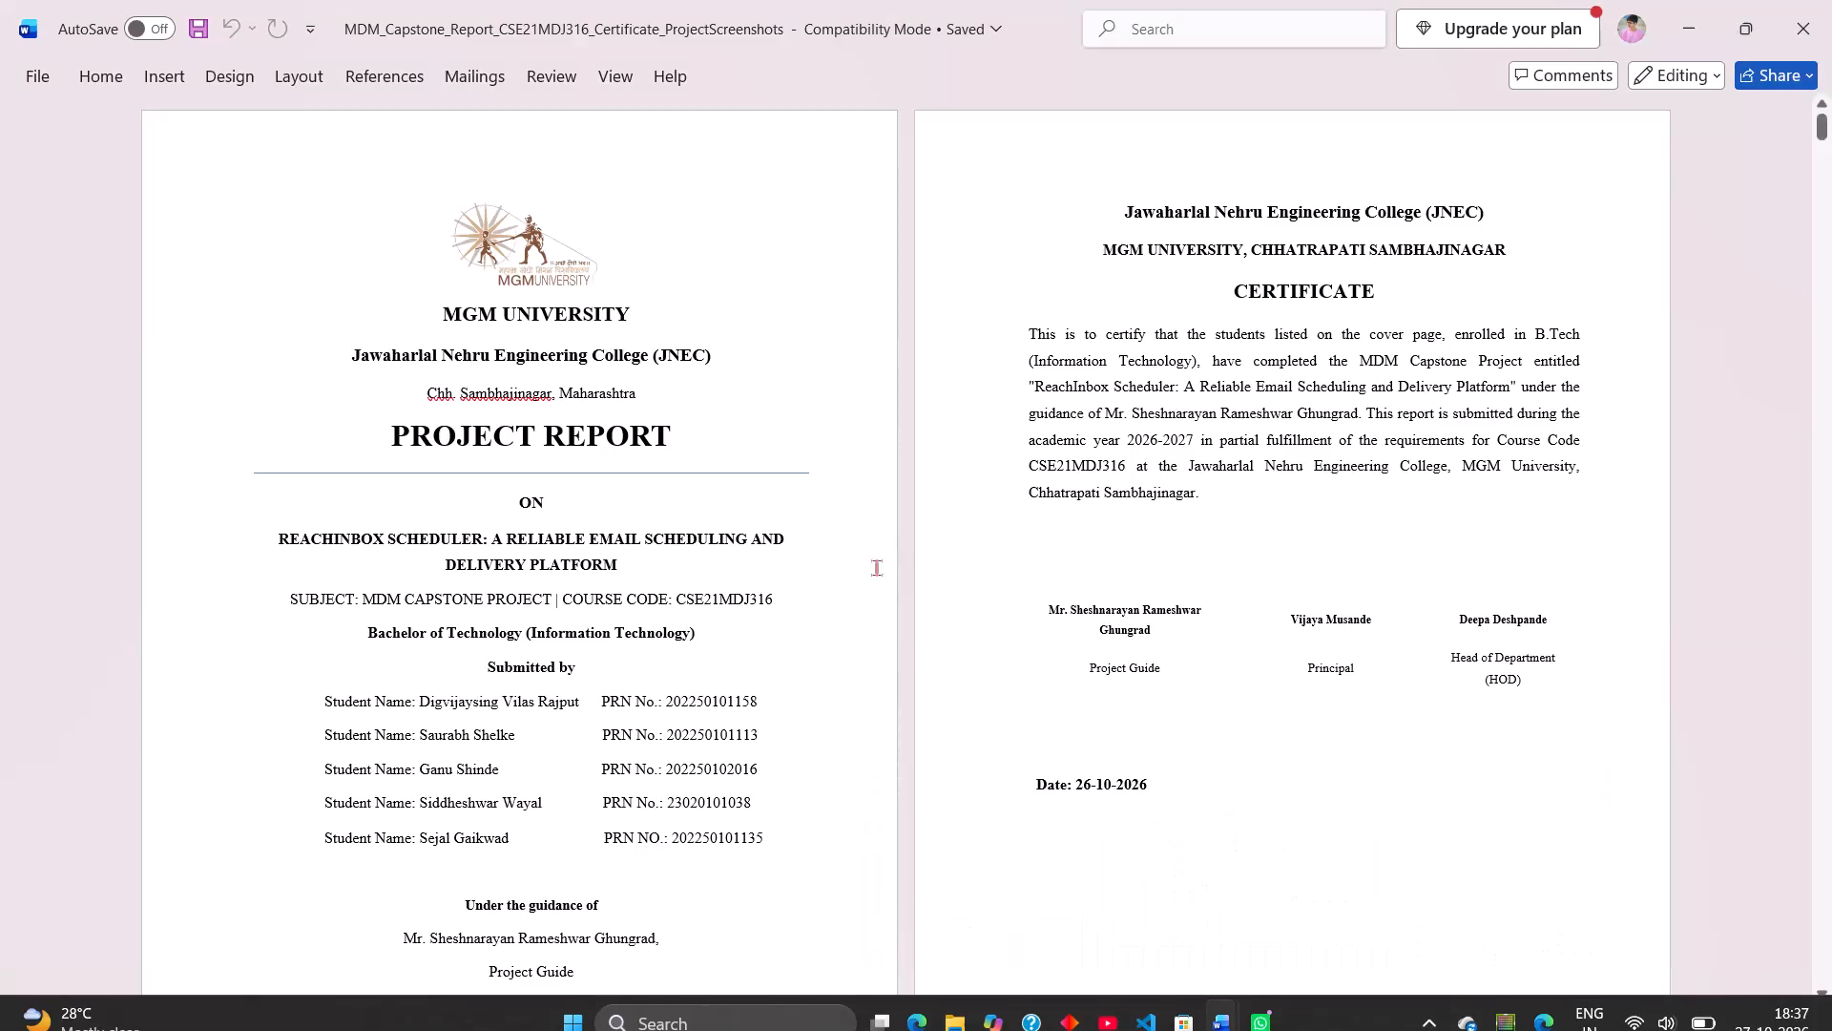
{"action": "left_click", "coordinate": [192, 31]}
{"action": "double_click", "coordinate": [192, 31]}
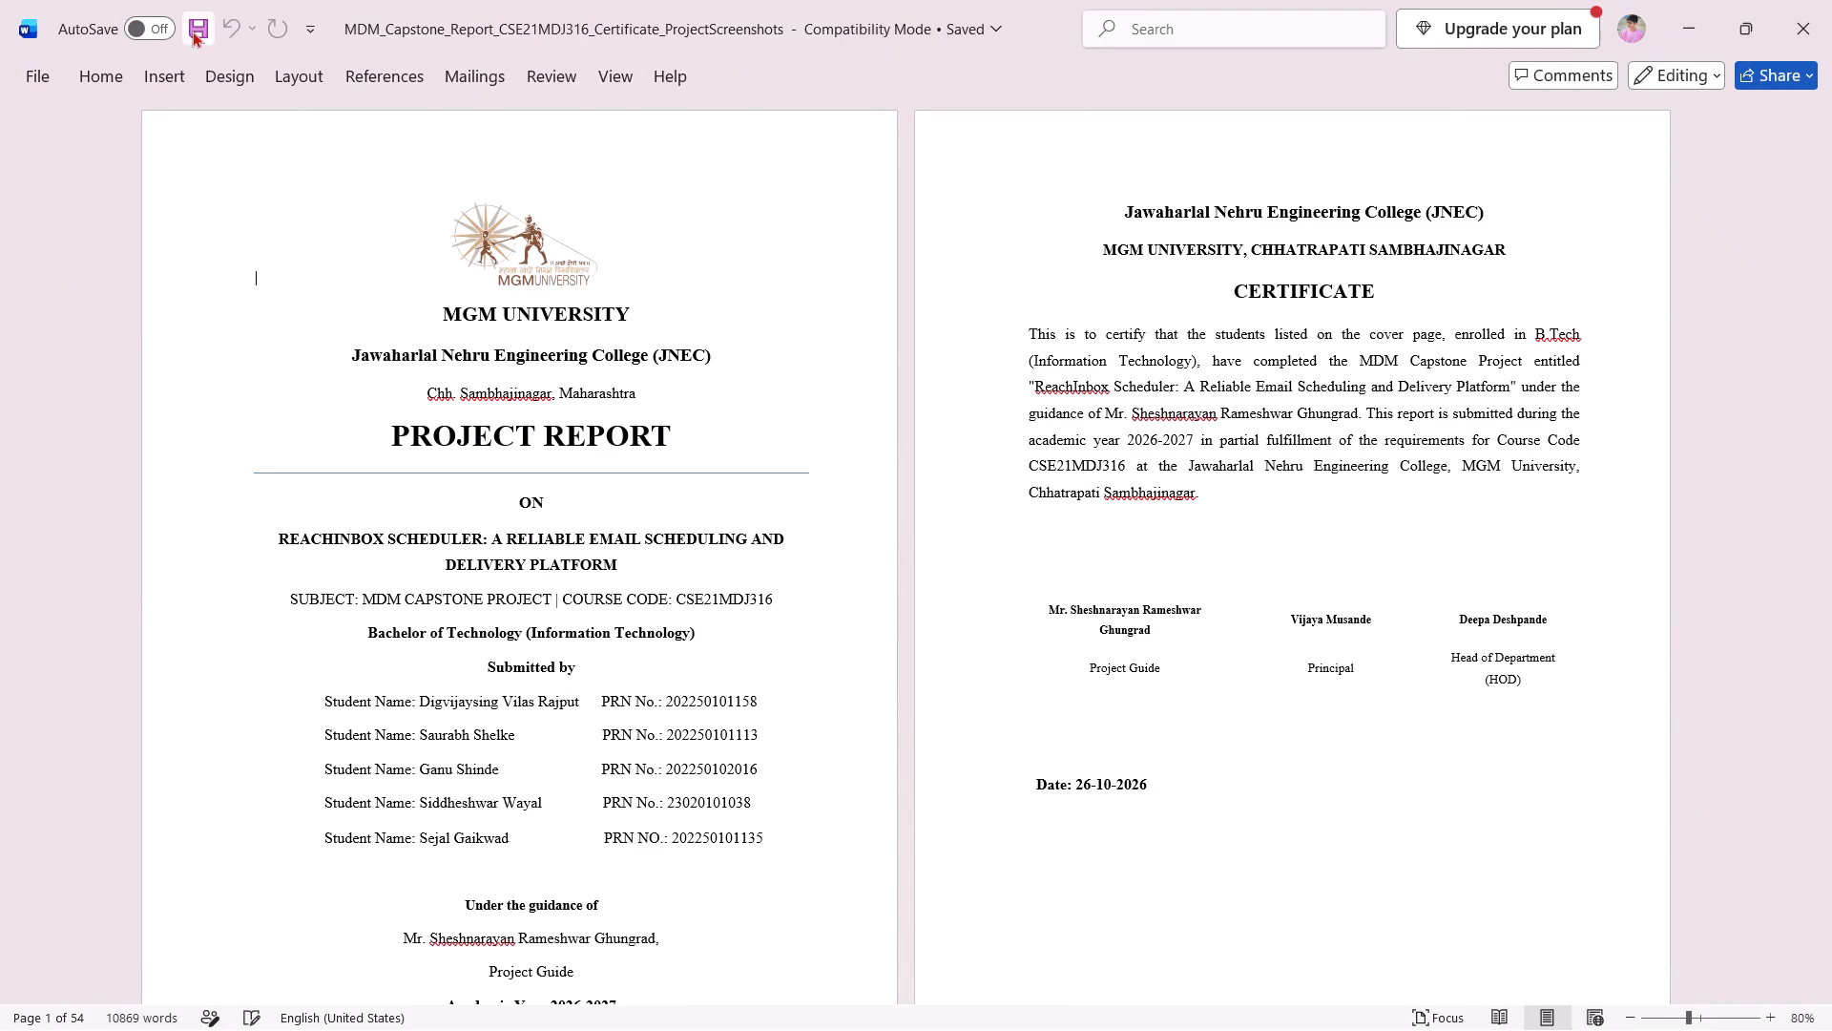
{"action": "left_click", "coordinate": [192, 31]}
{"action": "double_click", "coordinate": [192, 31]}
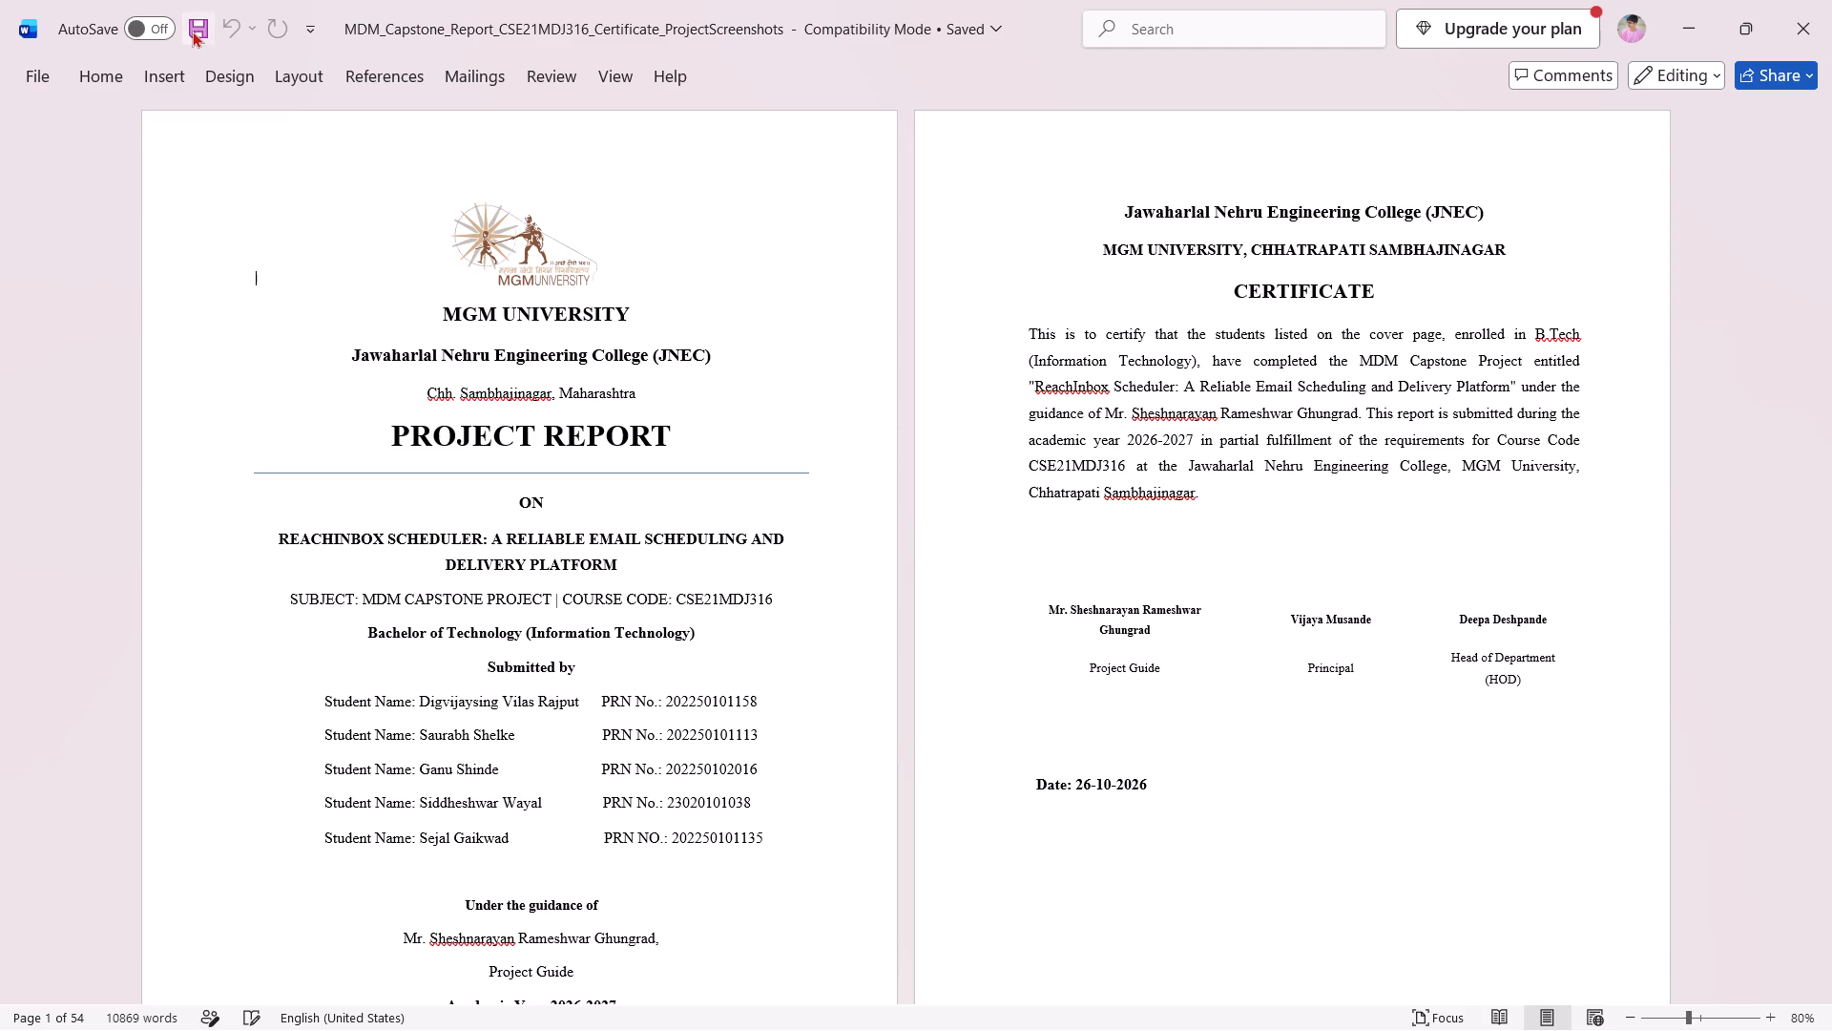
{"action": "double_click", "coordinate": [192, 31]}
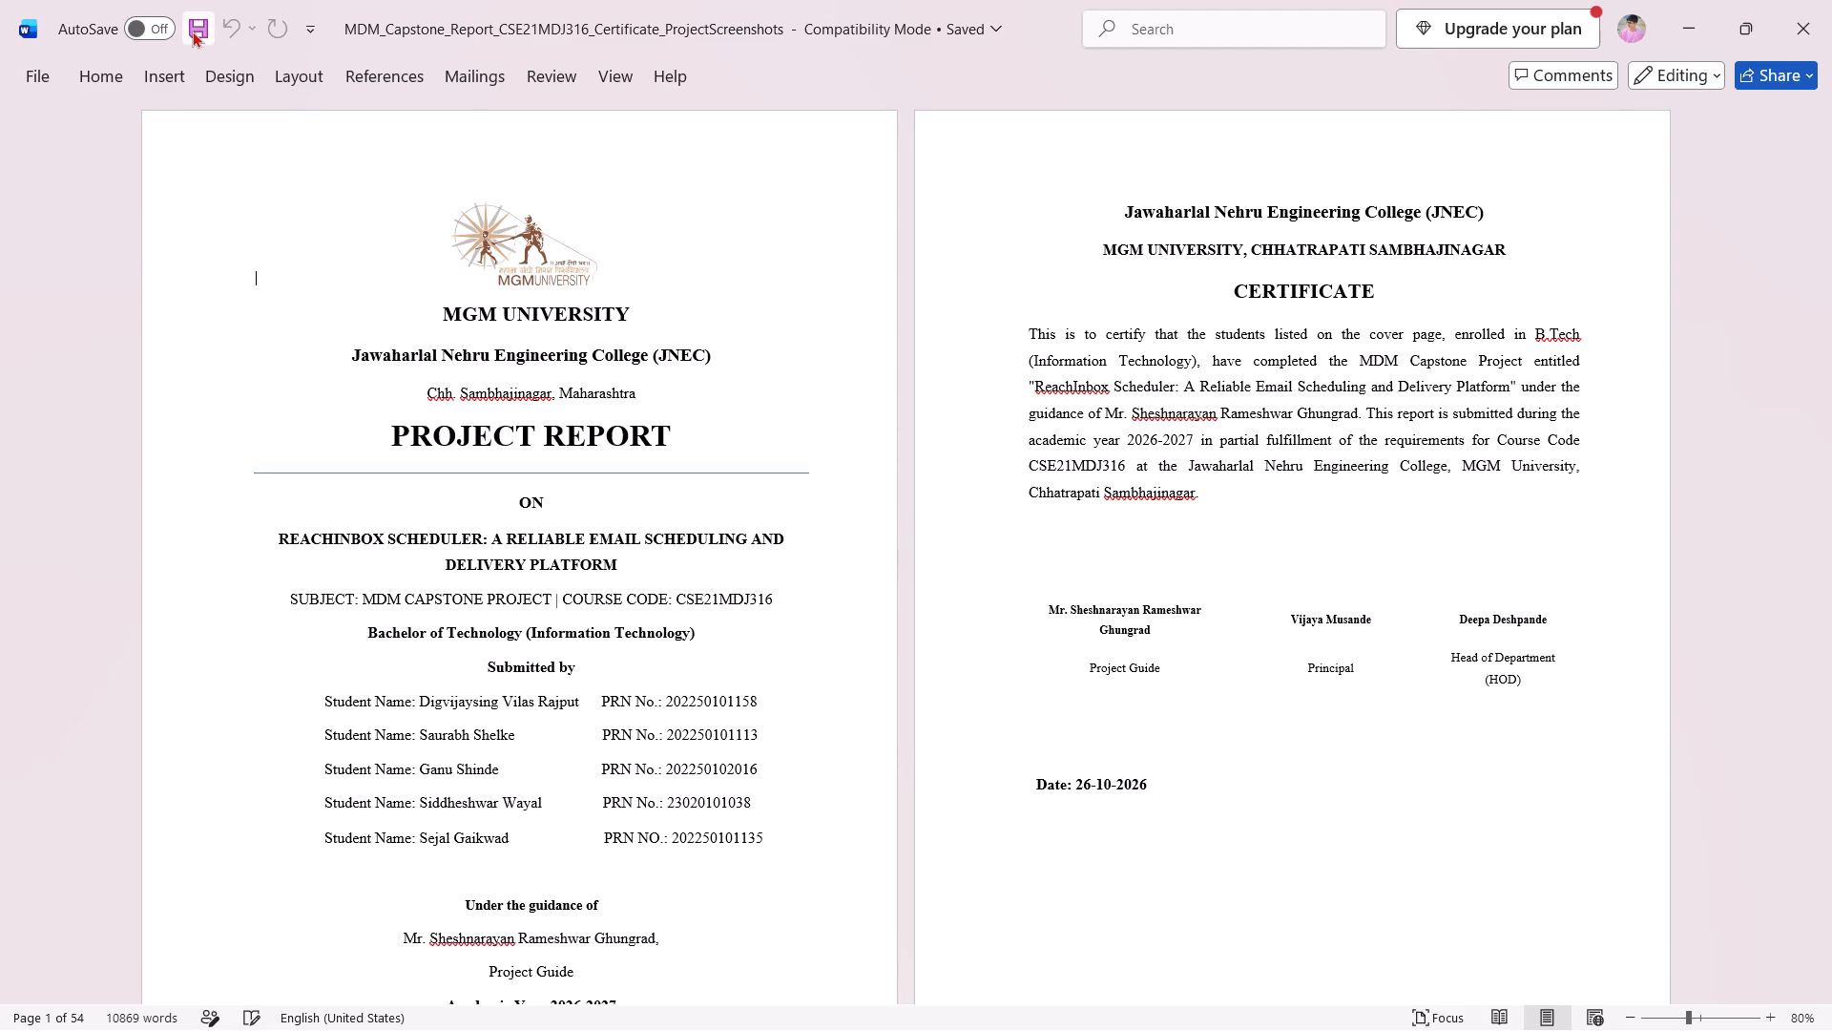
{"action": "double_click", "coordinate": [192, 31]}
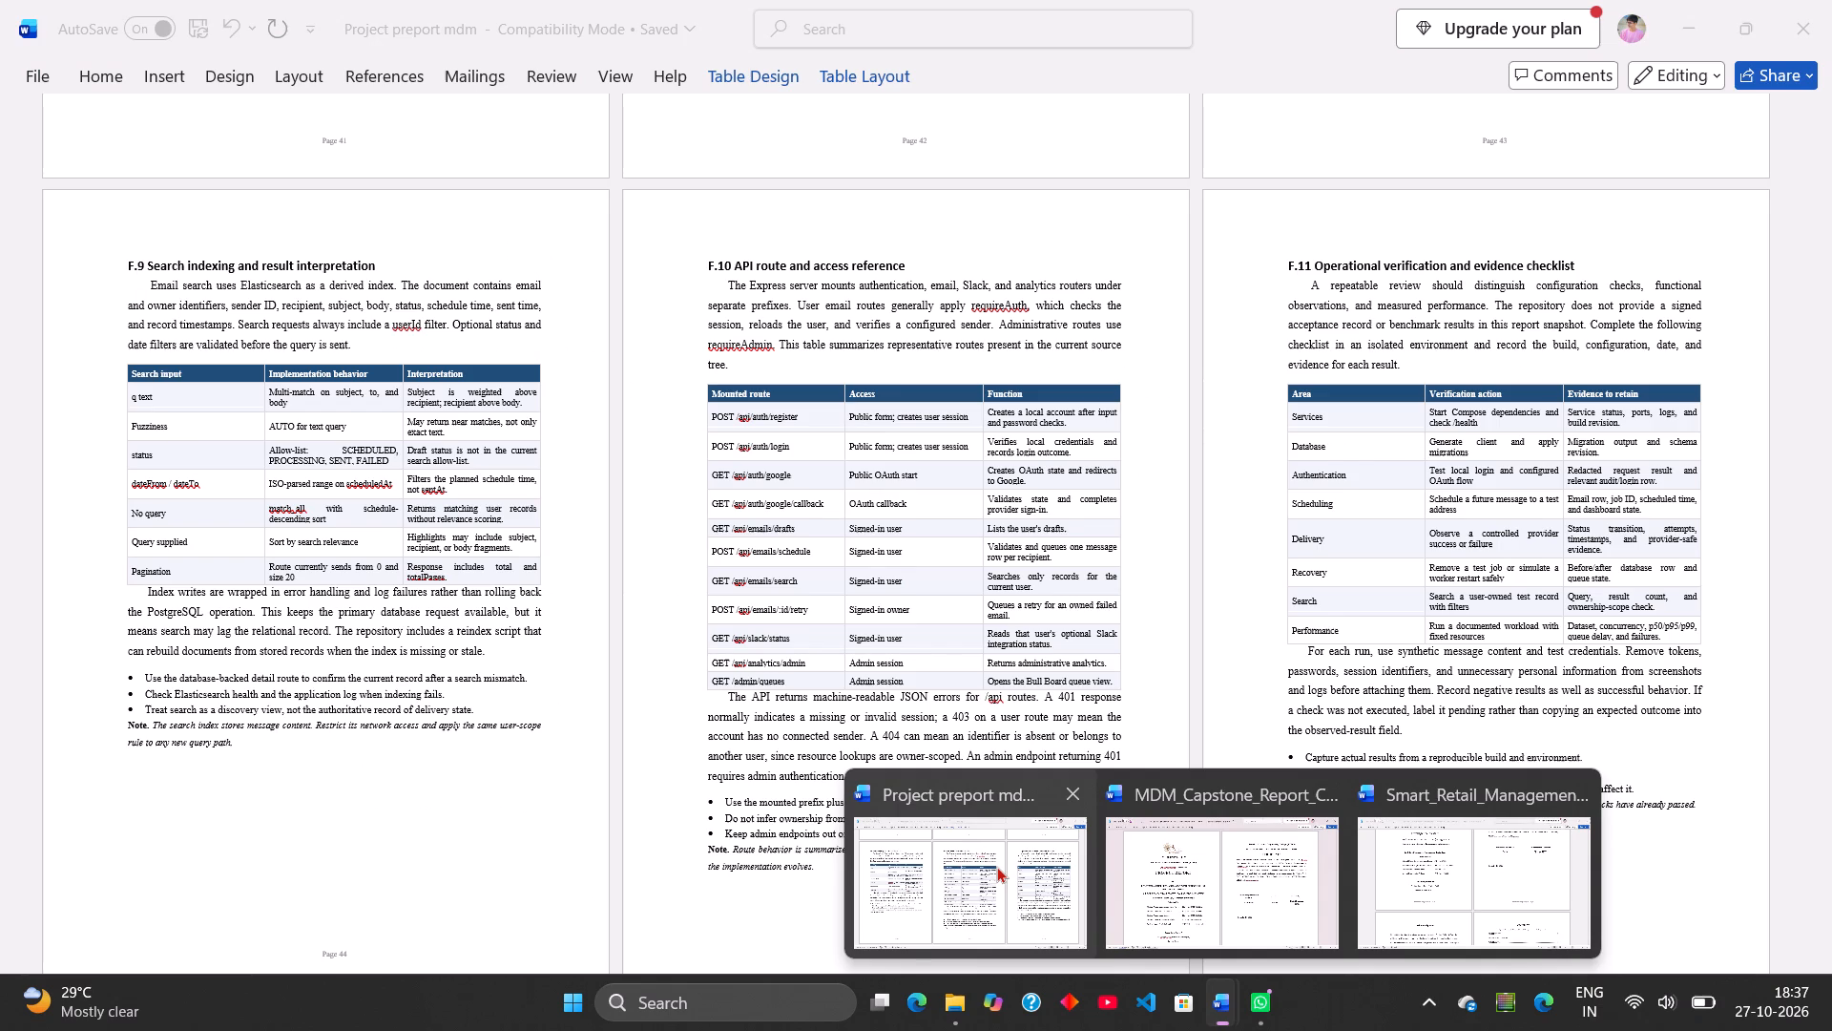
Switch to the Project preport mdm document window and save that document again.
{"action": "left_click", "coordinate": [977, 870]}
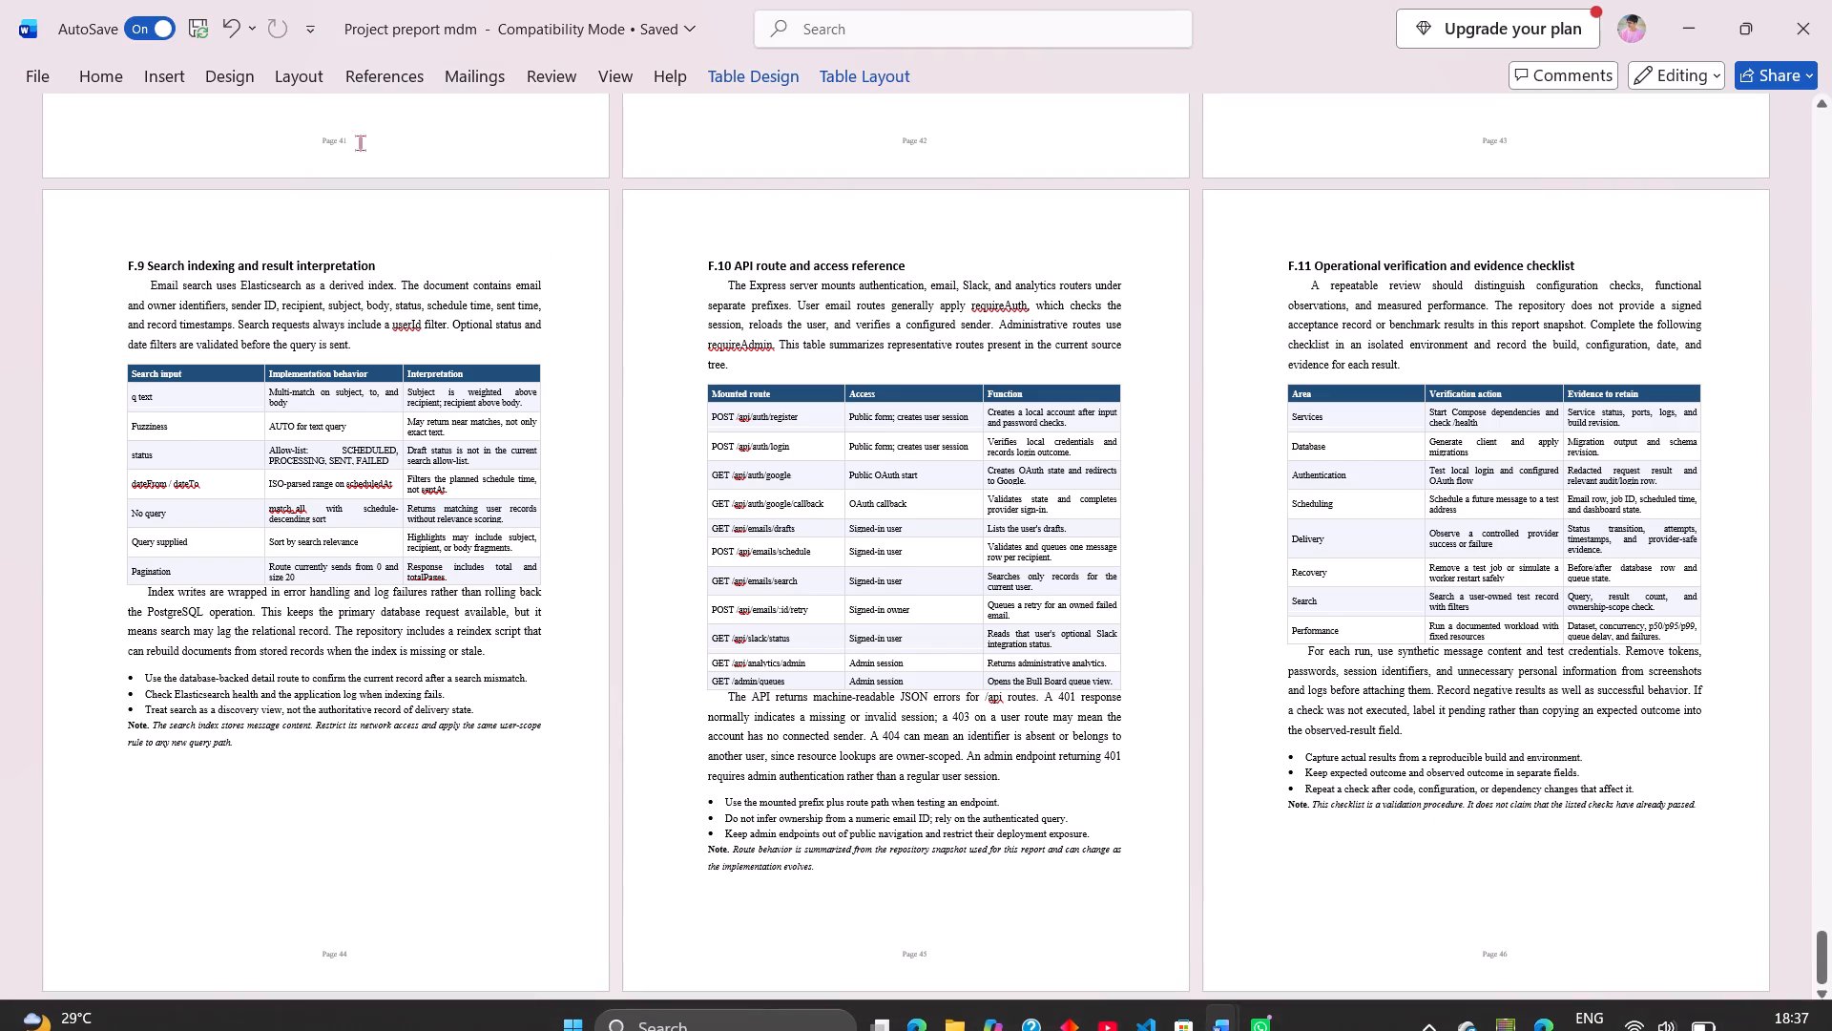
{"action": "left_click", "coordinate": [197, 26]}
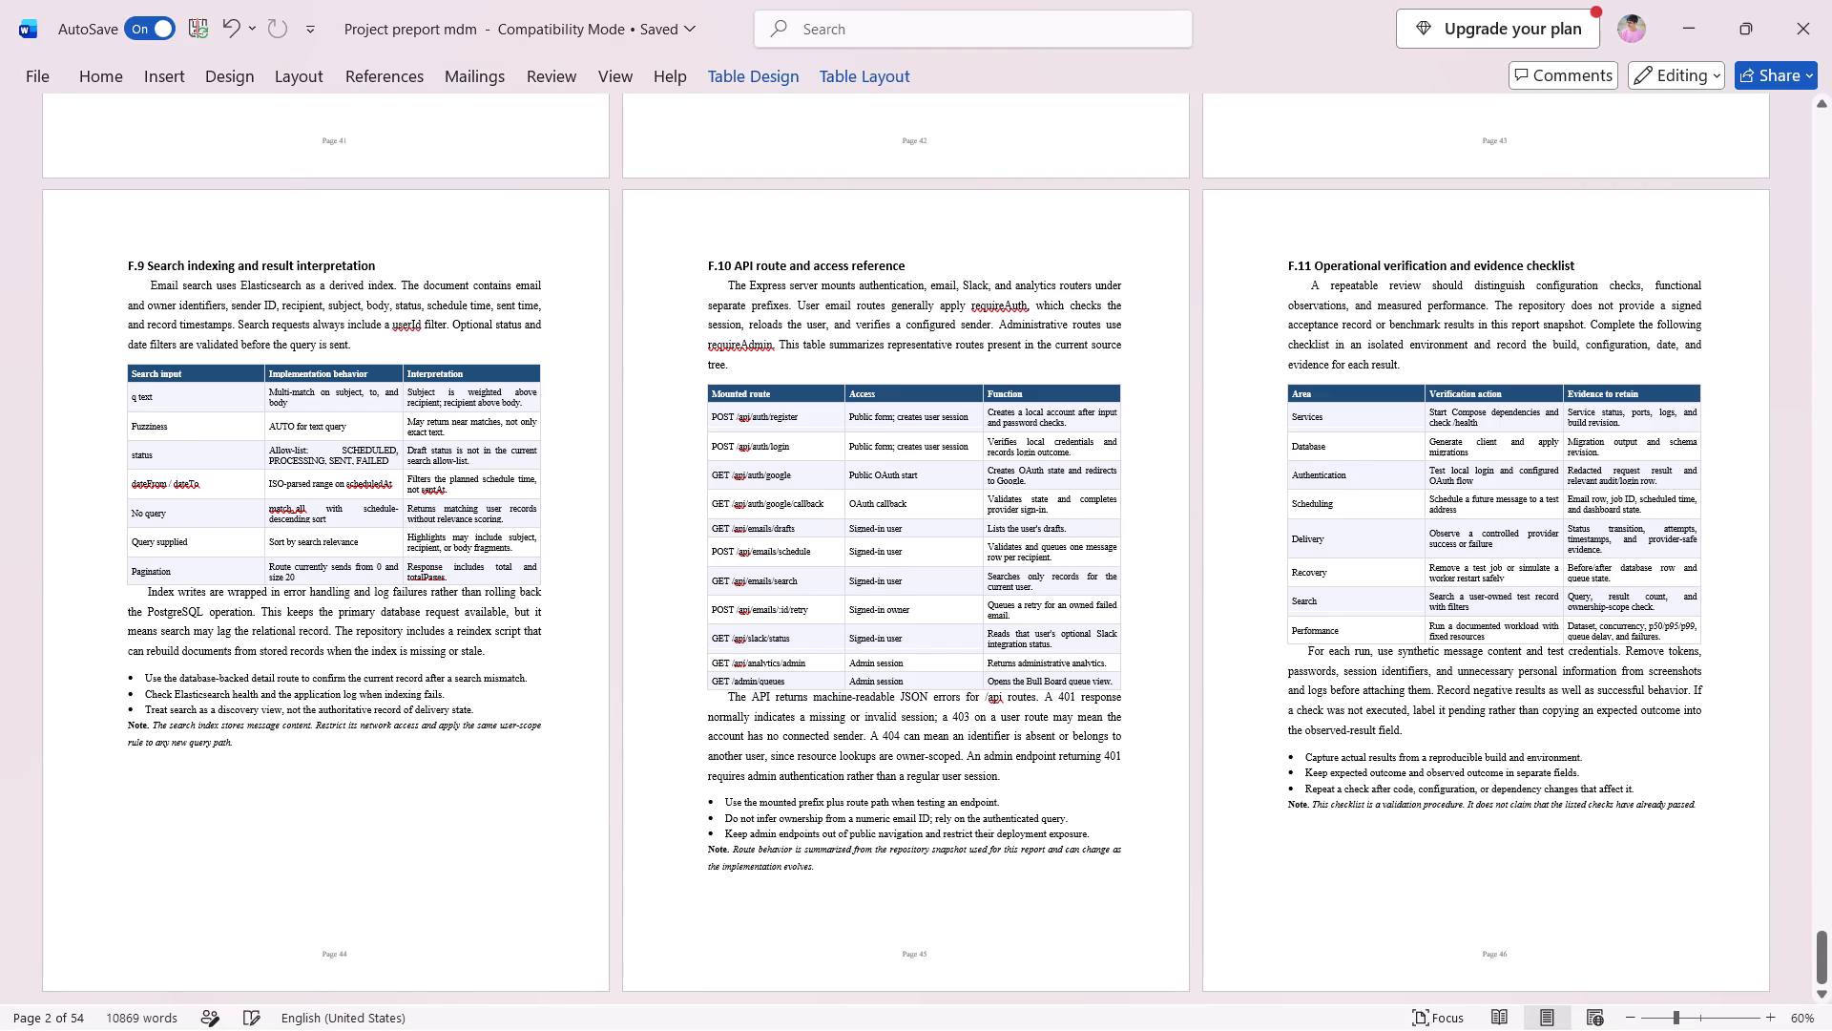
{"action": "left_click", "coordinate": [197, 35]}
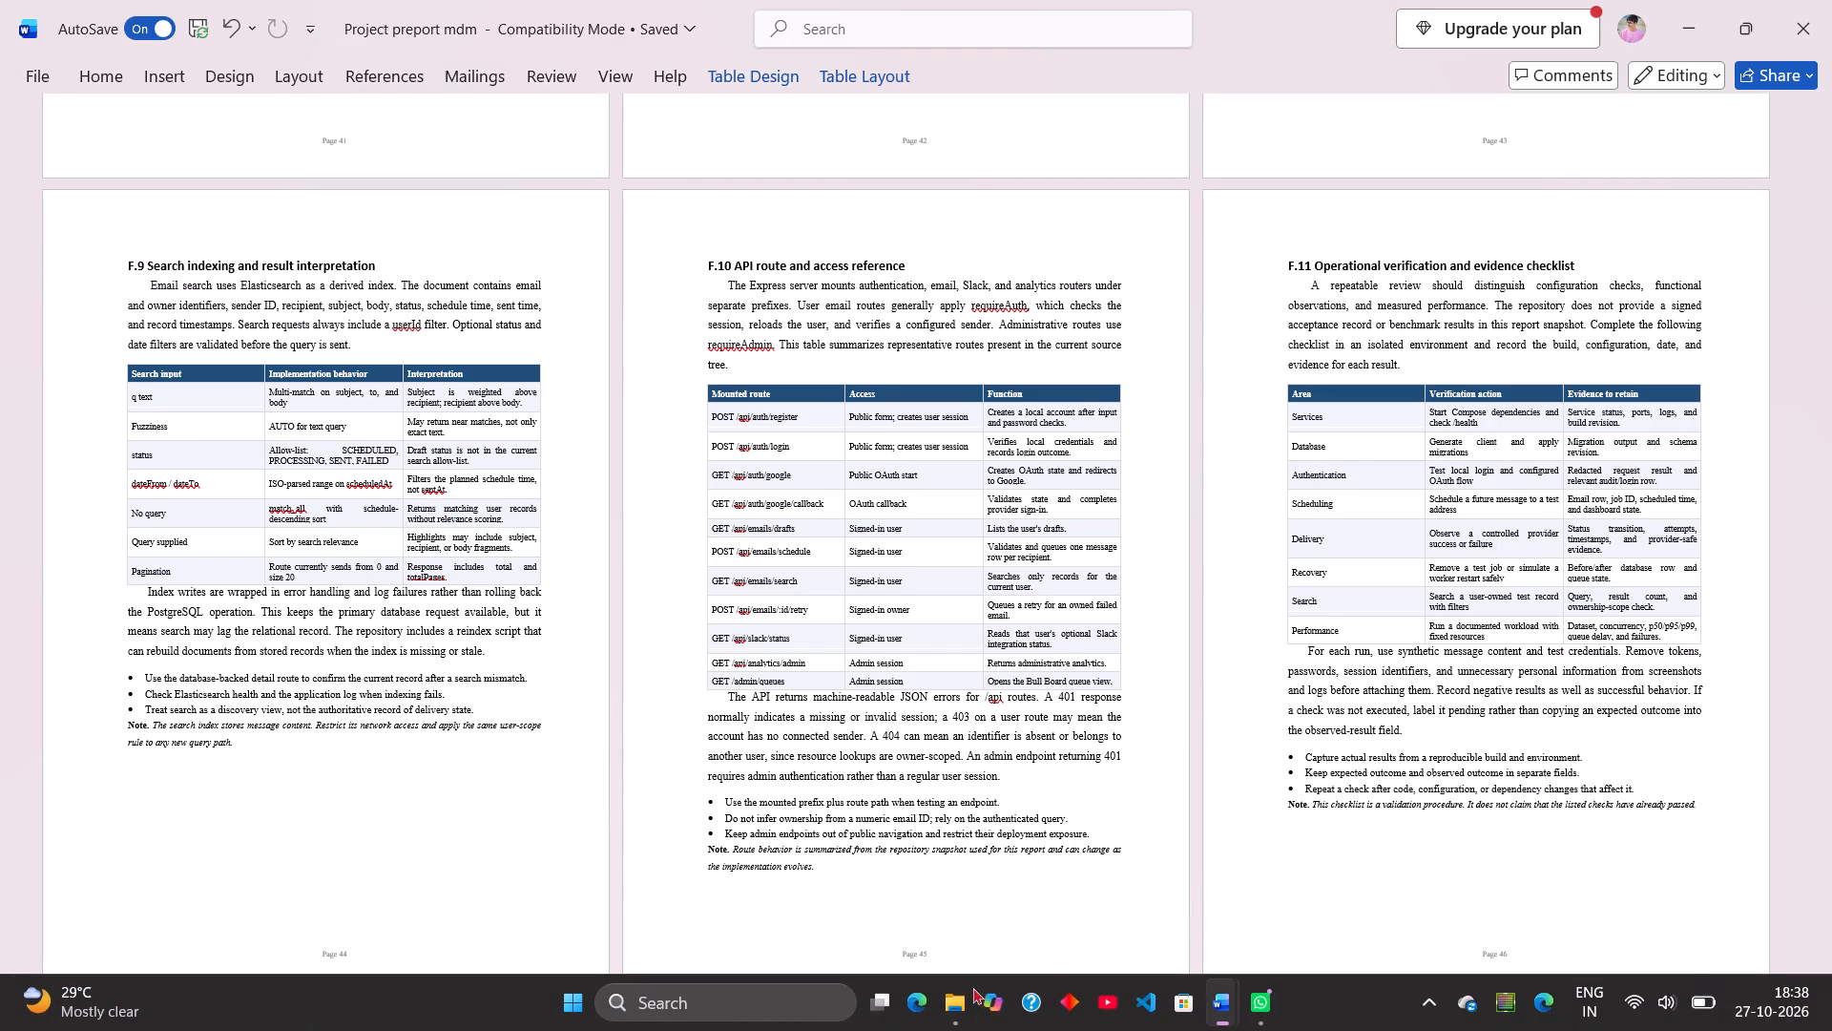
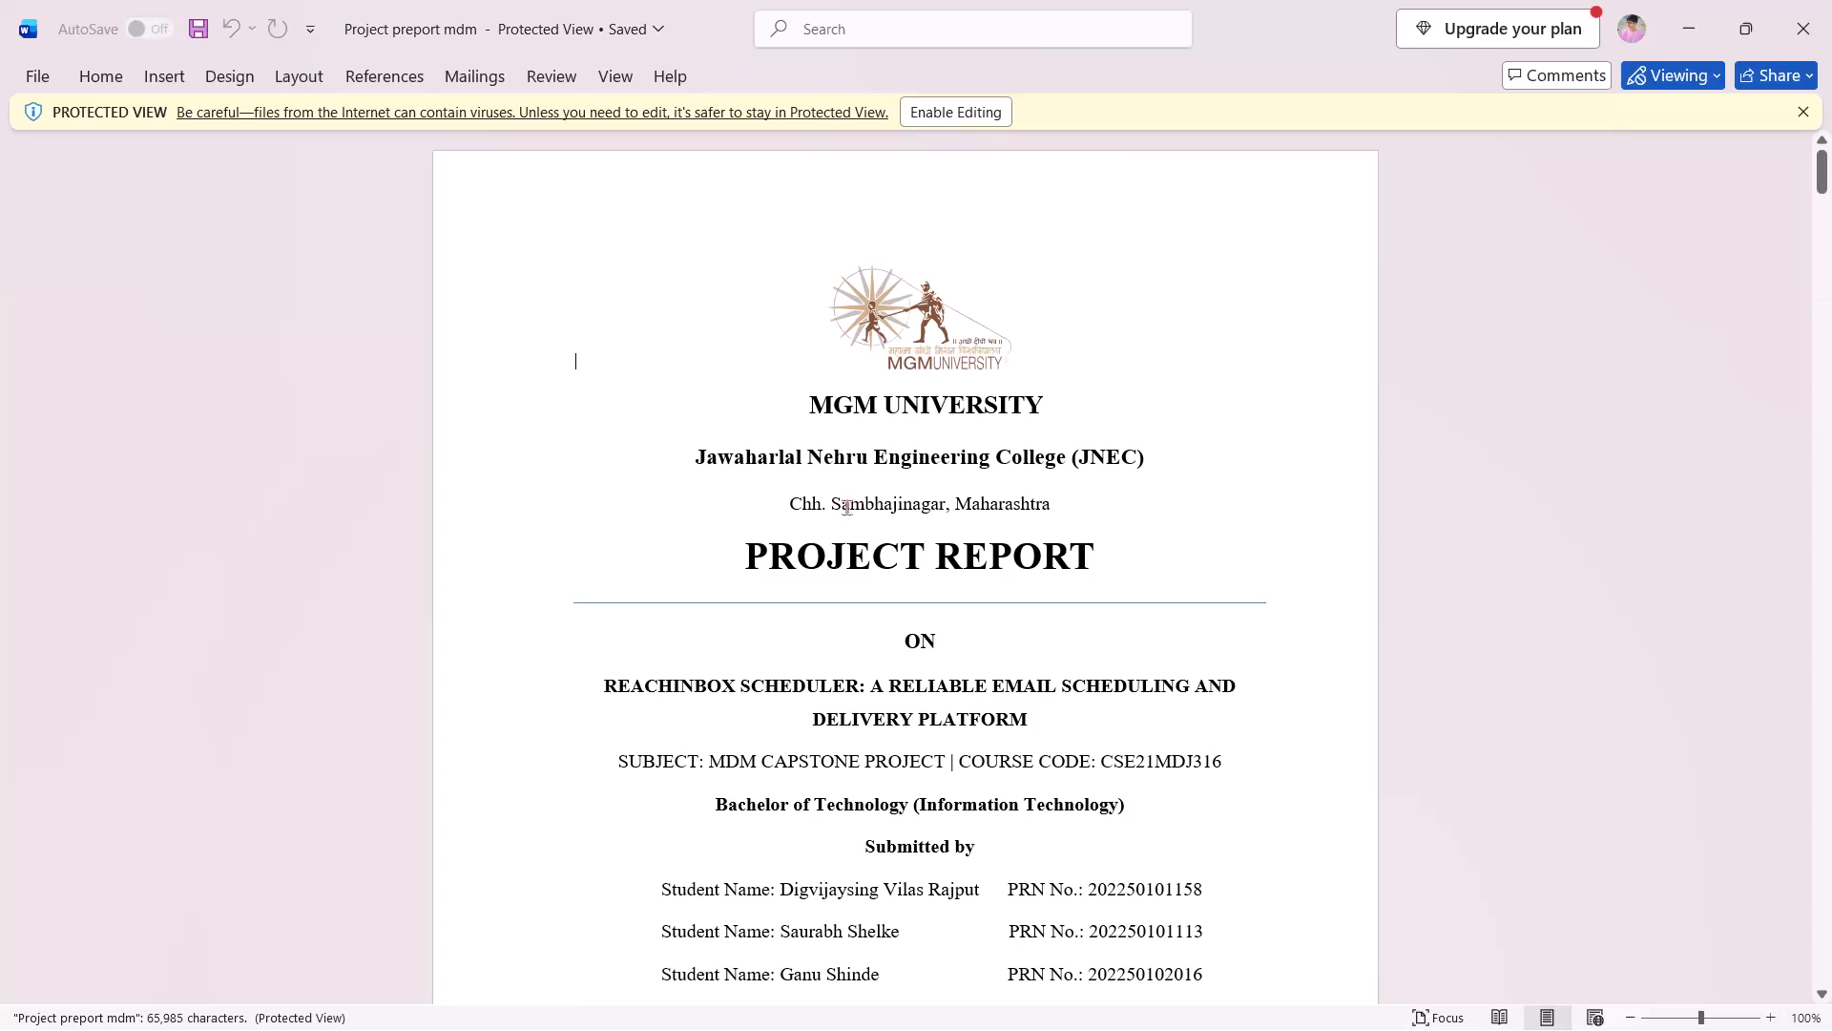
Review the Project preport mdm copy opened in Protected View, from the cover page through the abbreviations, Chapter 1 and the Literature Review.
{"action": "scroll", "coordinate": [754, 404], "scroll_direction": "down", "scroll_amount": 4}
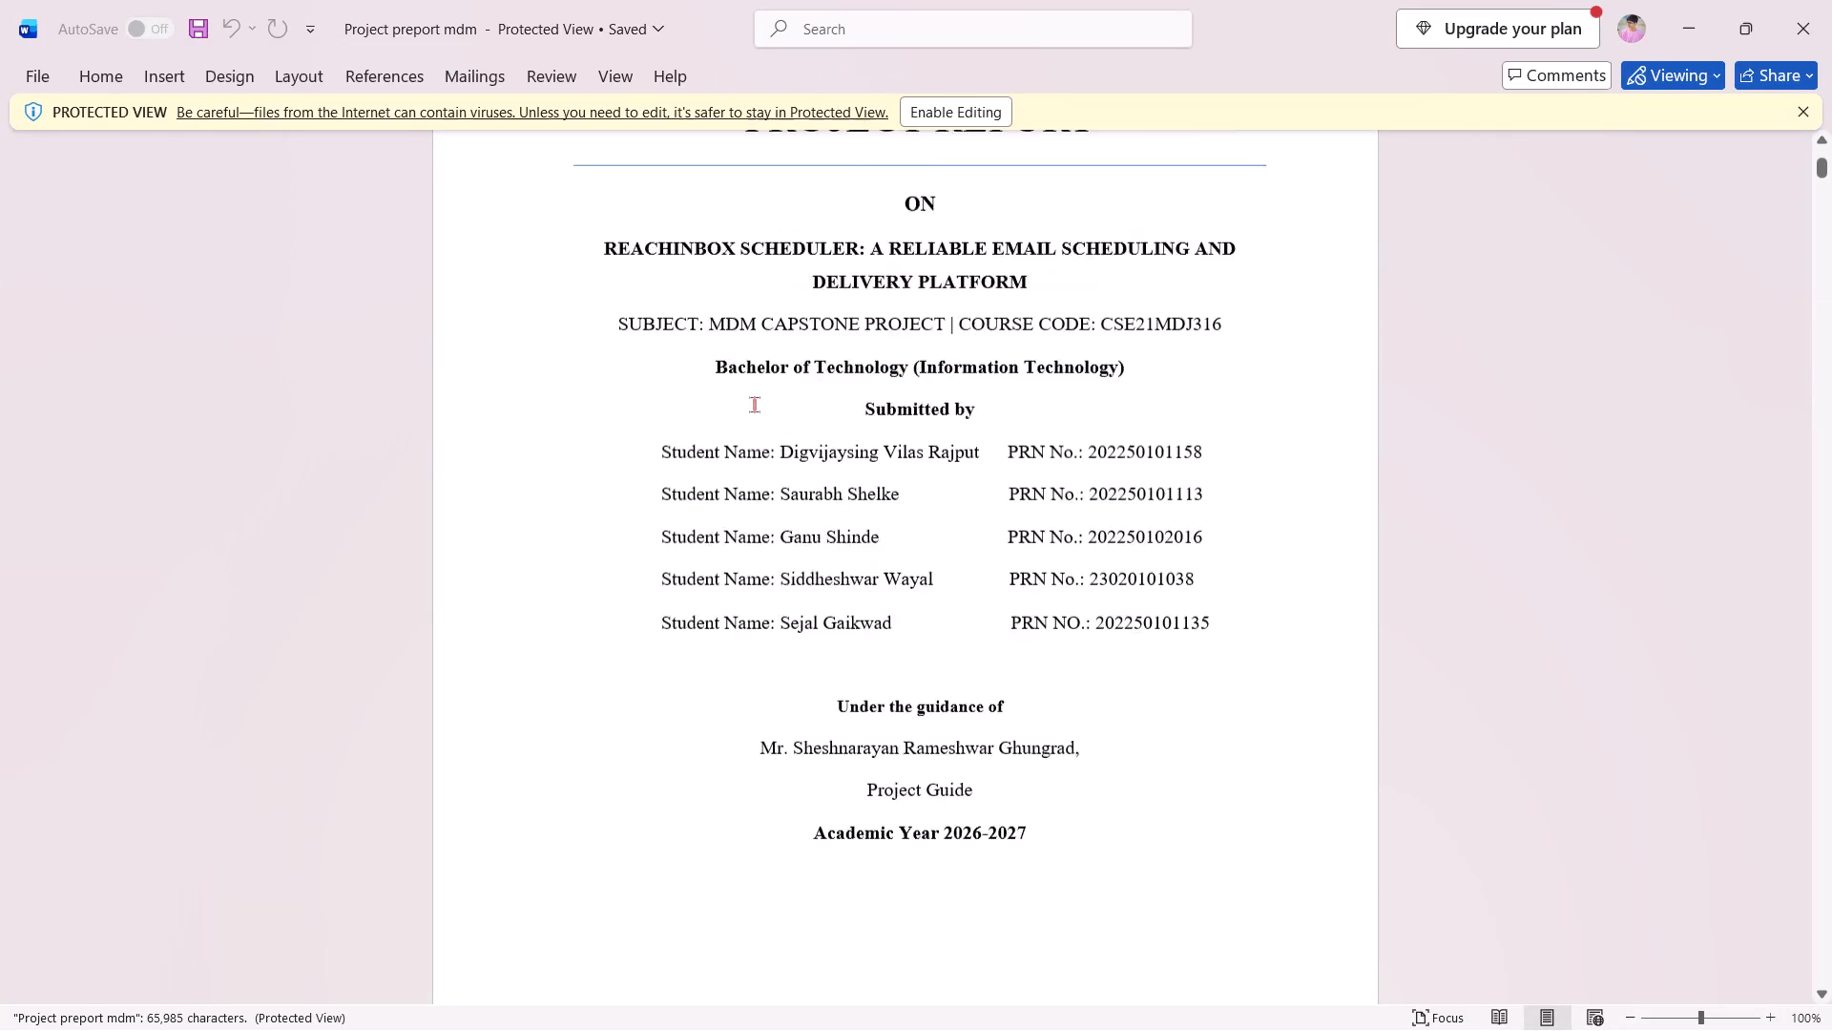
{"action": "scroll", "coordinate": [754, 404], "scroll_direction": "down", "scroll_amount": 20}
{"action": "scroll", "coordinate": [754, 404], "scroll_direction": "down", "scroll_amount": 20}
{"action": "scroll", "coordinate": [754, 404], "scroll_direction": "down", "scroll_amount": 15}
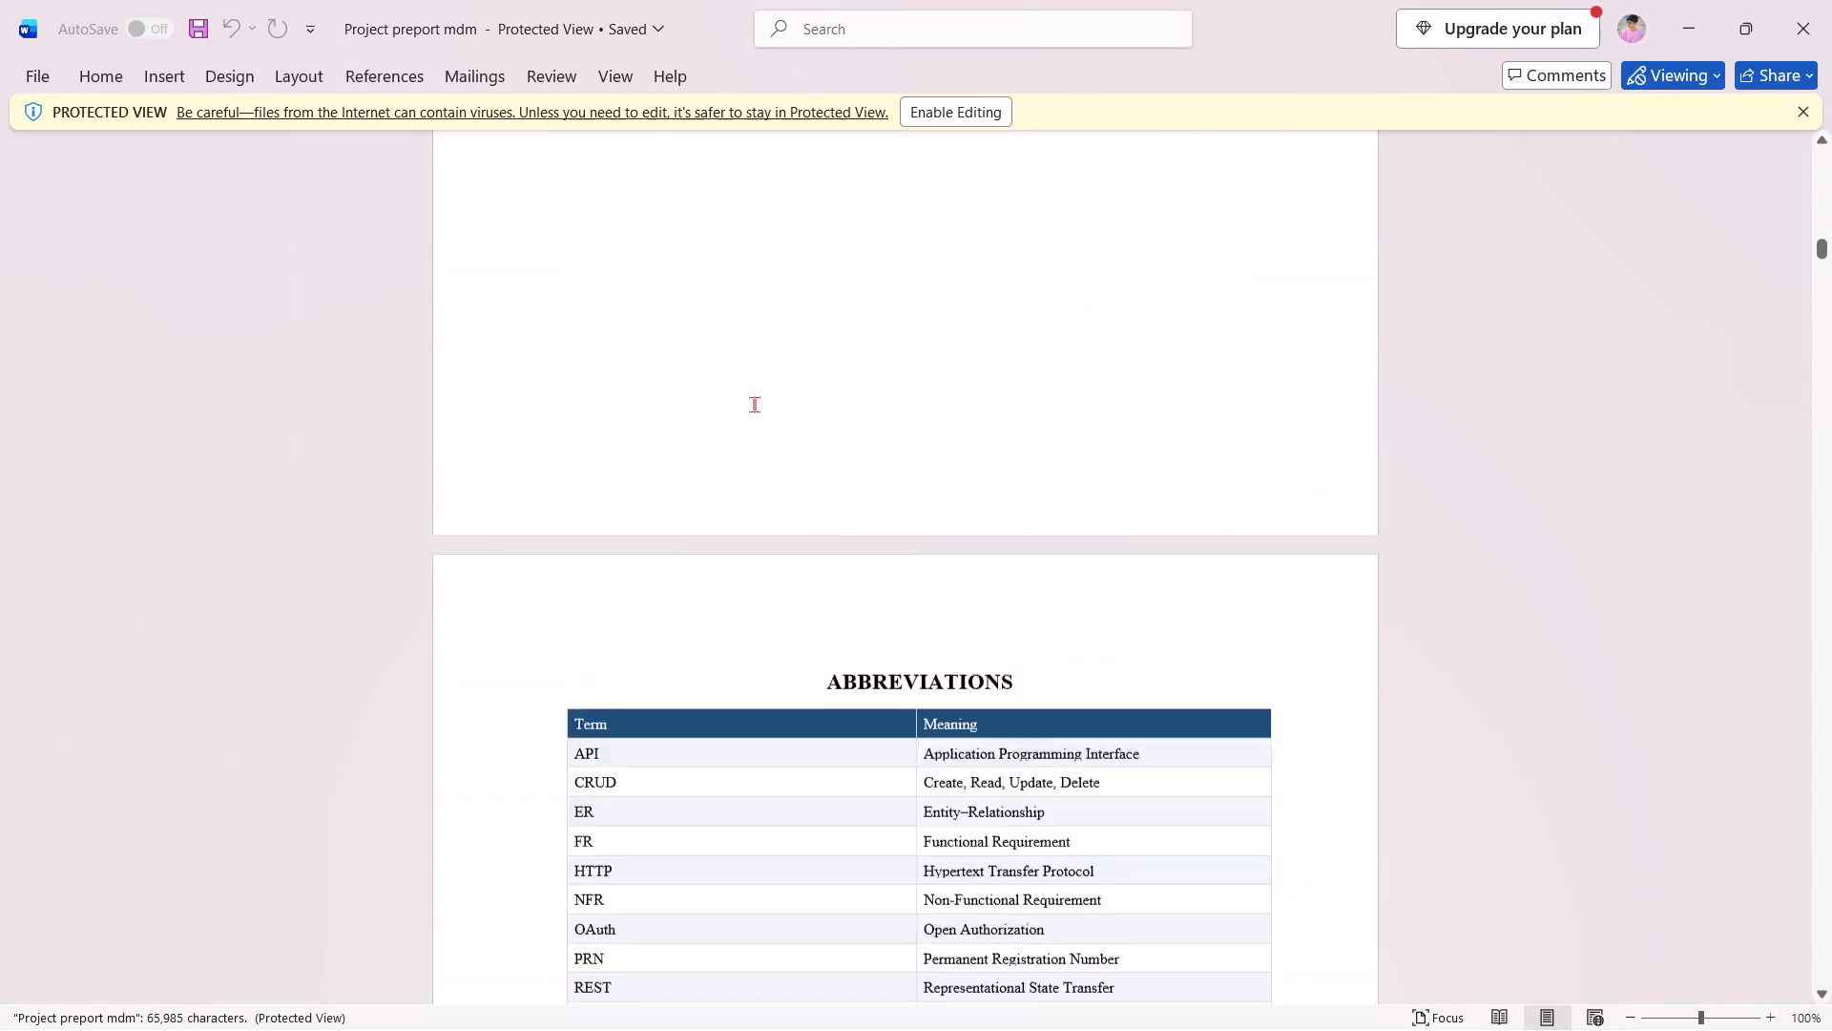
{"action": "scroll", "coordinate": [754, 404], "scroll_direction": "down", "scroll_amount": 9}
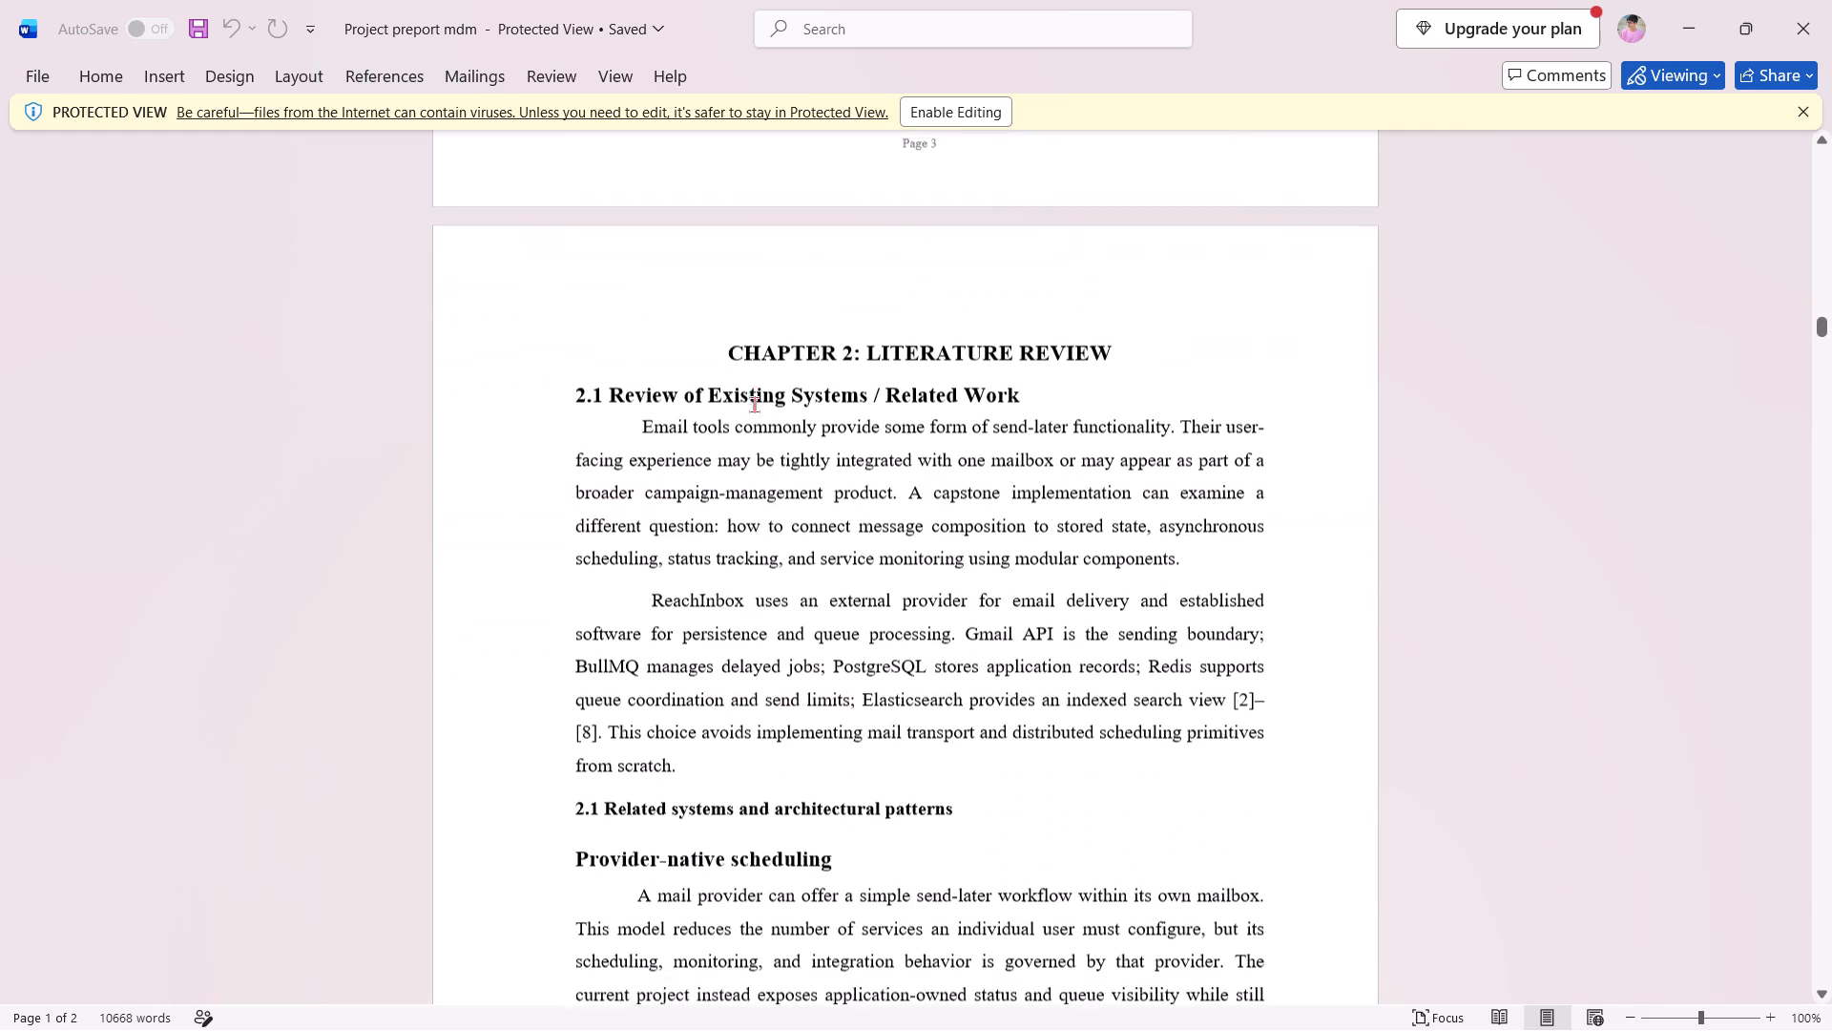
{"action": "scroll", "coordinate": [754, 404], "scroll_direction": "up", "scroll_amount": 5}
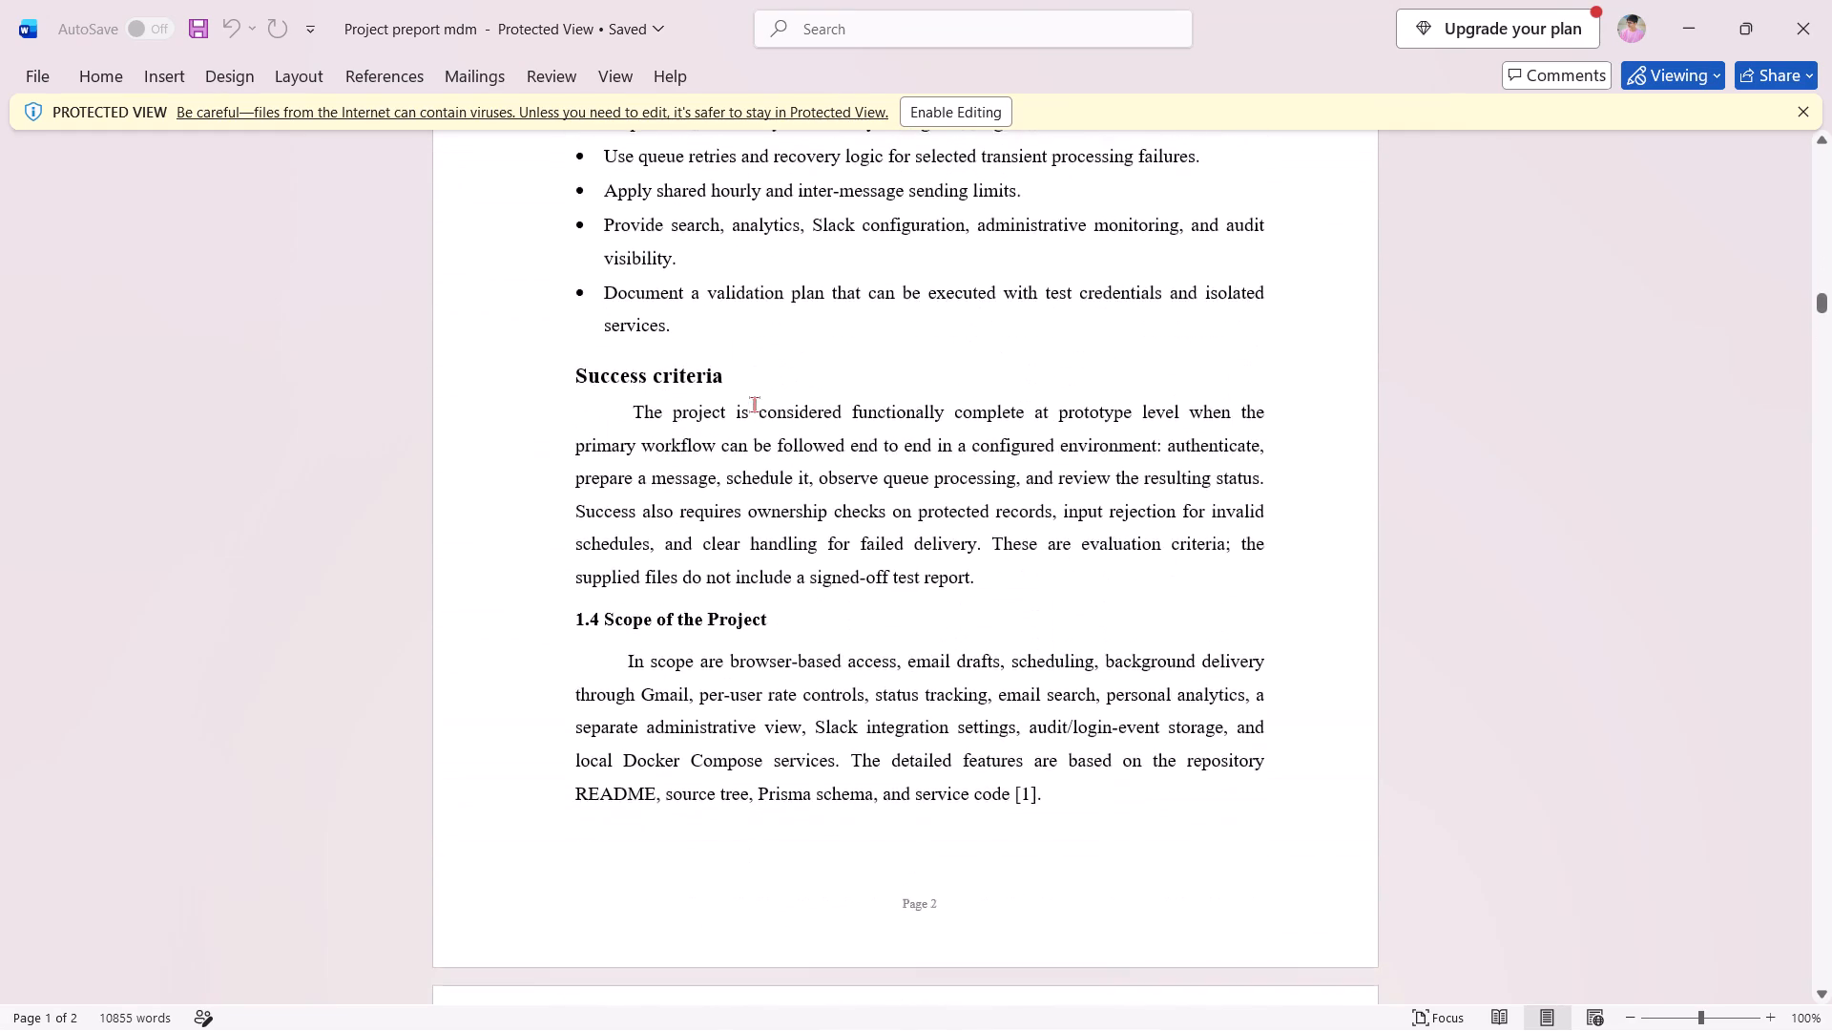
{"action": "scroll", "coordinate": [754, 404], "scroll_direction": "up", "scroll_amount": 5}
{"action": "scroll", "coordinate": [754, 404], "scroll_direction": "down", "scroll_amount": 10}
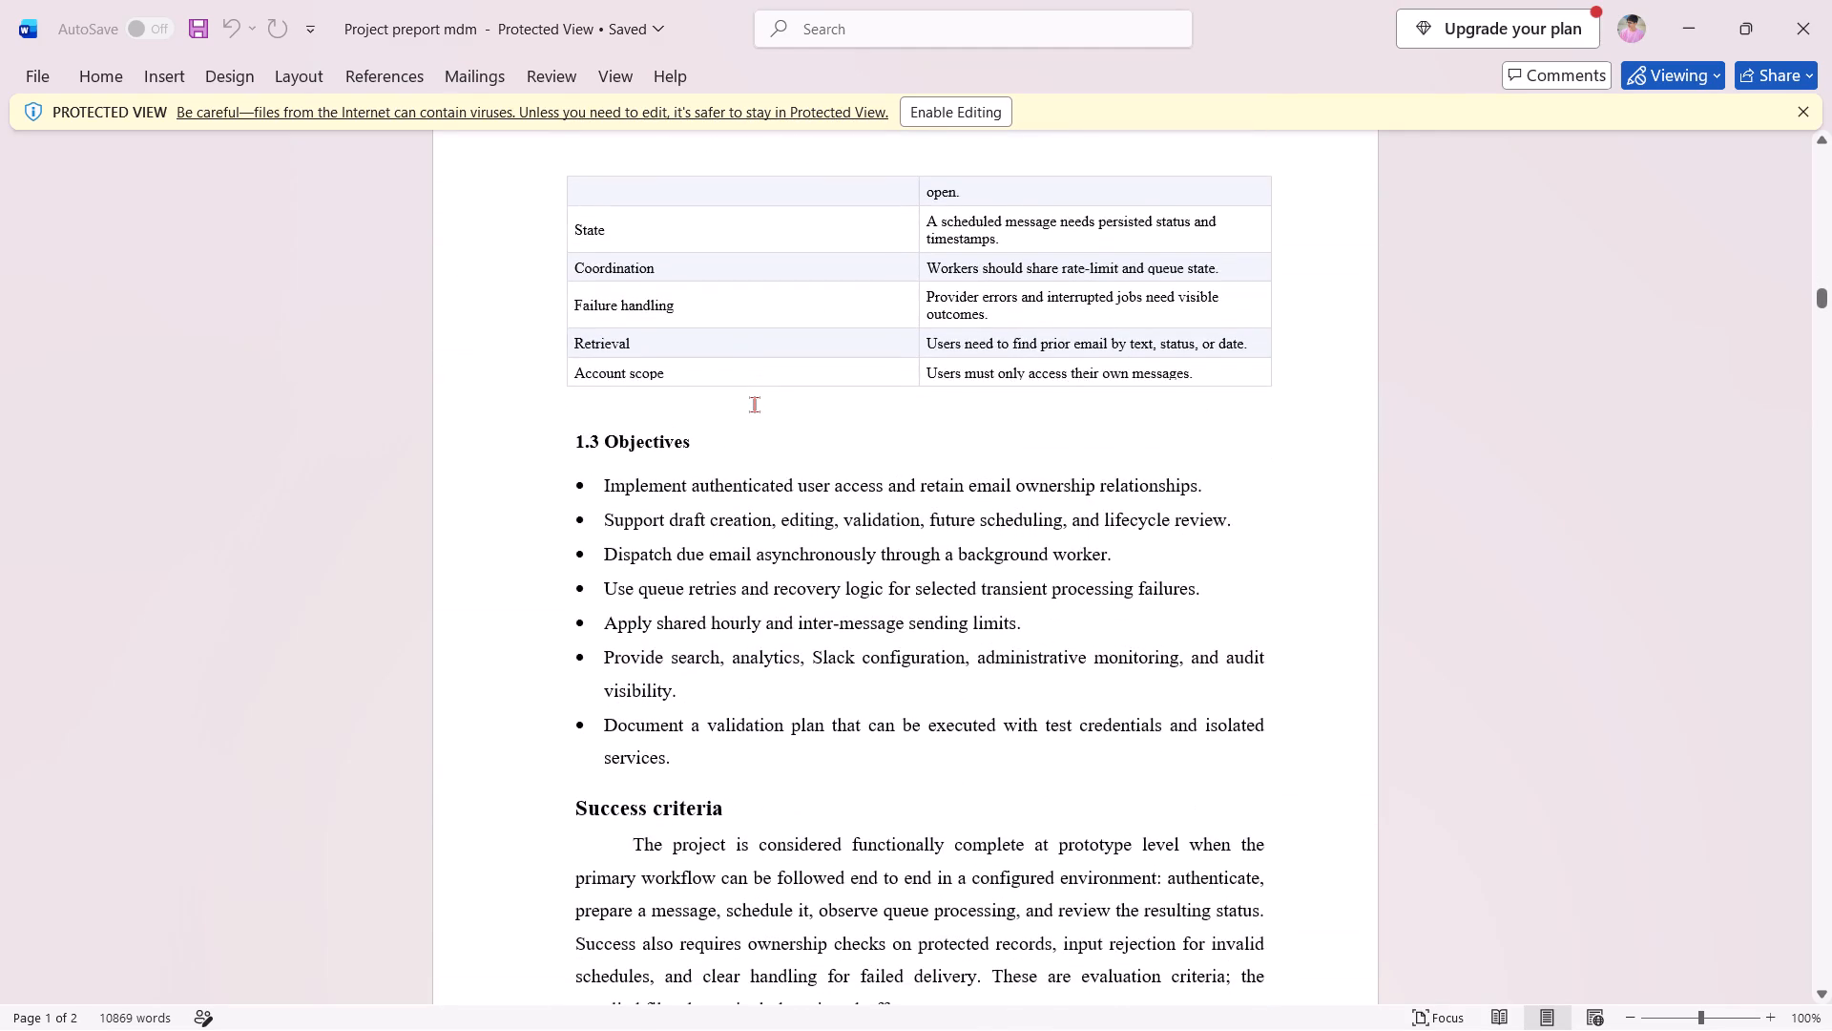
{"action": "scroll", "coordinate": [754, 404], "scroll_direction": "down", "scroll_amount": 4}
{"action": "scroll", "coordinate": [754, 404], "scroll_direction": "down", "scroll_amount": 20}
{"action": "scroll", "coordinate": [754, 404], "scroll_direction": "down", "scroll_amount": 10}
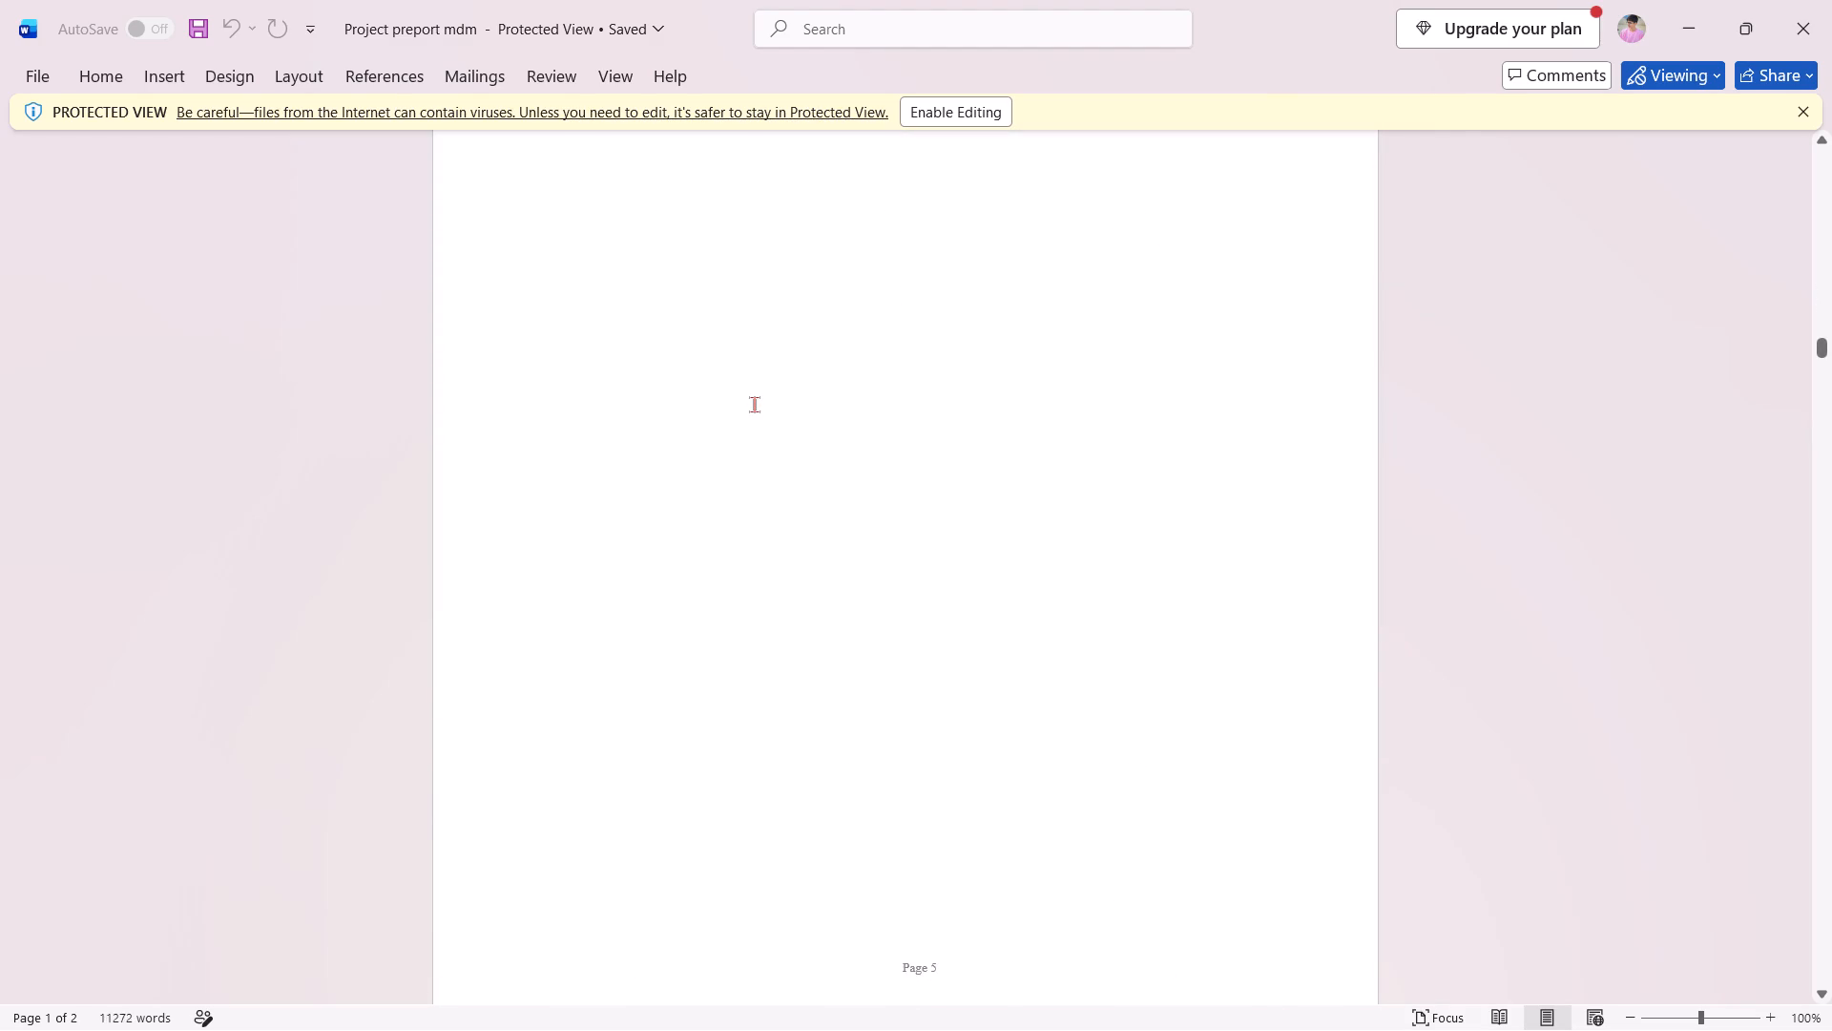
Switch from the Project preport mdm document to the WhatsApp window.
{"action": "key", "text": "alt+Tab"}
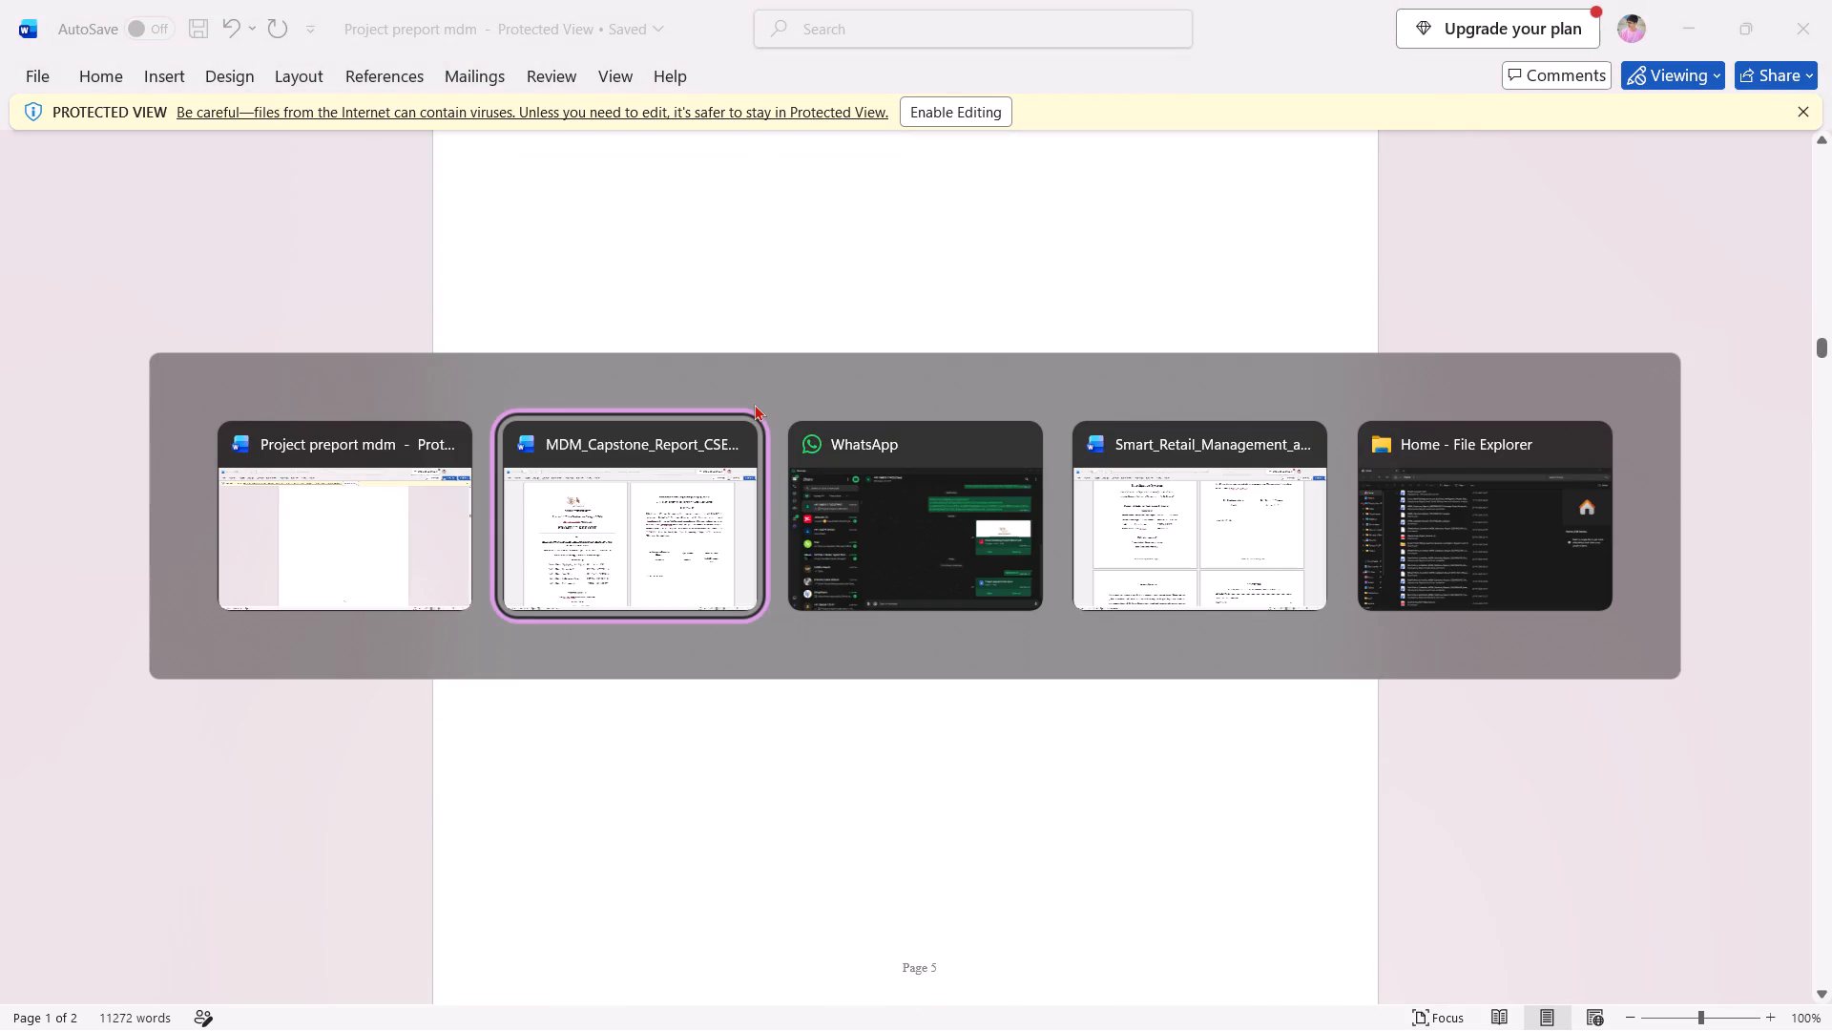
{"action": "key", "text": "alt+Right"}
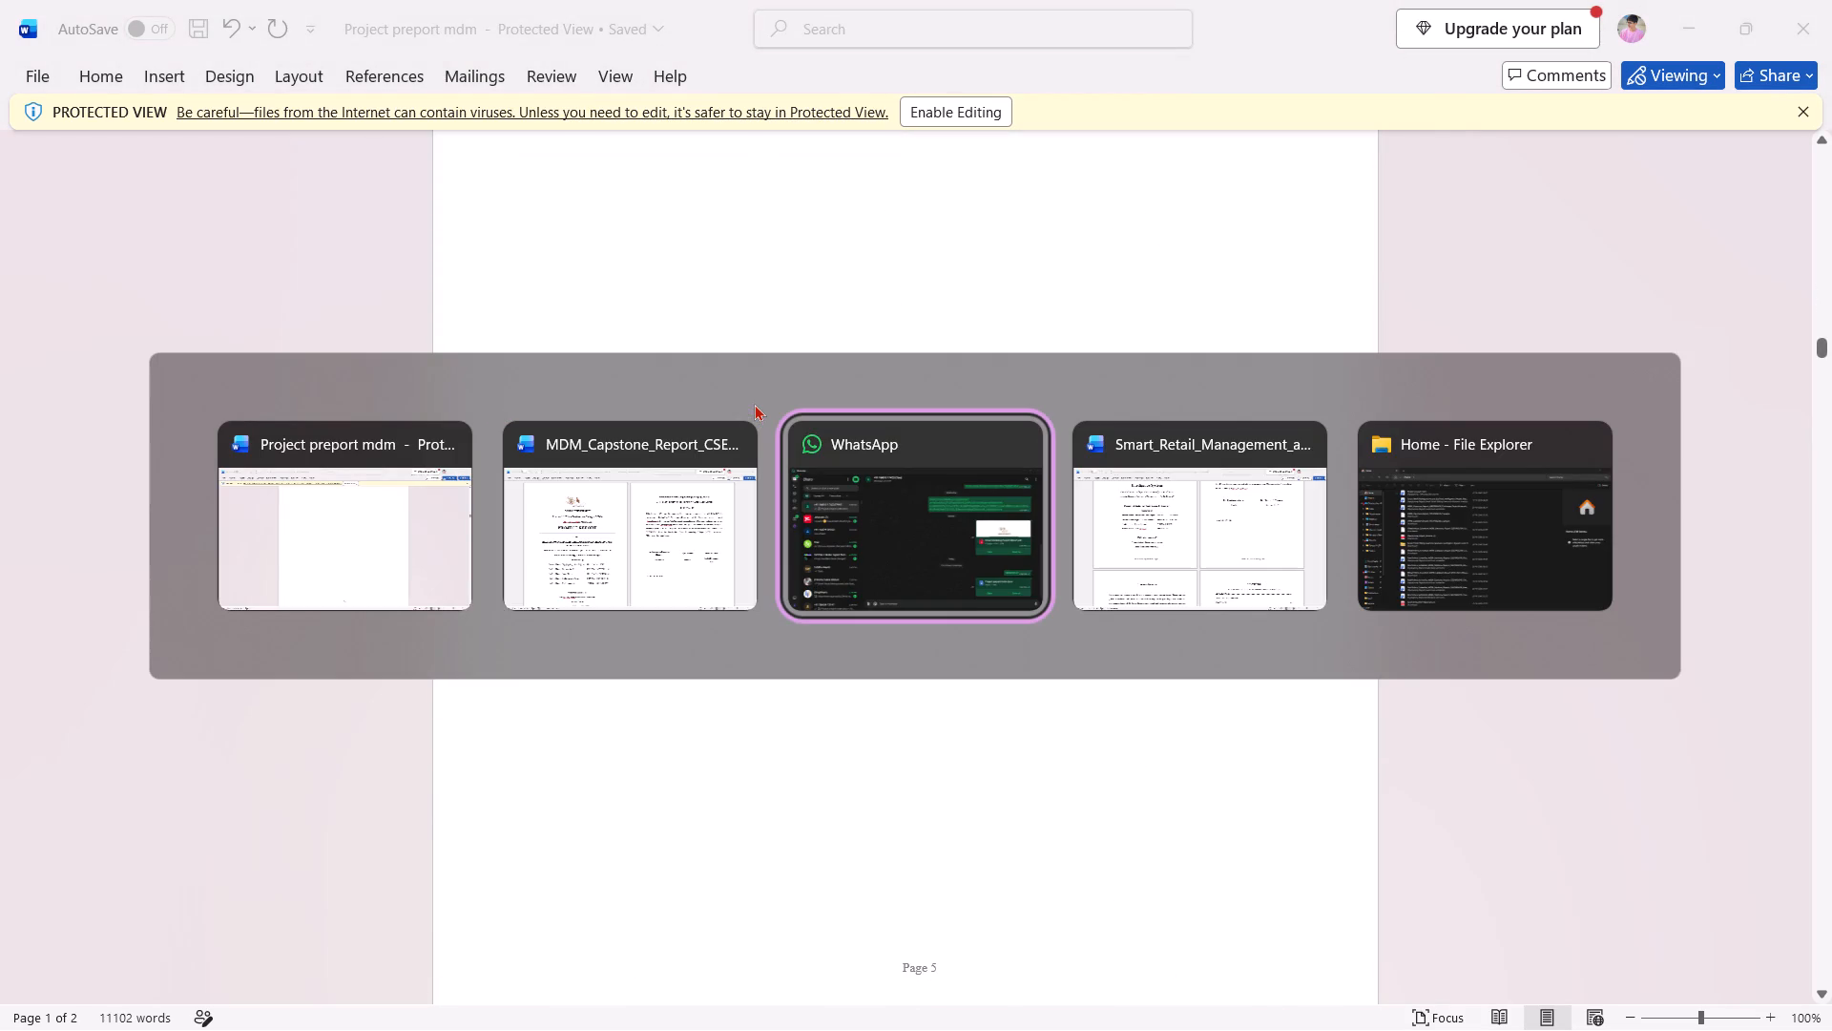